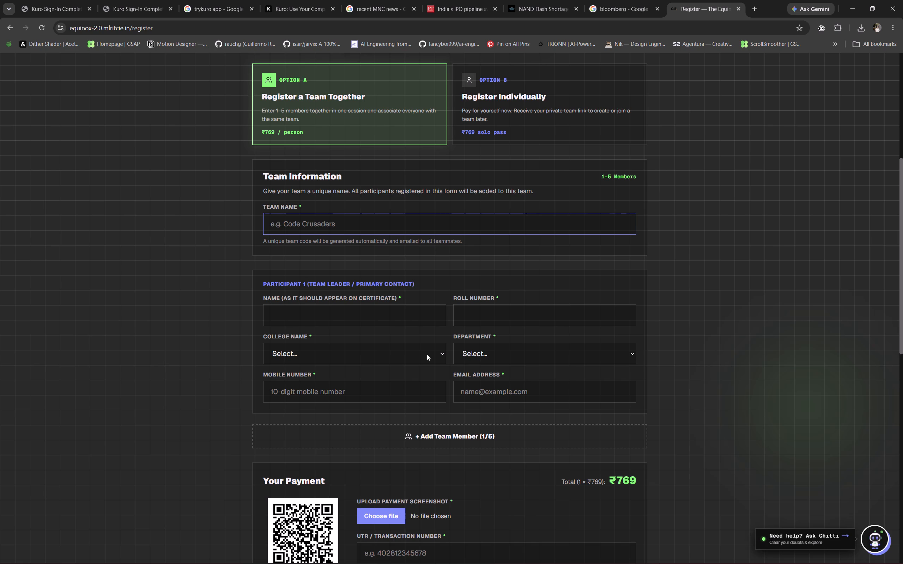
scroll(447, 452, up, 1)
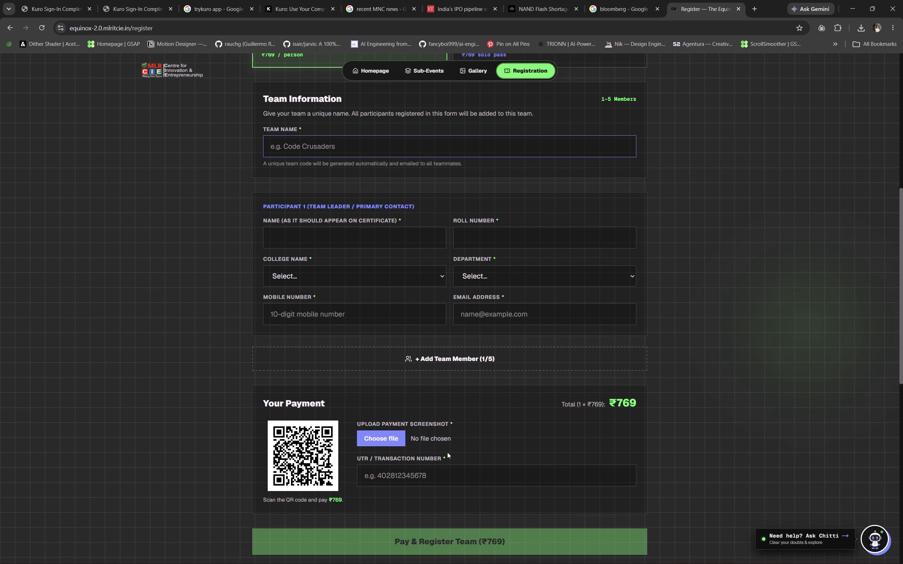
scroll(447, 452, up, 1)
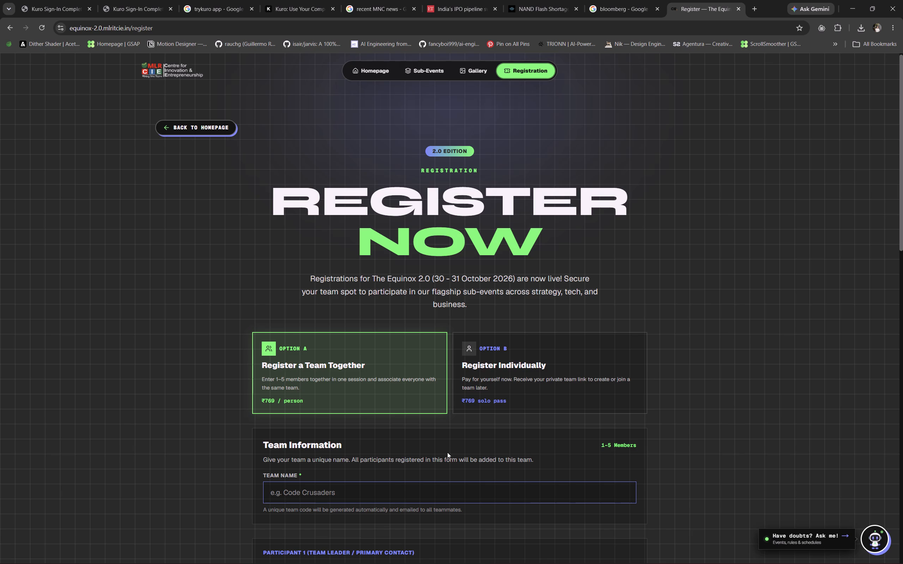
Switch to Figma and go to its home file browser.
click(494, 554)
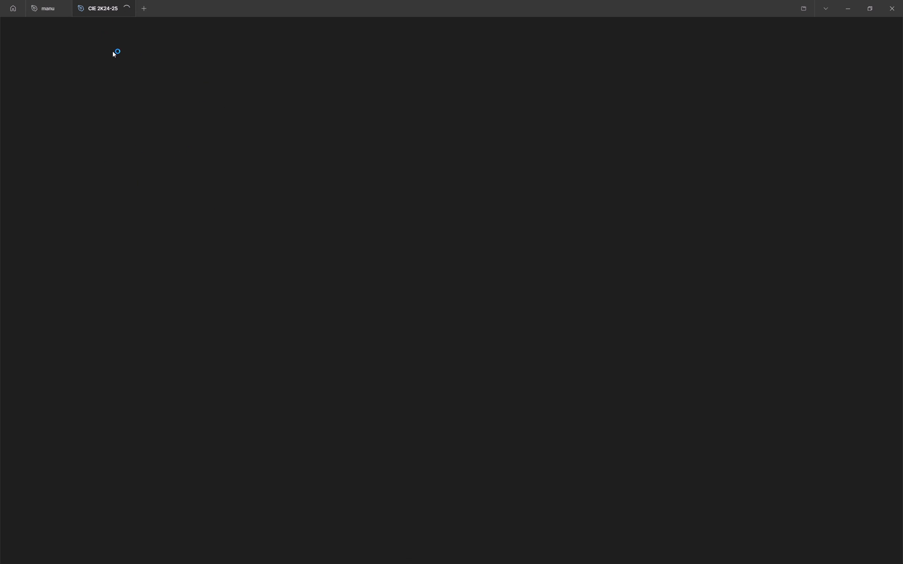
click(12, 0)
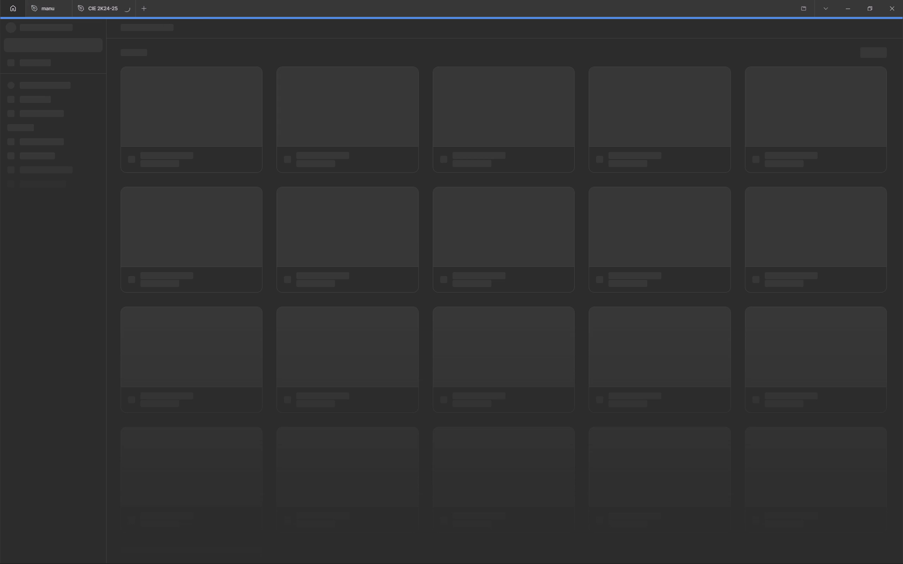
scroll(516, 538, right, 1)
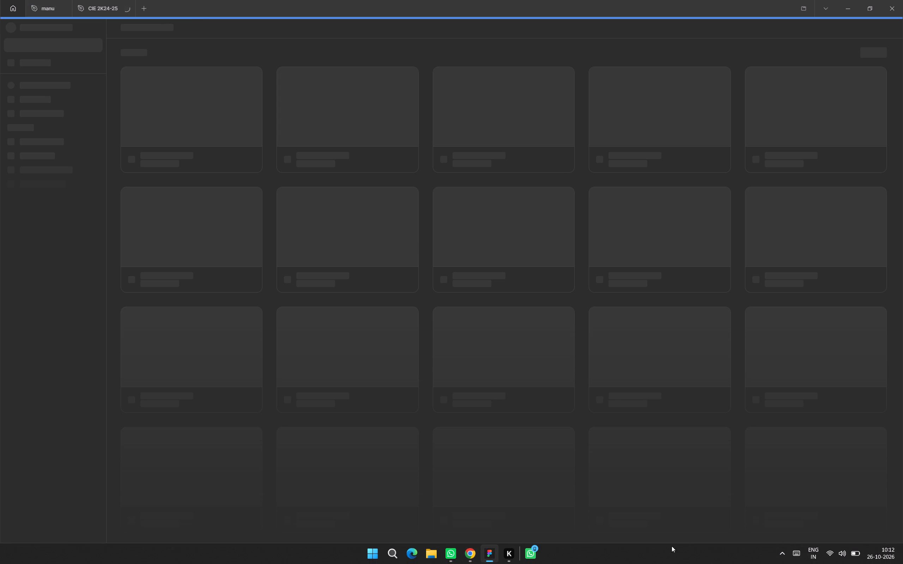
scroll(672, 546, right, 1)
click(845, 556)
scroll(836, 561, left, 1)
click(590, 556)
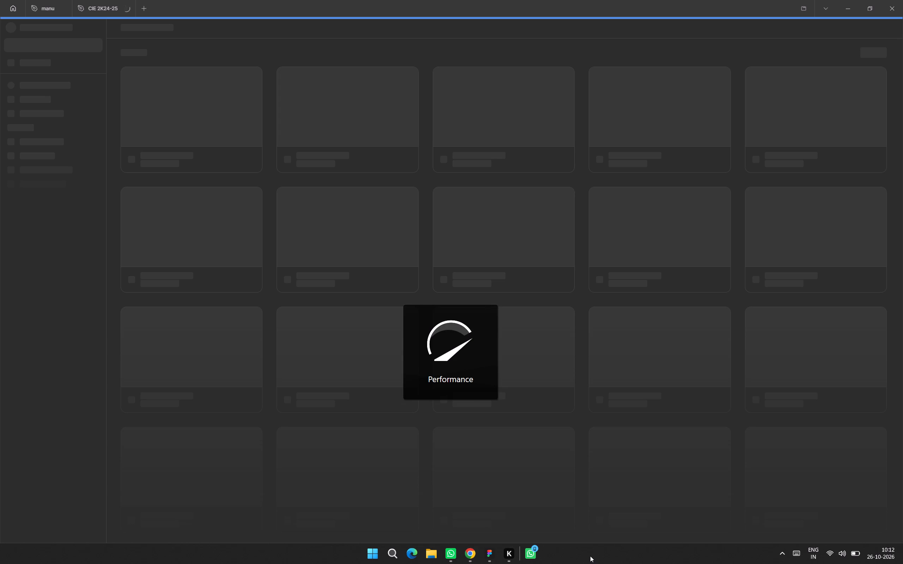
Switch back to Google Chrome while the Figma files load.
click(470, 558)
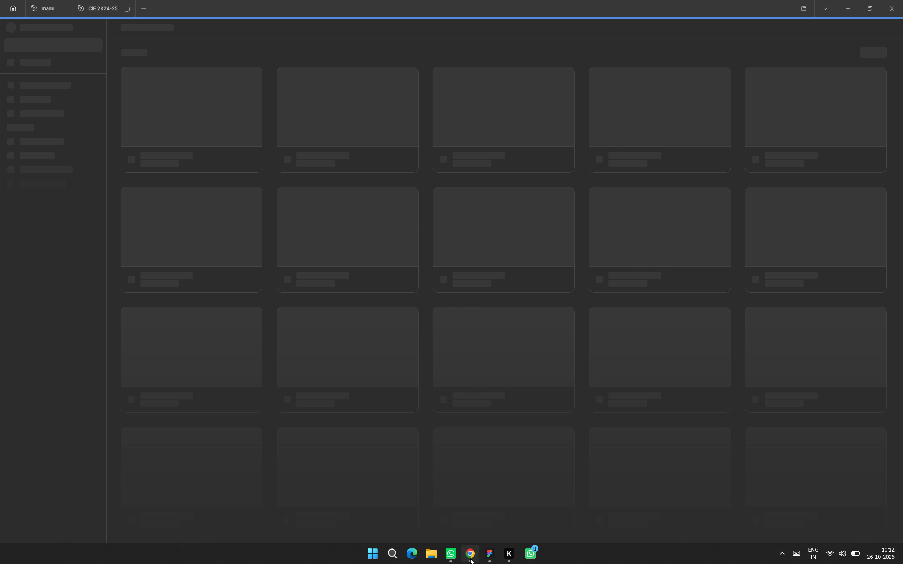
Search Google for "speed test" in a new browser tab and run the Internet speed test.
click(750, 11)
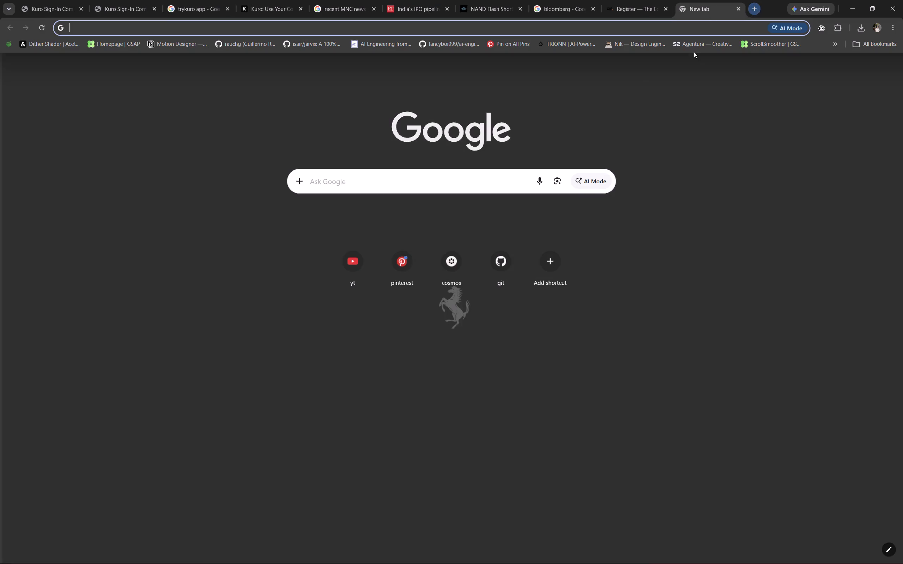
scroll(456, 186, down, 1)
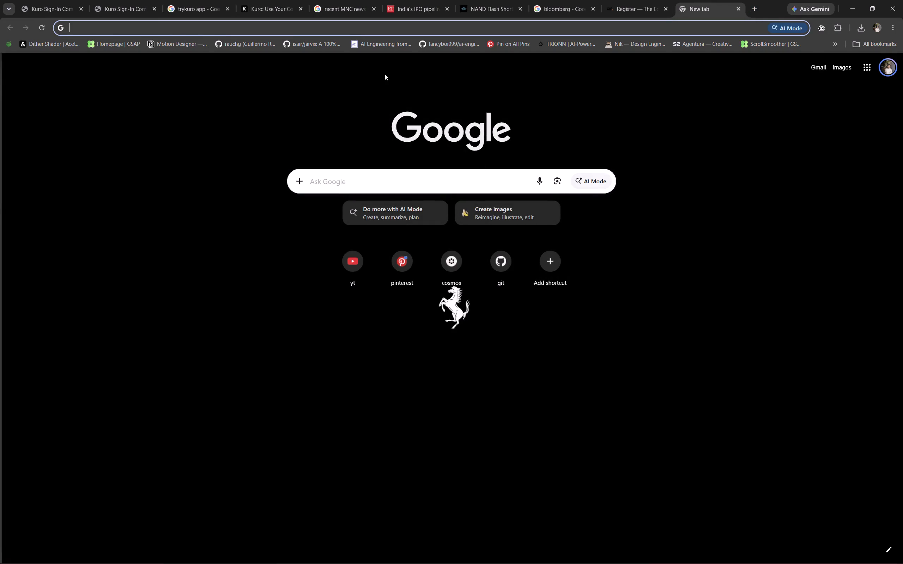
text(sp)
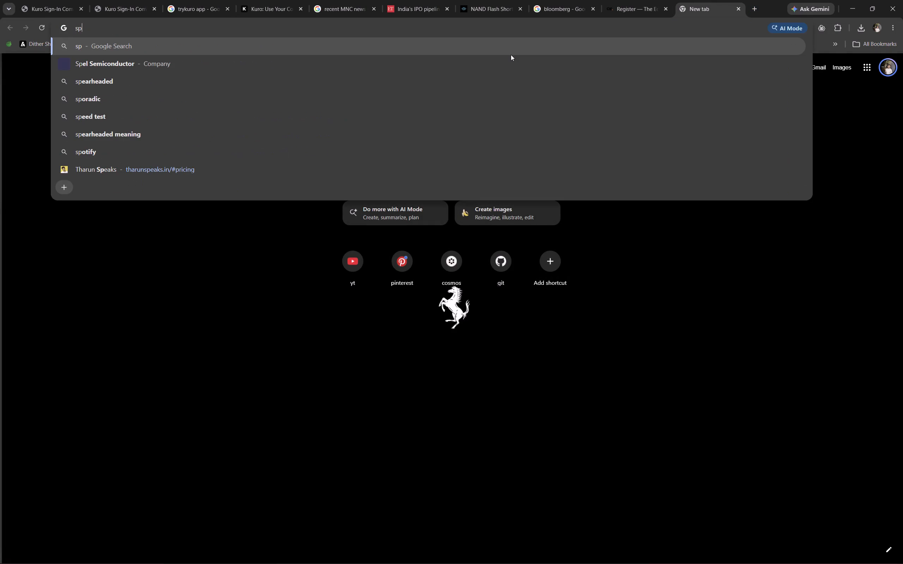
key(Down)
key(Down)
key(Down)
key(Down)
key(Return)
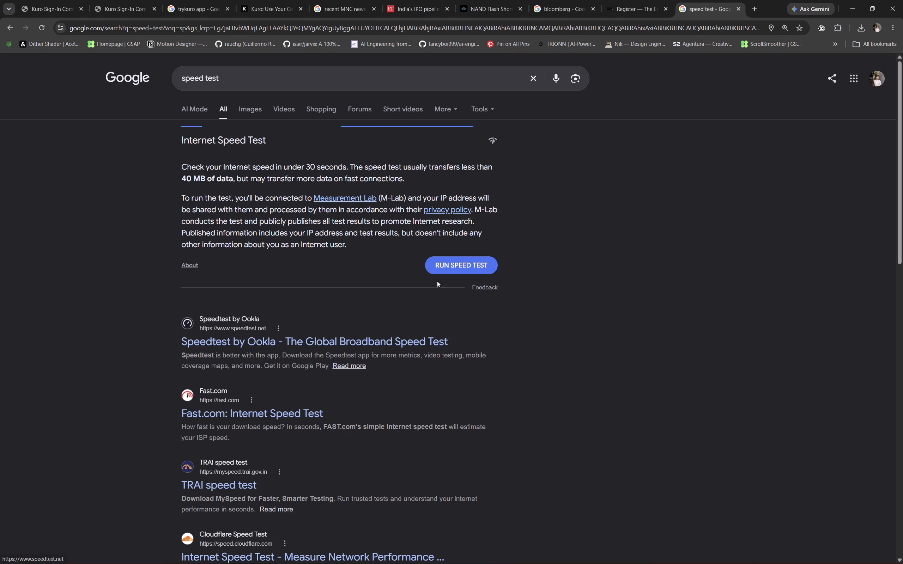
click(440, 274)
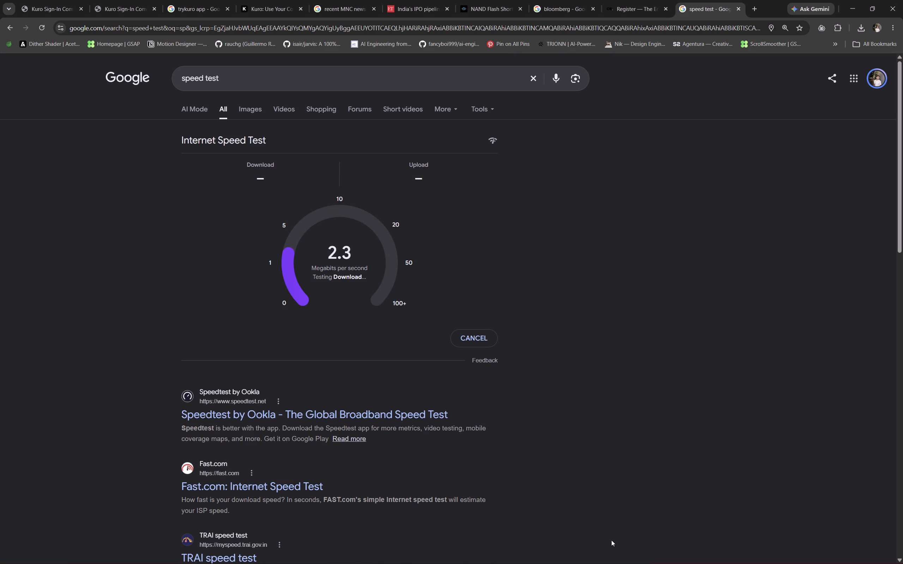
Open the list of available Wi-Fi networks and start connecting to MLRIT CIE with automatic connection enabled.
click(832, 555)
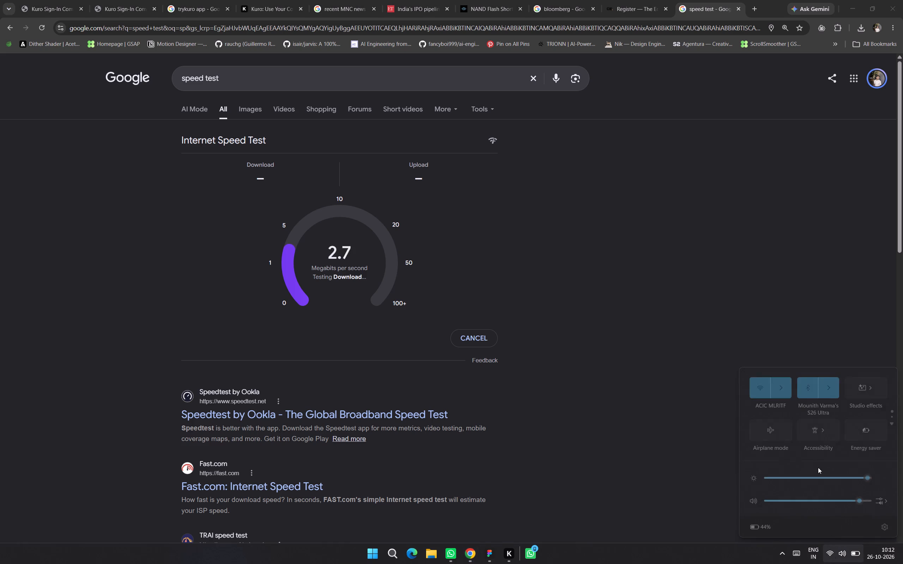
click(778, 398)
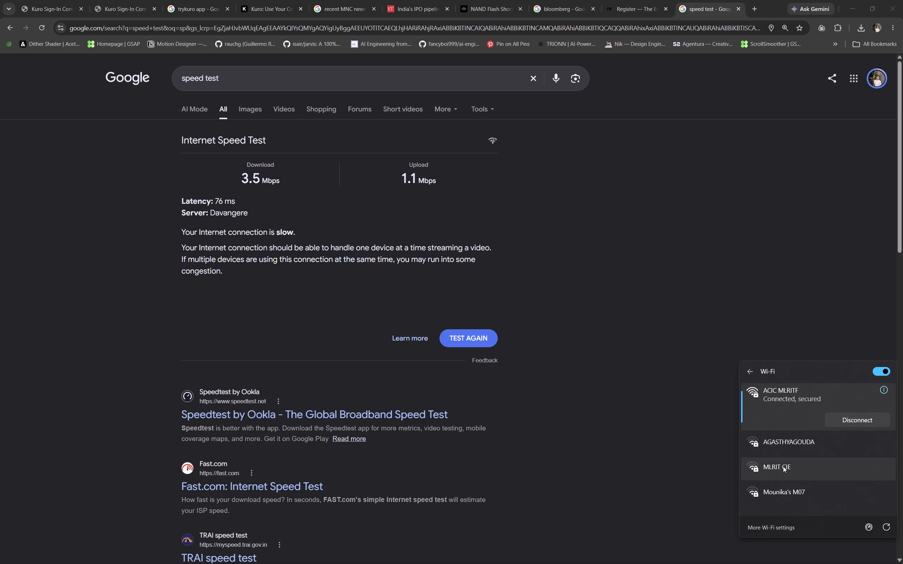
click(782, 467)
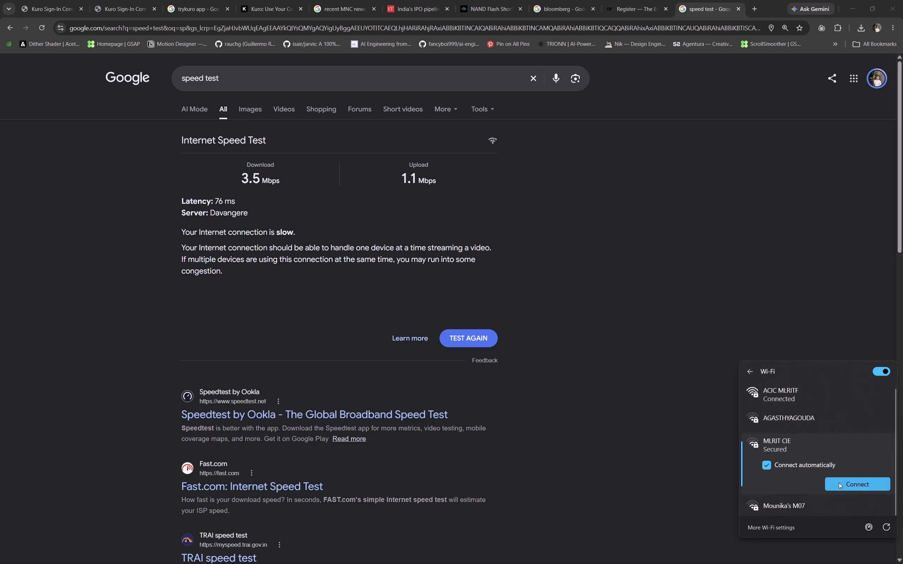
click(839, 483)
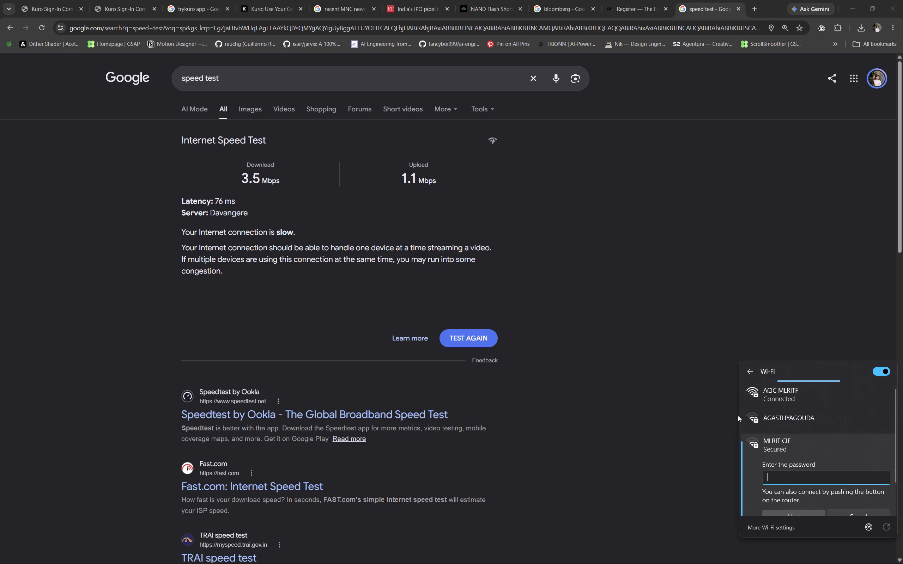
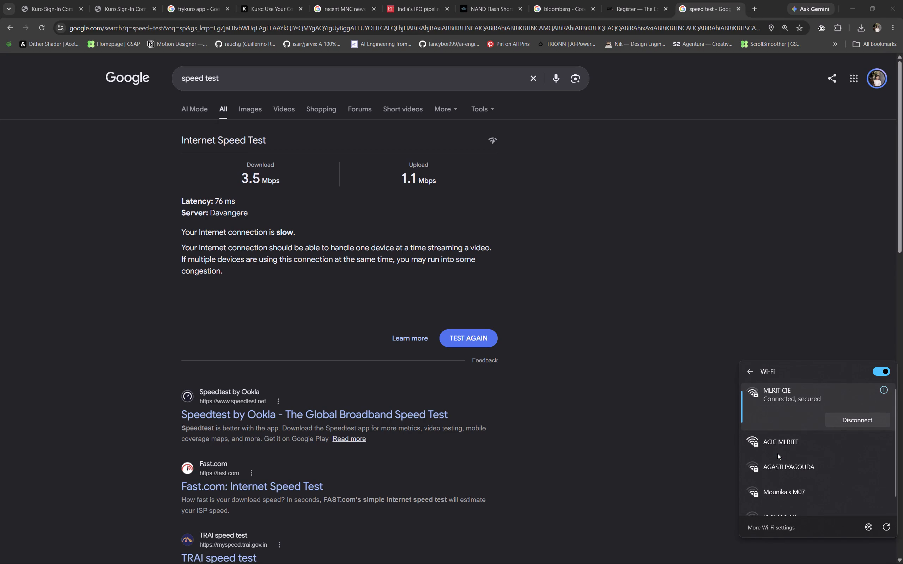
Run the internet speed test again to check the connection.
click(464, 338)
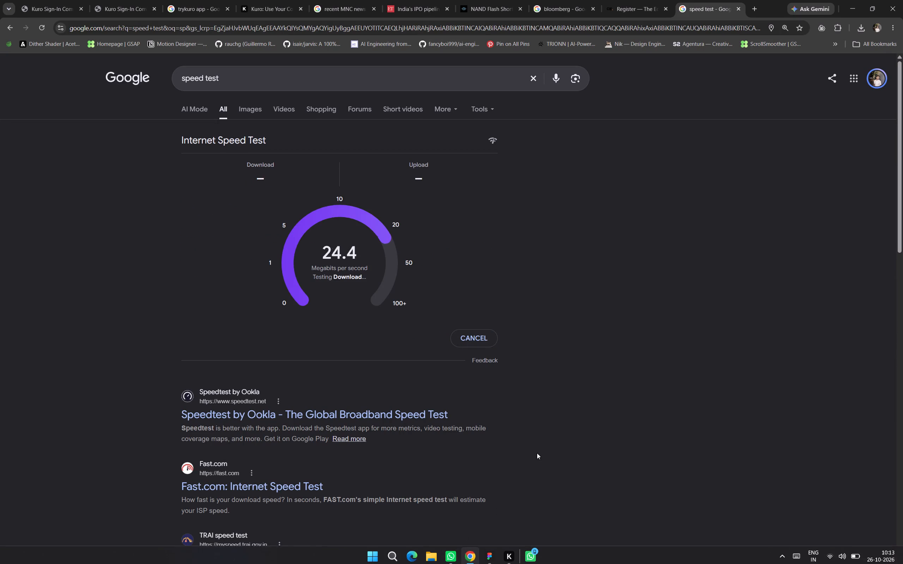
scroll(499, 516, down, 1)
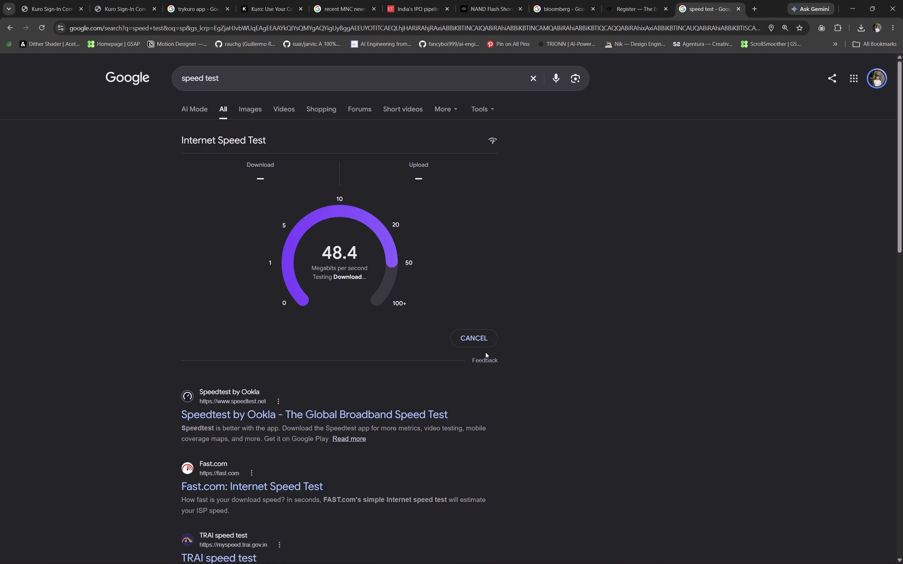
scroll(485, 352, down, 1)
scroll(518, 563, up, 1)
Switch to Figma and open the Equinox 2026 file from the recent files.
click(482, 552)
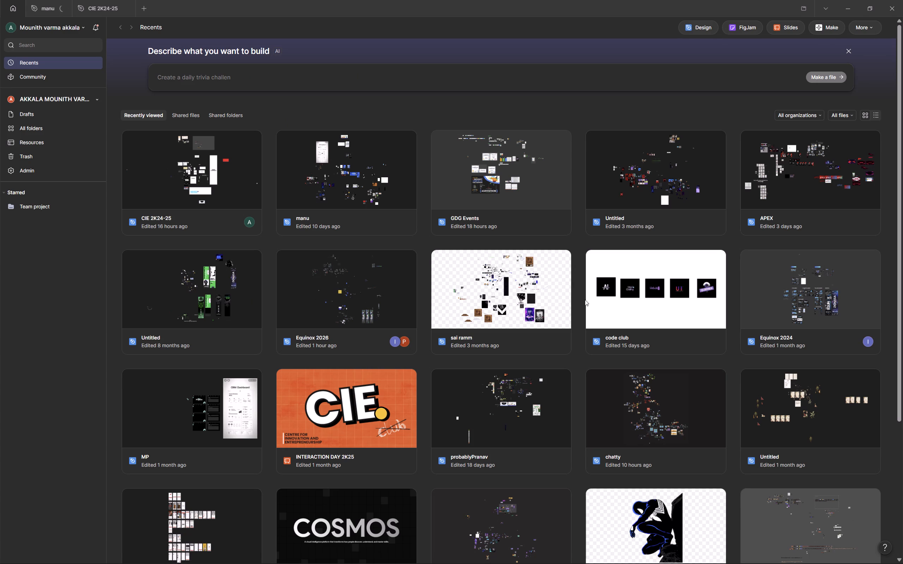
double_click(410, 267)
scroll(410, 267, right, 2)
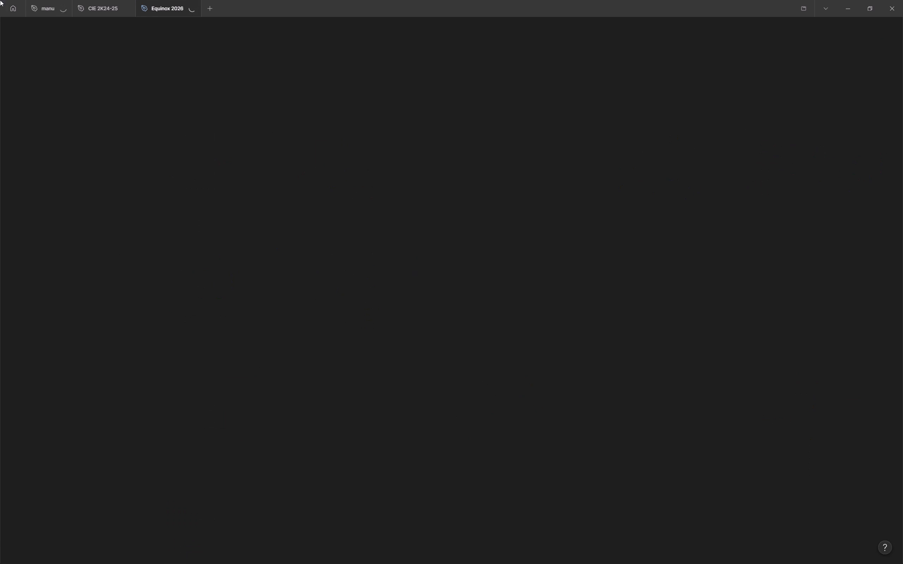
Return to the home file browser and open the Equinox 2024 file.
click(7, 0)
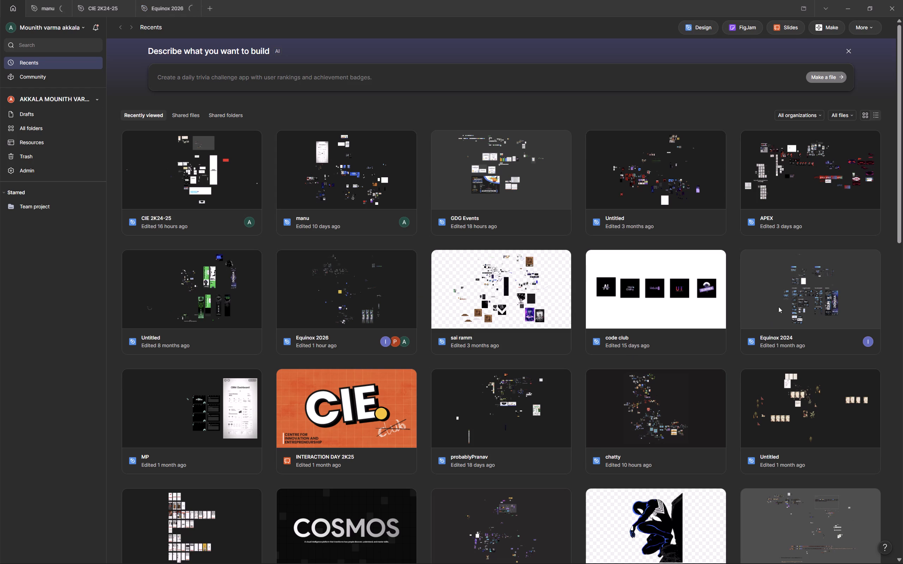
double_click(778, 307)
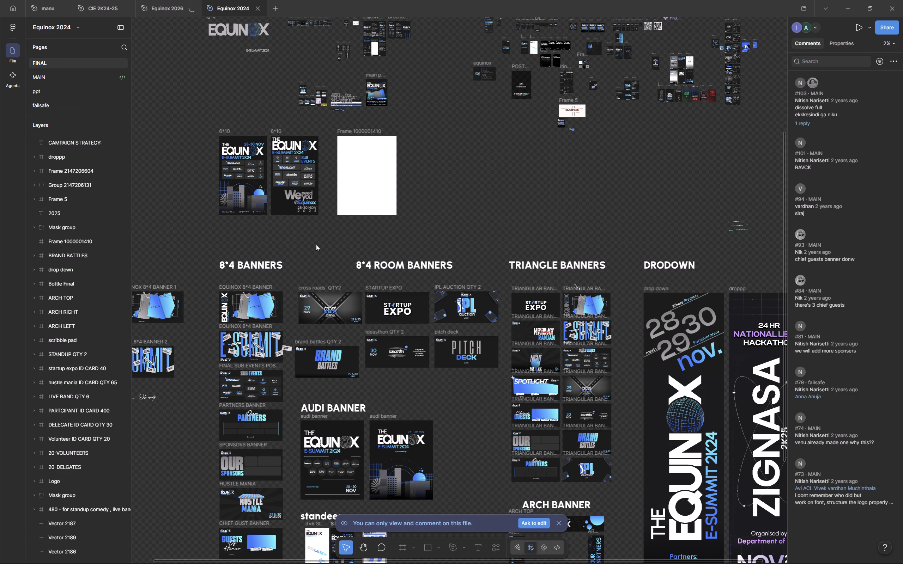
Examine the 8*4 banners, room banners and sub-events poster on the FINAL page of the Equinox 2024 file.
scroll(365, 265, right, 2)
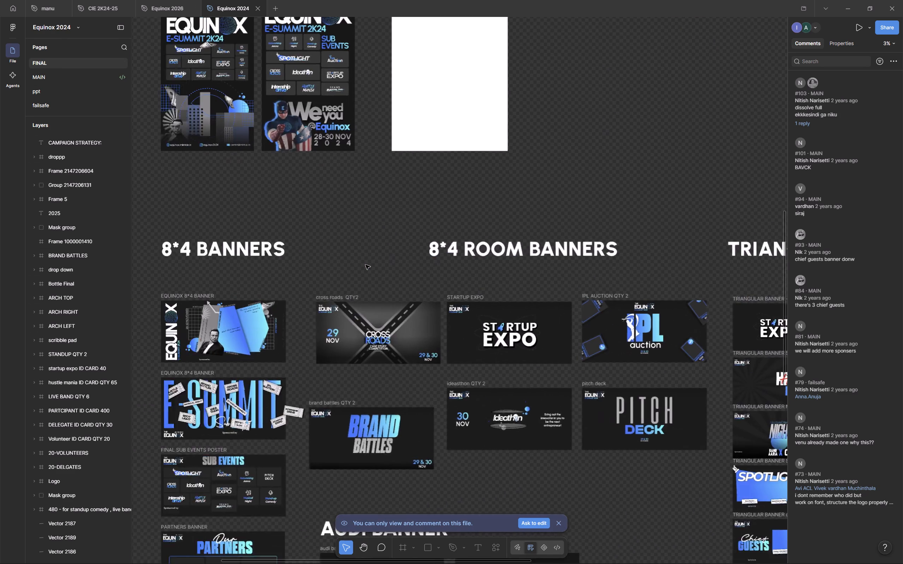
scroll(365, 265, right, 3)
scroll(365, 265, down, 1)
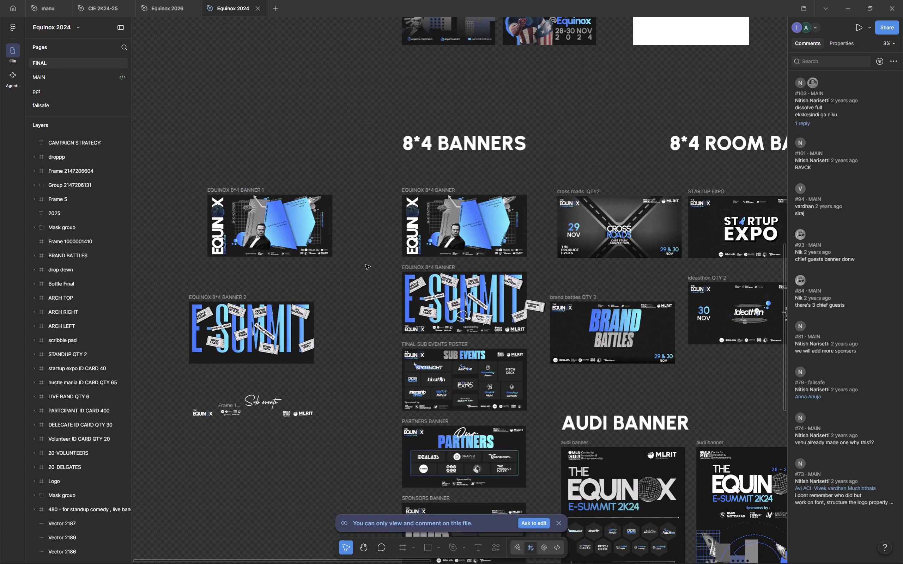
scroll(477, 372, down, 1)
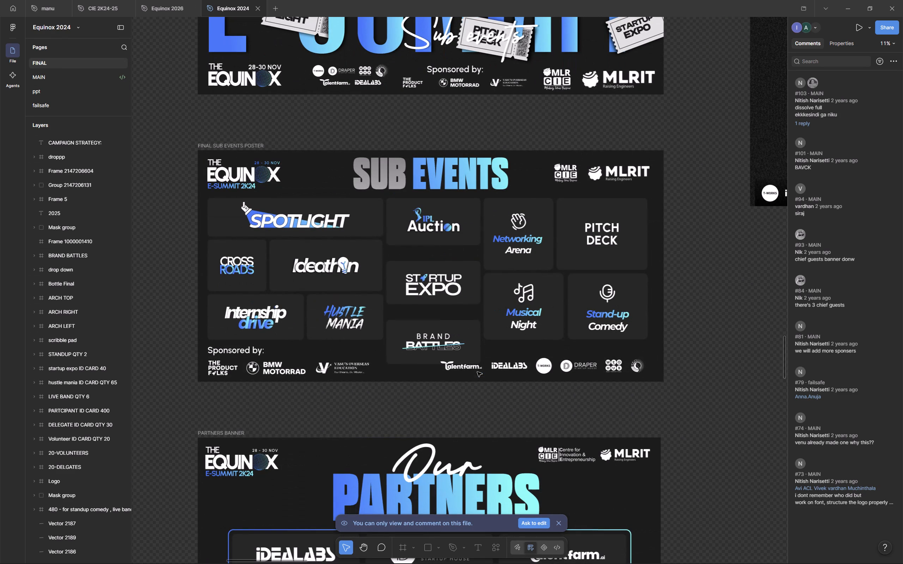
scroll(477, 372, down, 2)
Examine the Digital Media section's posters, stories, itinerary frames and event announcements across the FINAL page.
scroll(477, 372, up, 1)
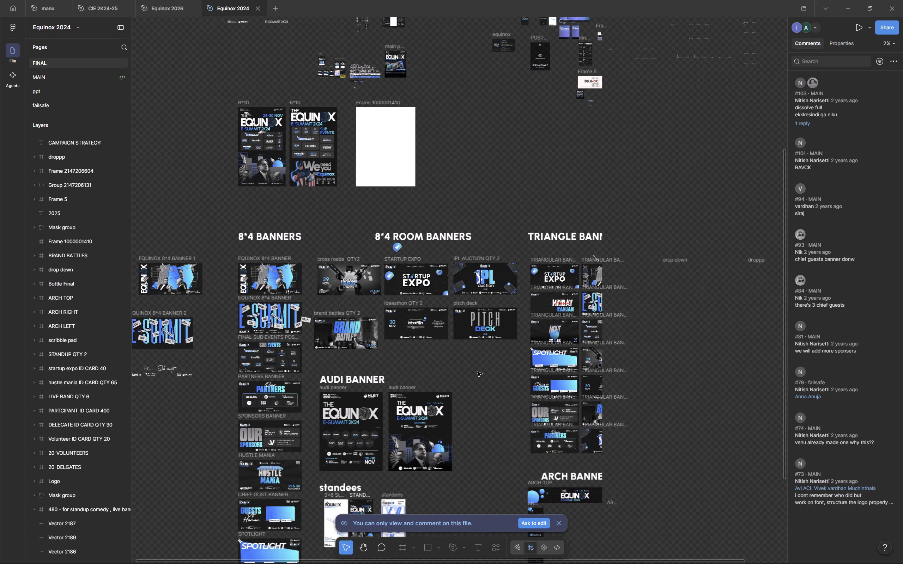
scroll(477, 372, up, 1)
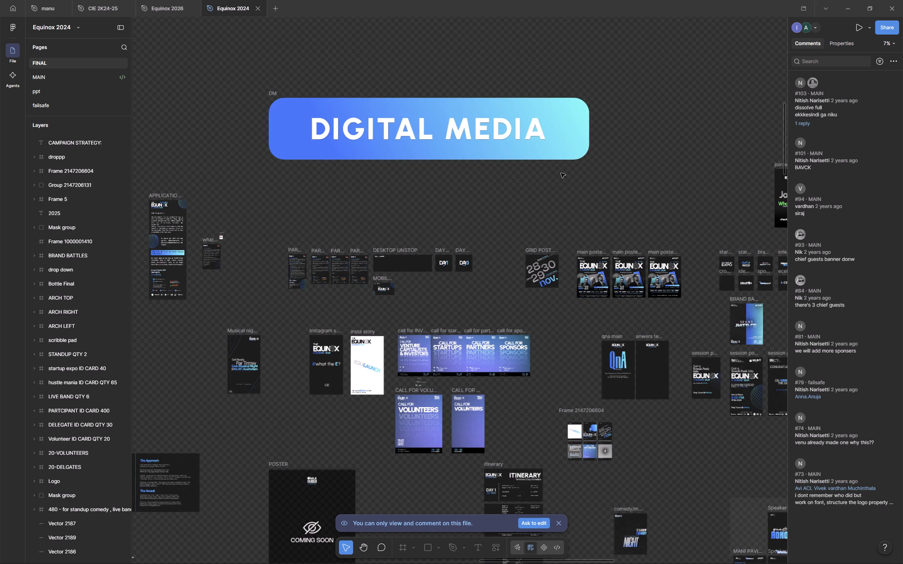
scroll(561, 173, left, 1)
scroll(561, 173, right, 3)
scroll(561, 173, down, 2)
scroll(561, 173, left, 2)
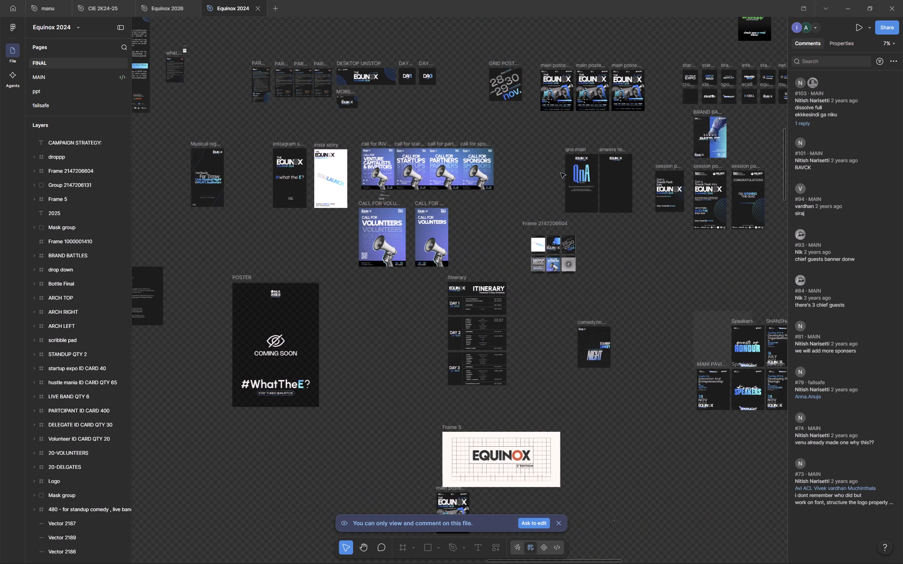
scroll(561, 173, left, 2)
scroll(473, 243, left, 3)
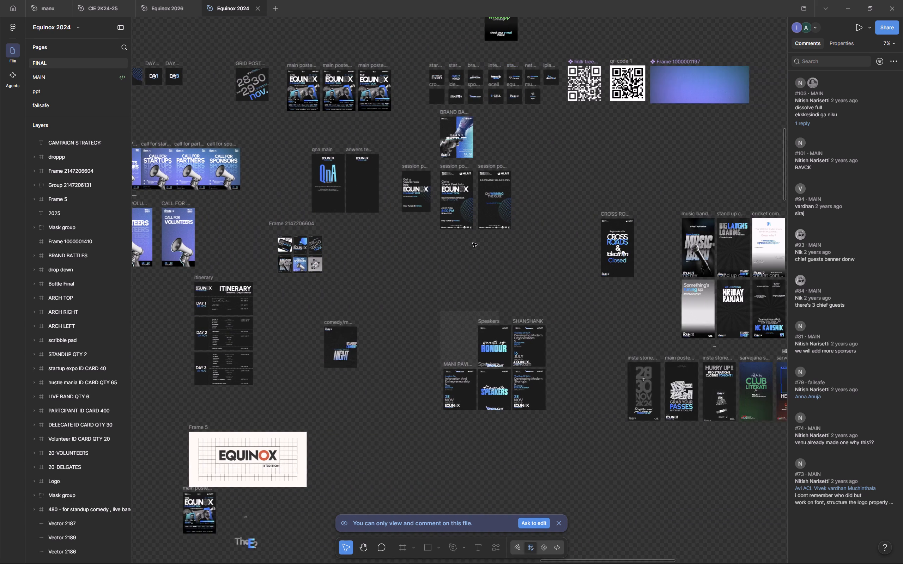
scroll(473, 243, left, 4)
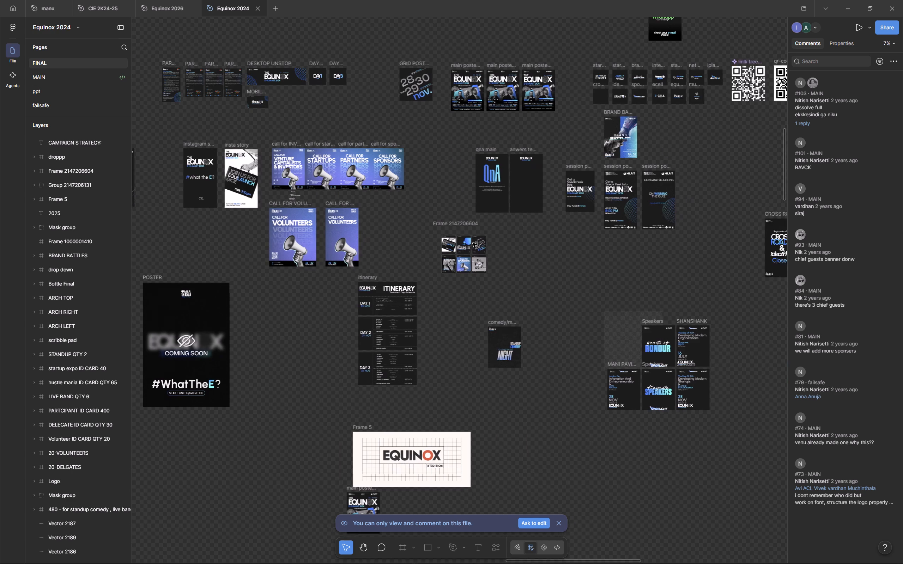
scroll(473, 243, left, 1)
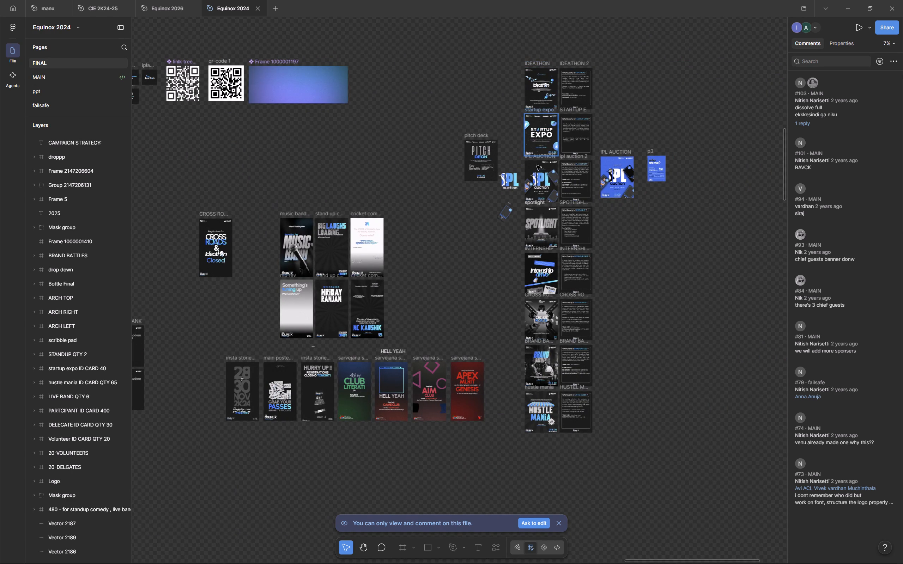
scroll(354, 345, right, 8)
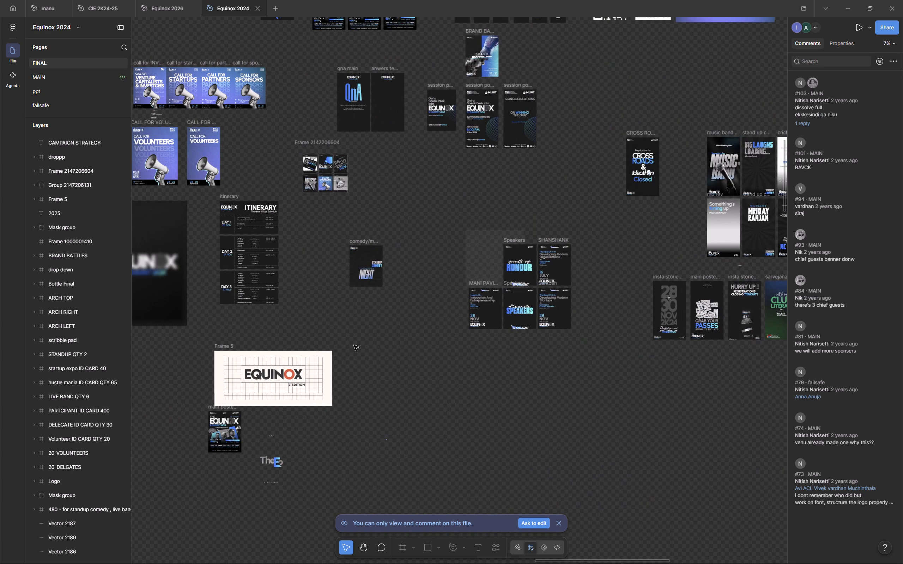
Examine the 6*10 posters and the Print Media section's ID cards, prospectus and brochure frames.
scroll(354, 345, right, 2)
scroll(354, 345, down, 1)
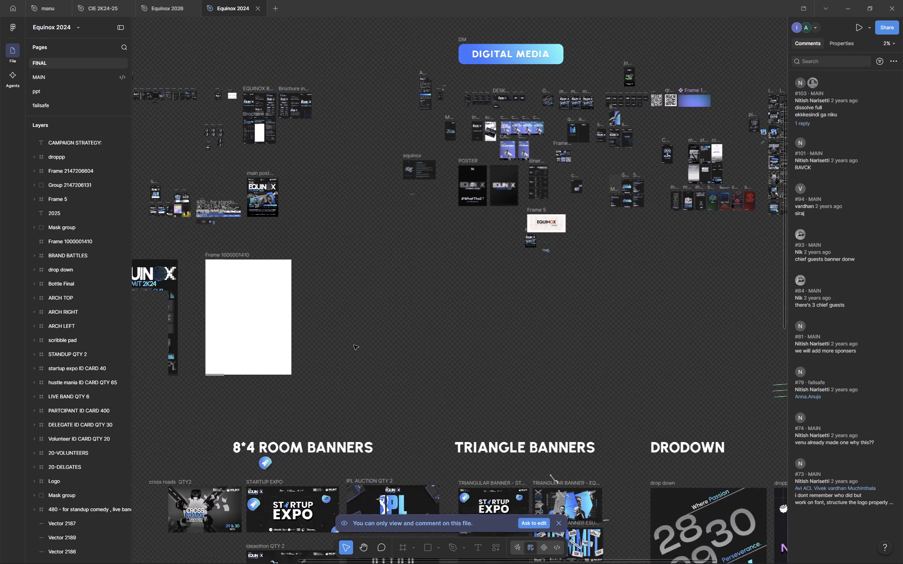
scroll(354, 345, down, 1)
scroll(354, 345, right, 2)
scroll(354, 345, up, 2)
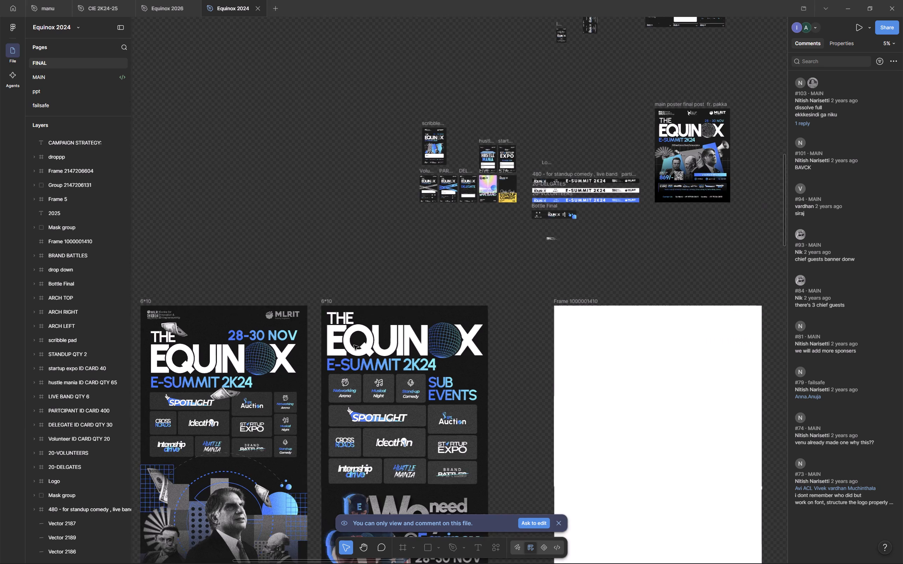
scroll(354, 345, up, 2)
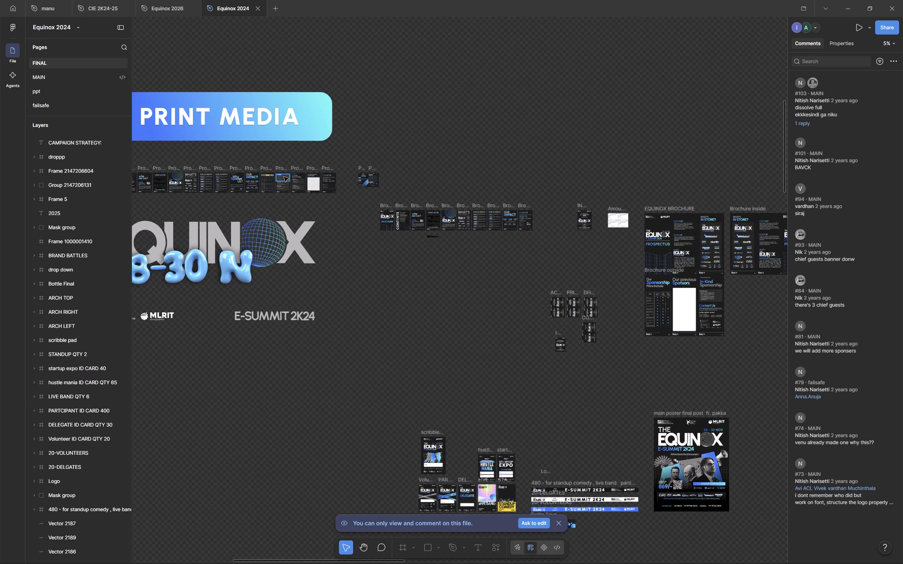
scroll(284, 177, left, 3)
Search the current page of the Equinox 2024 file for "ite" and look through the matching layers.
key(ctrl+f)
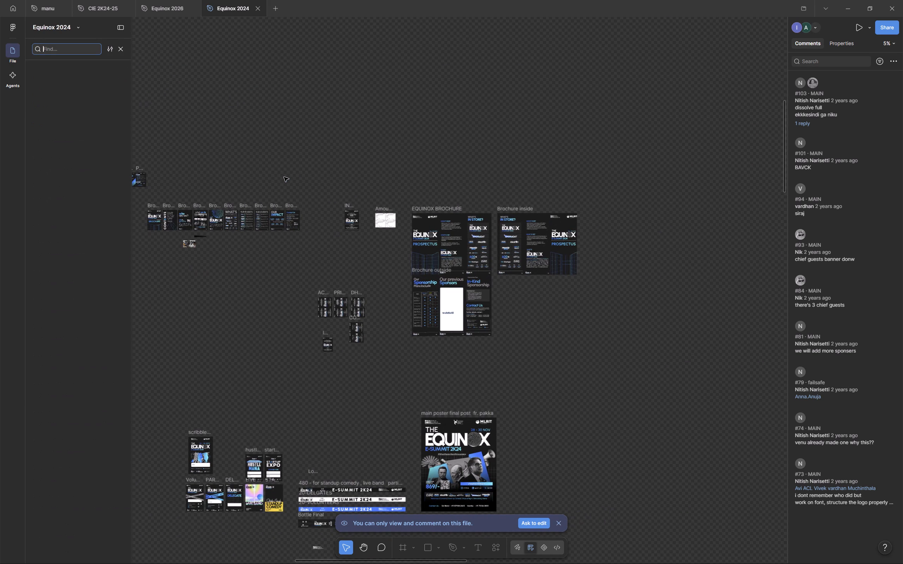
text(ite)
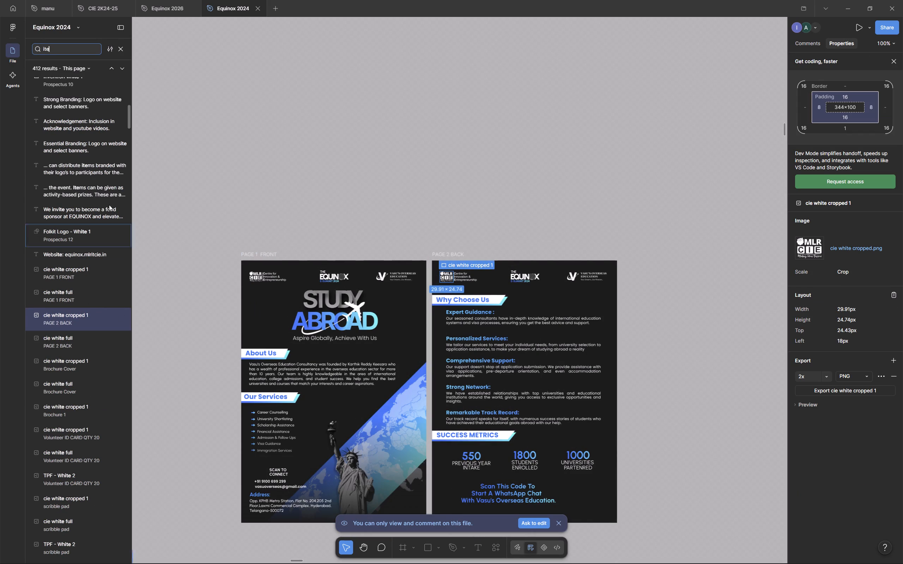
scroll(101, 522, down, 2)
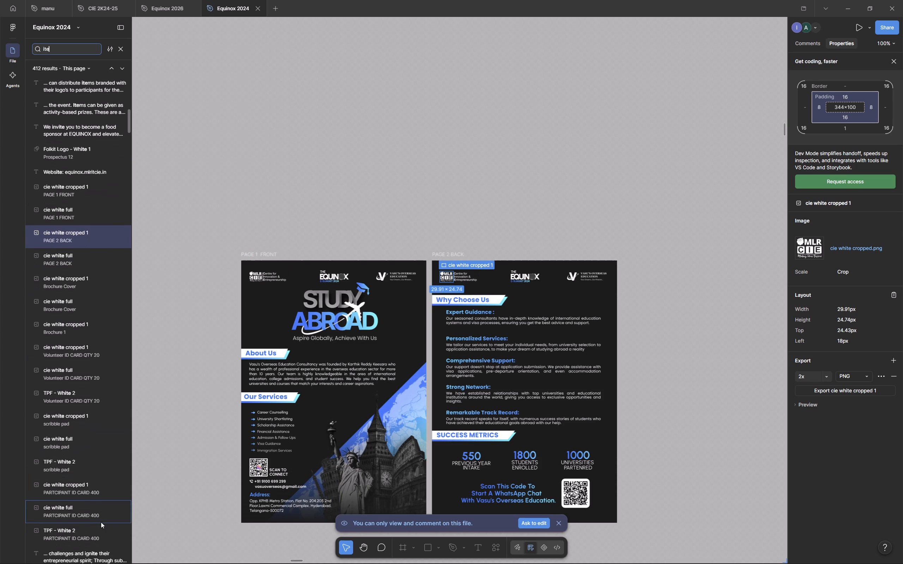
scroll(101, 522, down, 4)
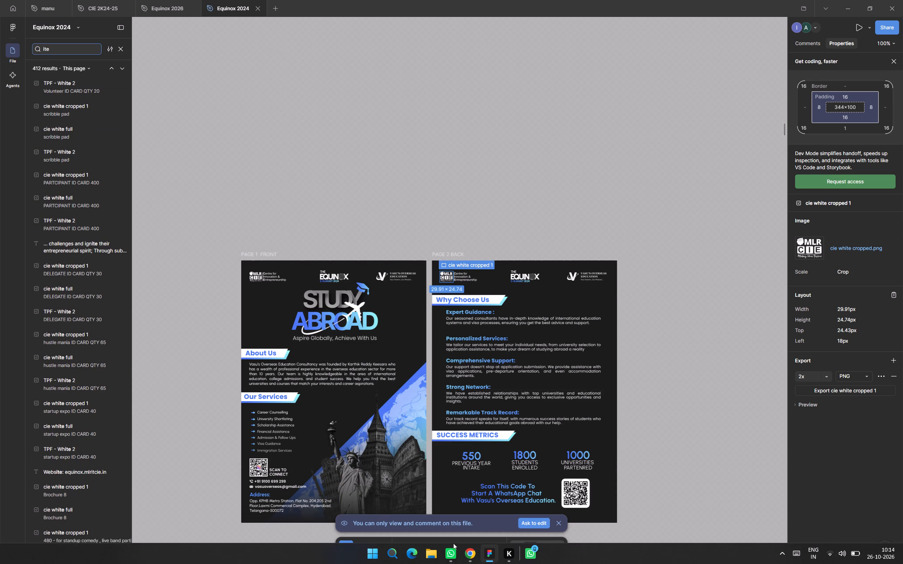
Switch to Google Chrome and look up the spelling of "itinerary" through Google's search suggestions, then leave the search page.
click(467, 552)
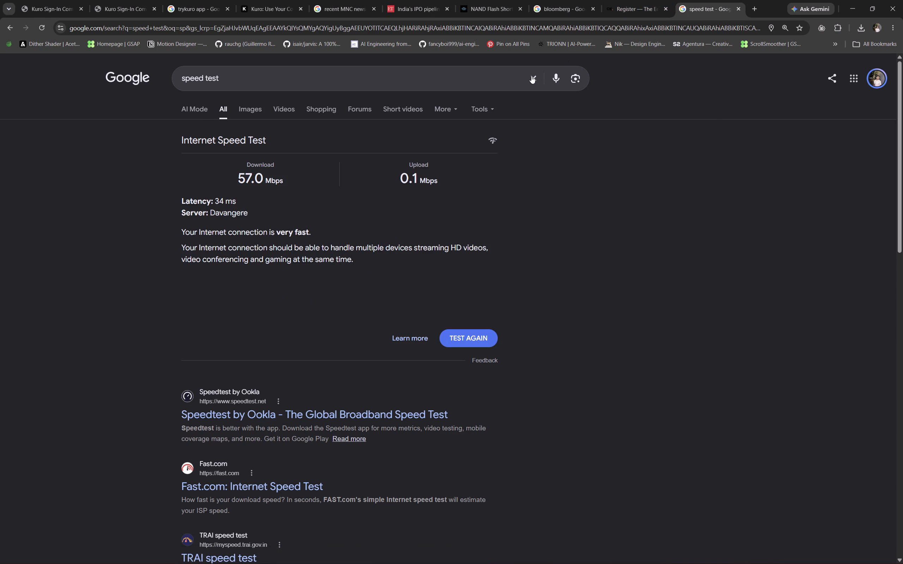
click(531, 76)
text(iter)
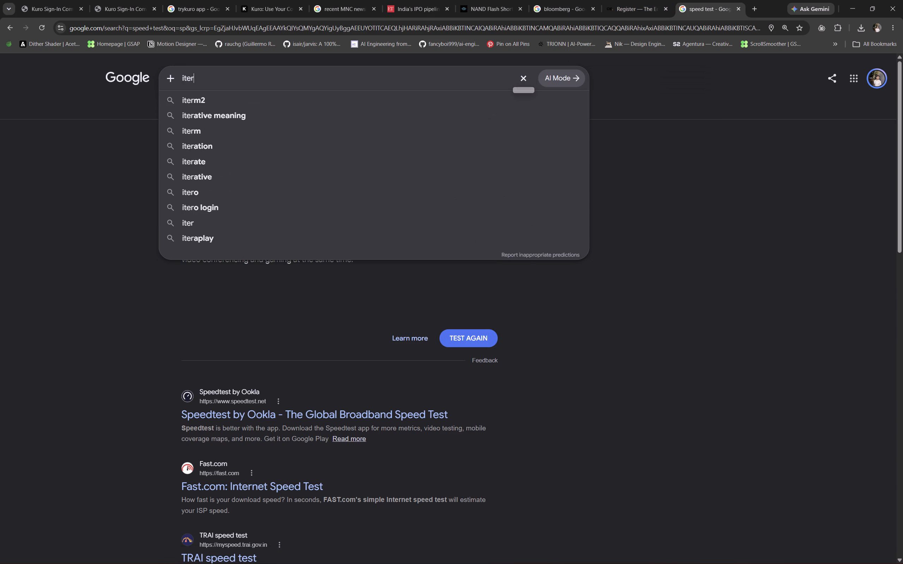
key(BackSpace)
text(bary)
key(Down)
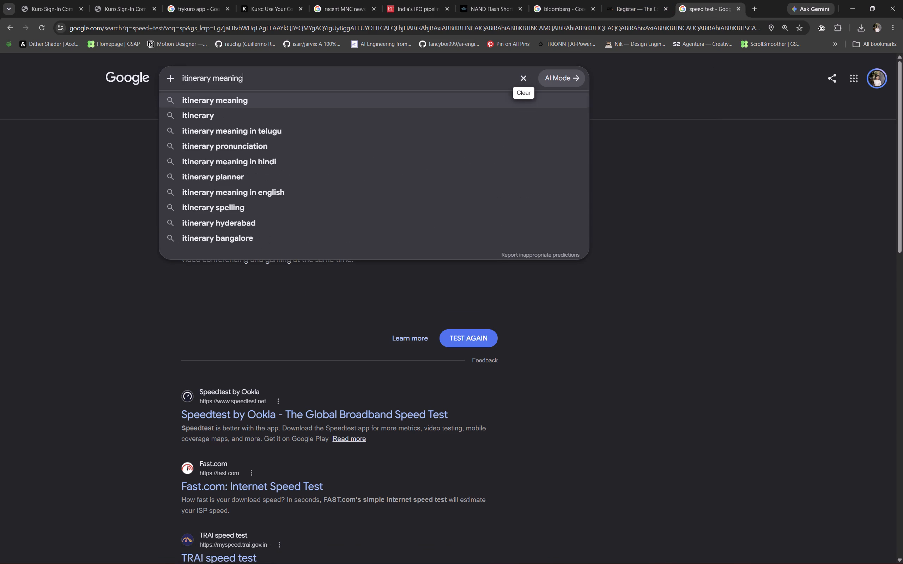
key(BackSpace)
key(BackSpace)
key(BackSpace)
key(BackSpace)
key(BackSpace)
key(BackSpace)
key(BackSpace)
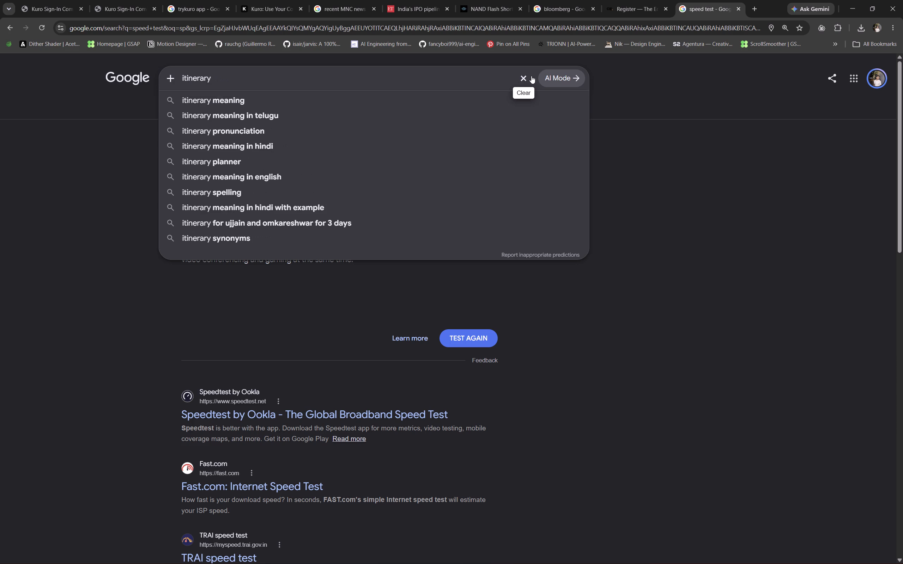
scroll(531, 76, right, 12)
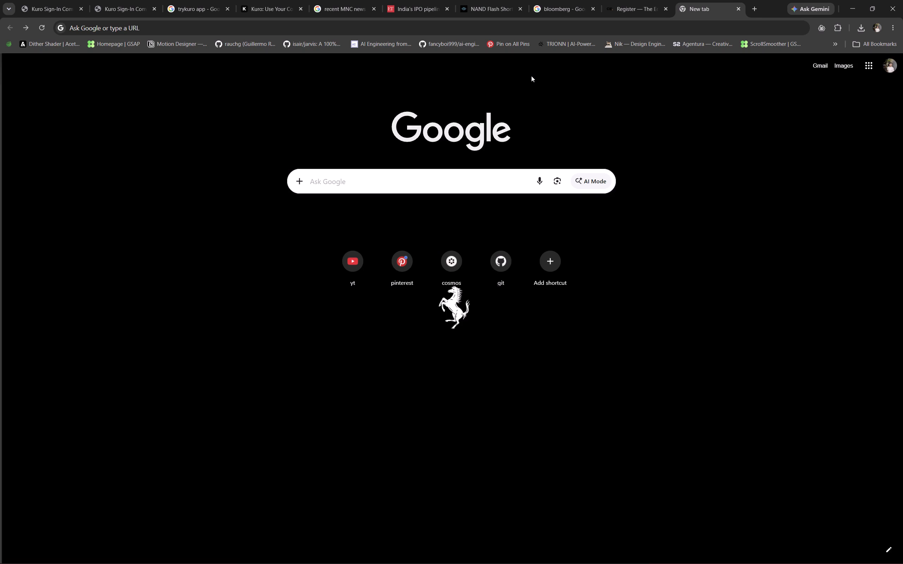
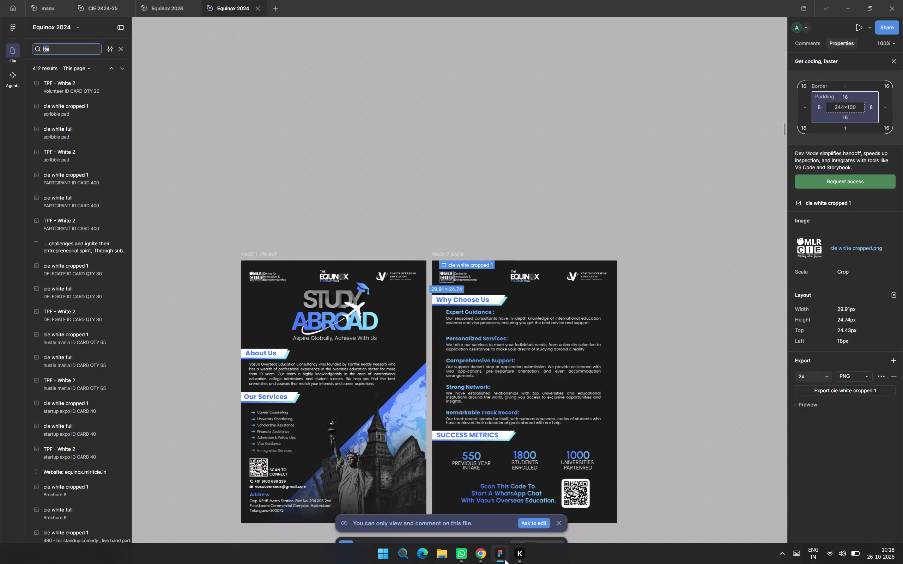
Return from Google Chrome to Figma, close the "ite" layer search in Equinox 2024, and switch to the Equinox 2026 file.
scroll(505, 559, right, 8)
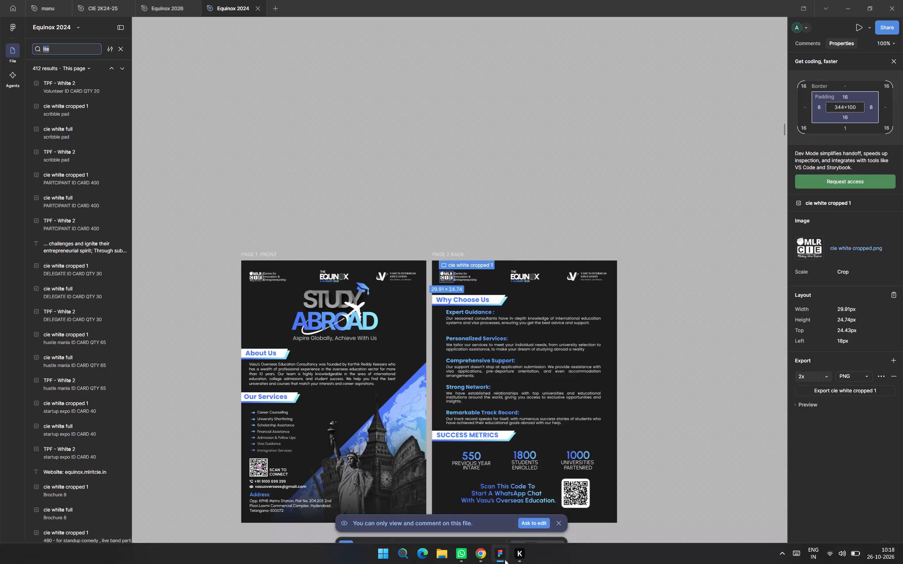
key(Escape)
click(505, 559)
key(Escape)
key(alt+Tab)
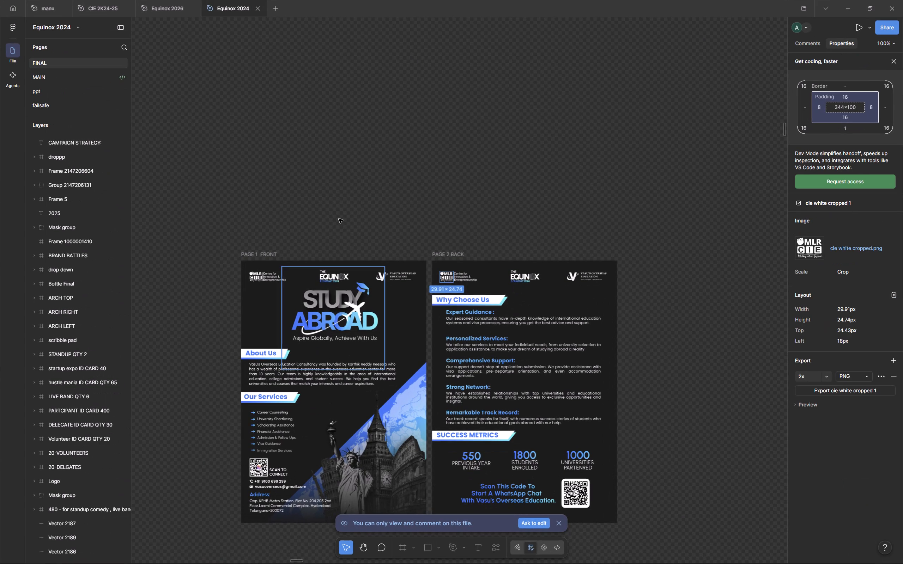
key(Escape)
click(176, 0)
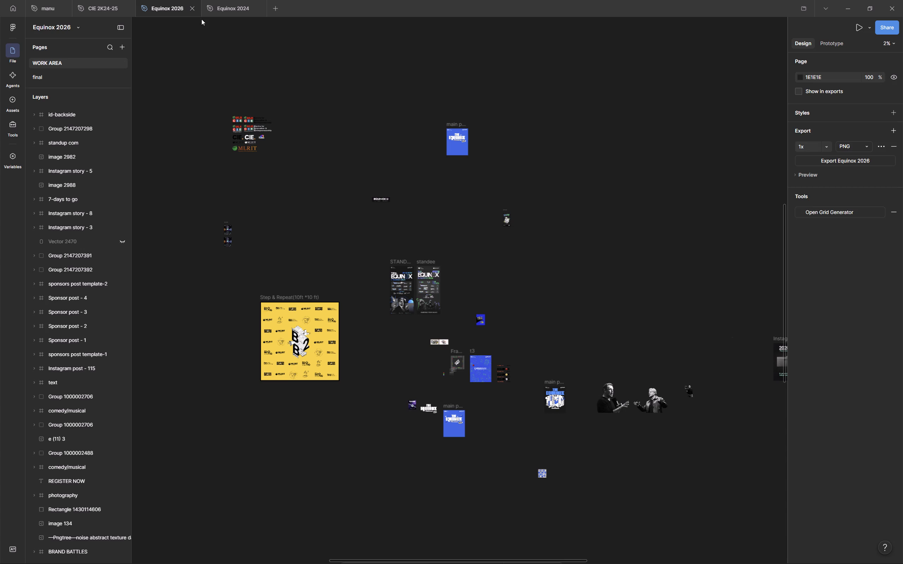
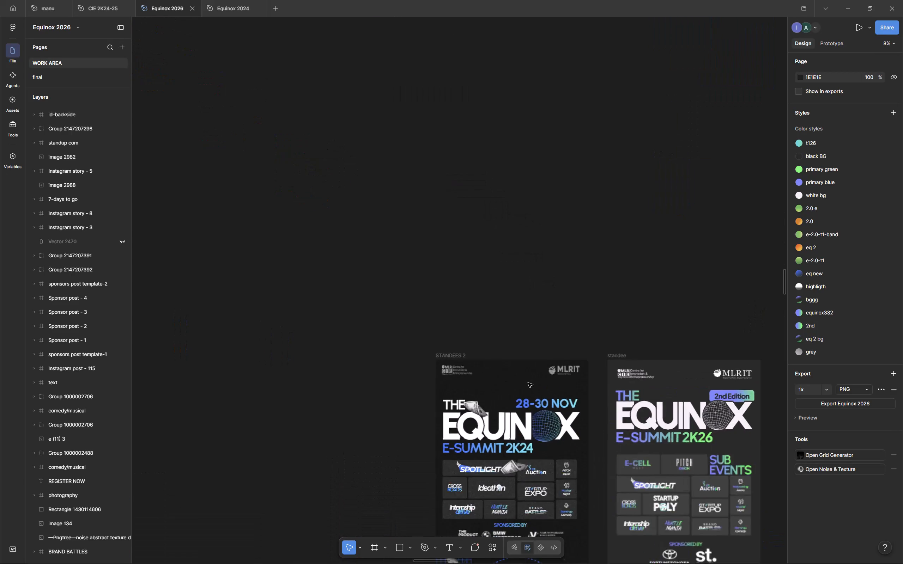
Examine the E-Summit 2K26 standee, especially its sub-events grid and sponsor section, alongside the neighbouring STANDEES 2 design.
scroll(528, 383, left, 6)
scroll(528, 383, right, 1)
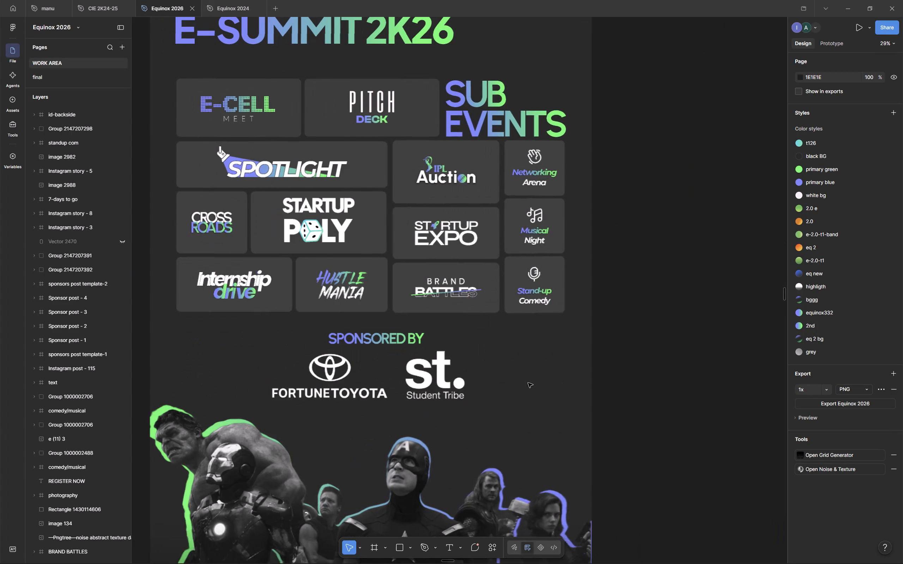
scroll(528, 383, right, 2)
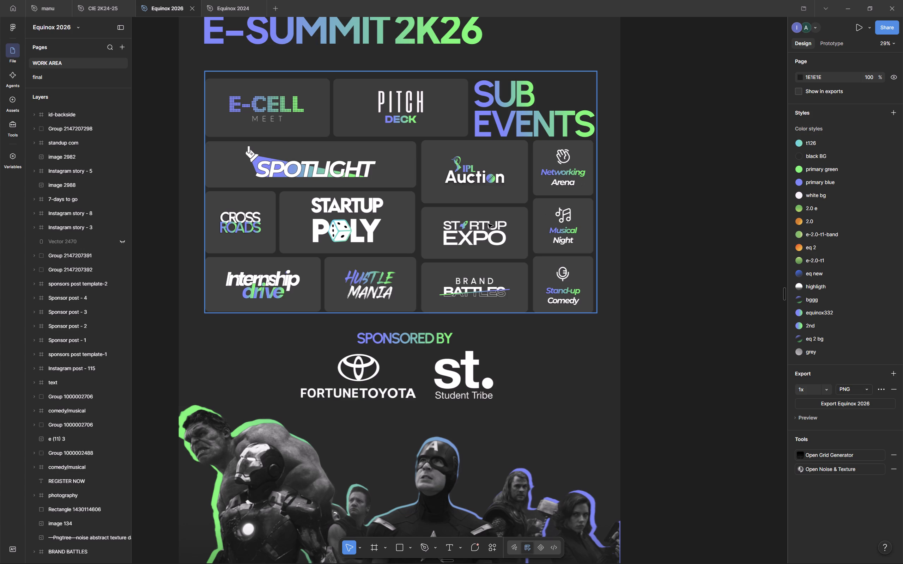
click(361, 280)
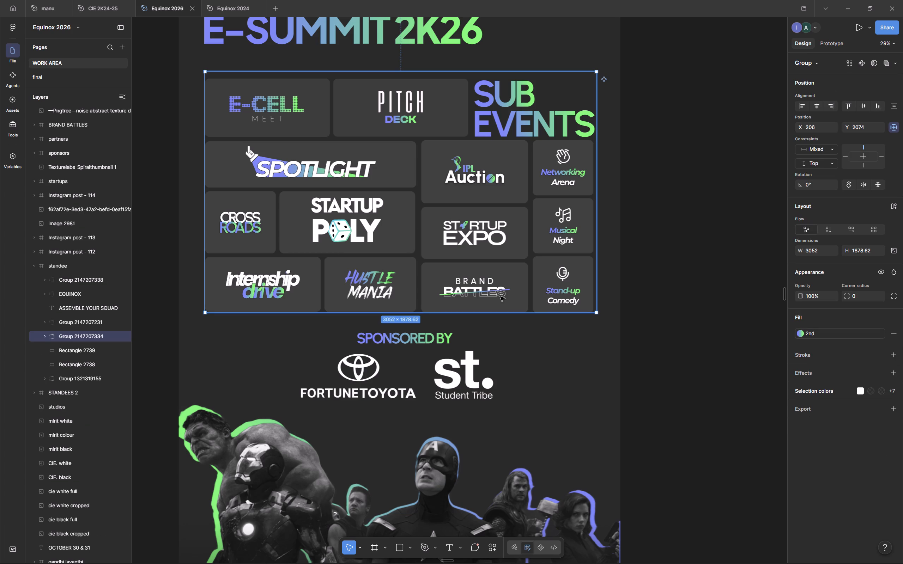
click(650, 283)
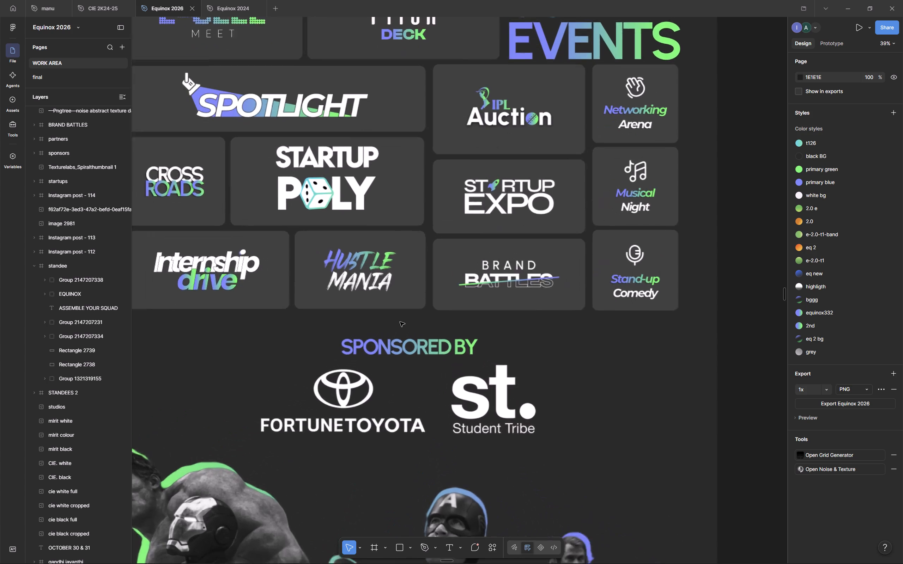
scroll(400, 322, right, 3)
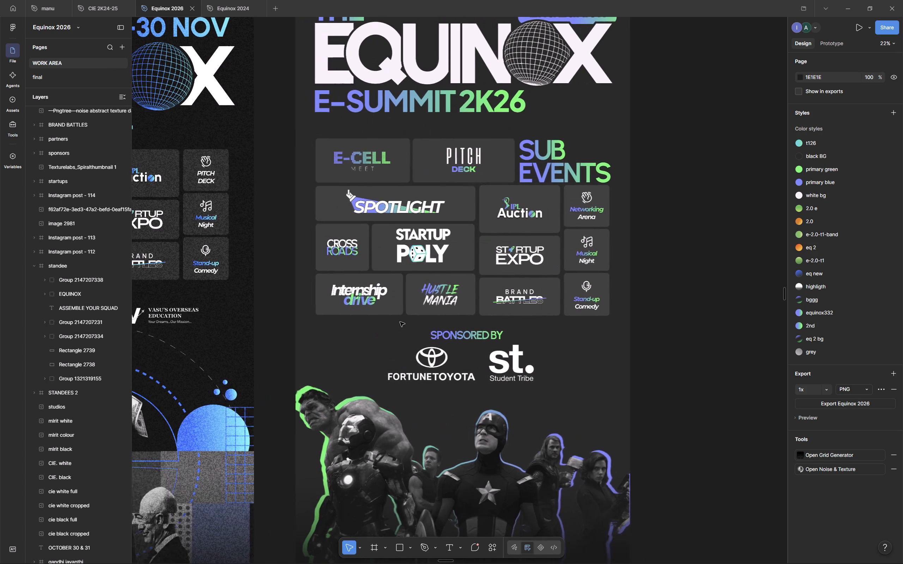
scroll(400, 322, right, 4)
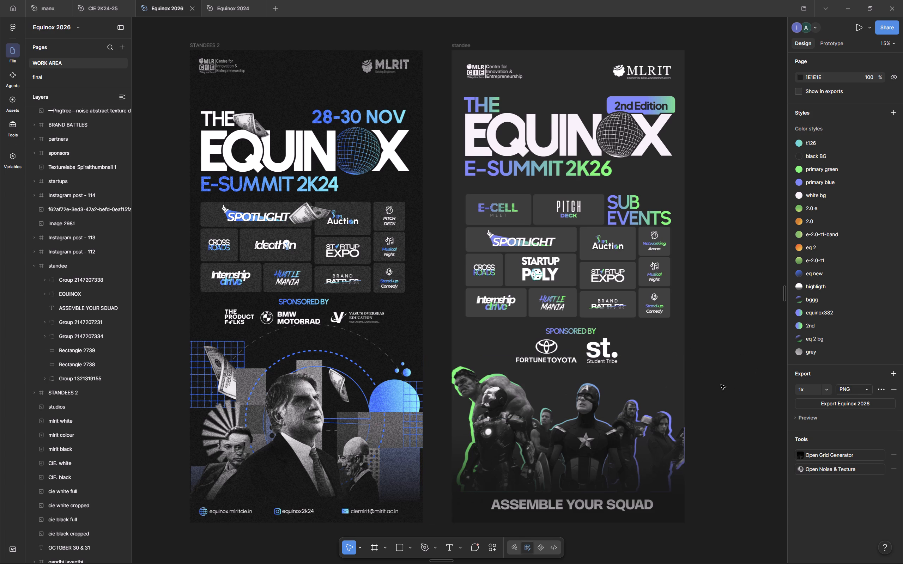
scroll(721, 385, left, 1)
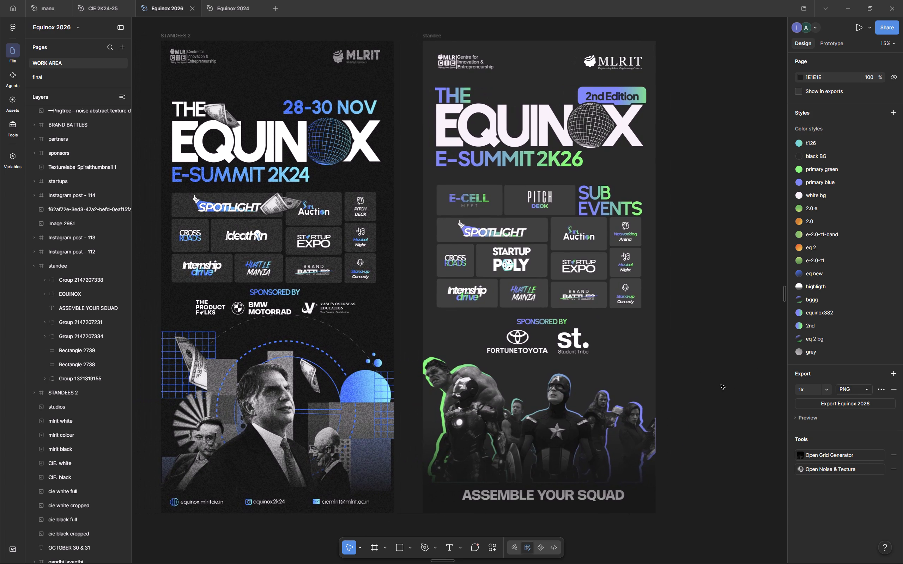
scroll(721, 385, left, 3)
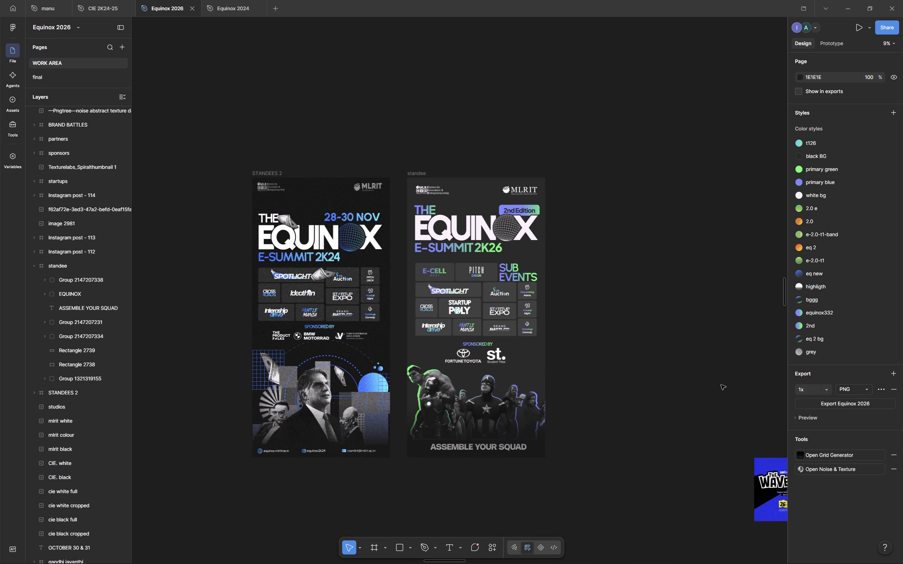
scroll(721, 385, left, 2)
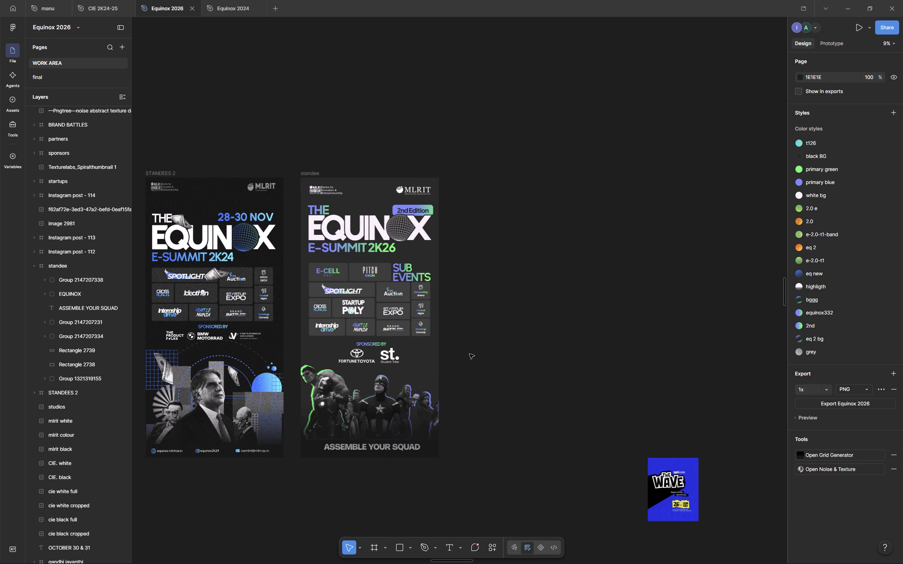
scroll(453, 348, right, 2)
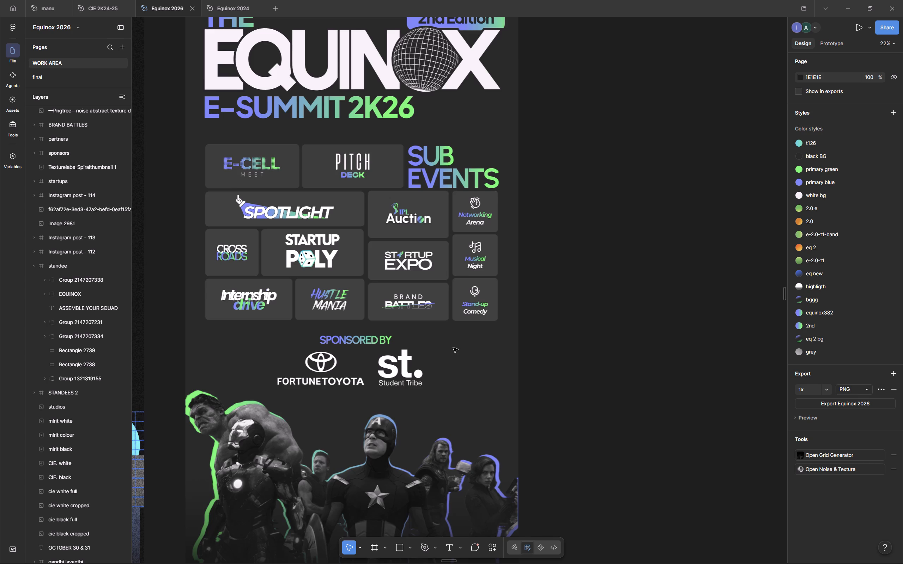
scroll(453, 348, right, 3)
scroll(453, 348, up, 2)
scroll(453, 348, left, 1)
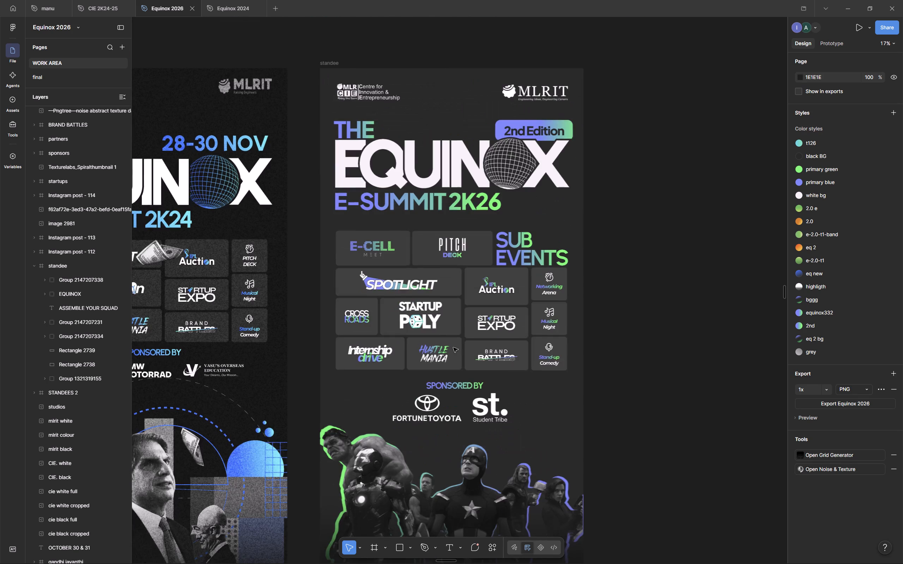
Survey the rest of the Equinox 2026 work area, from the standees to the main poster and sponsor post designs.
scroll(453, 348, left, 5)
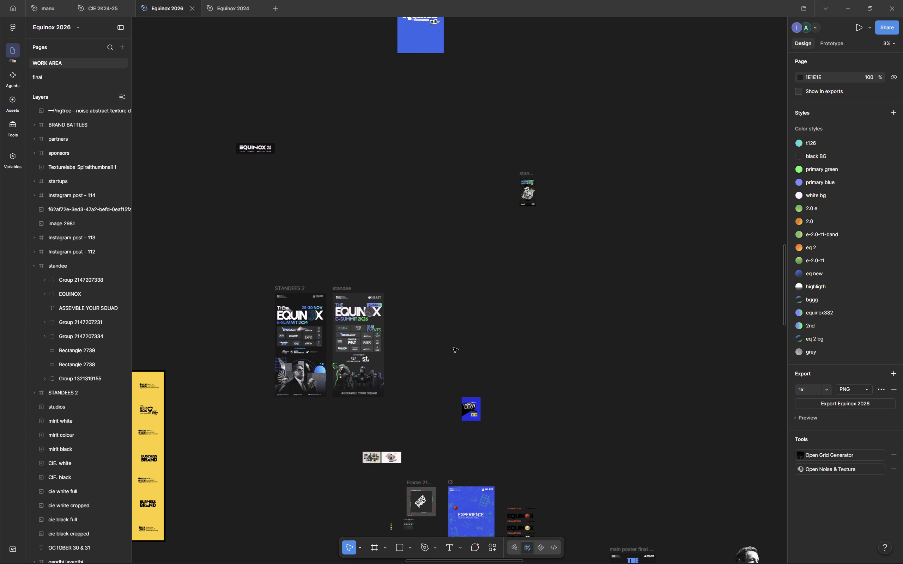
scroll(453, 348, right, 1)
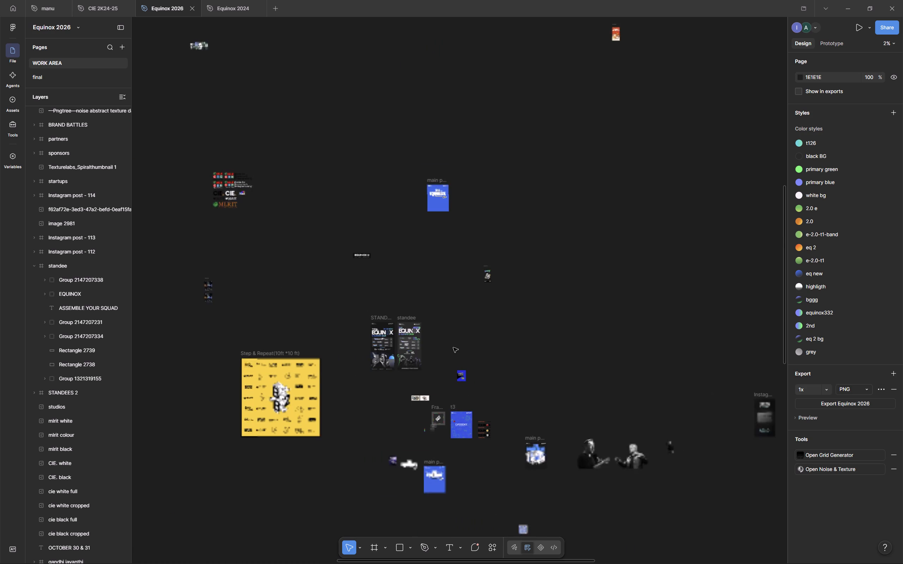
scroll(453, 348, right, 1)
scroll(453, 348, up, 3)
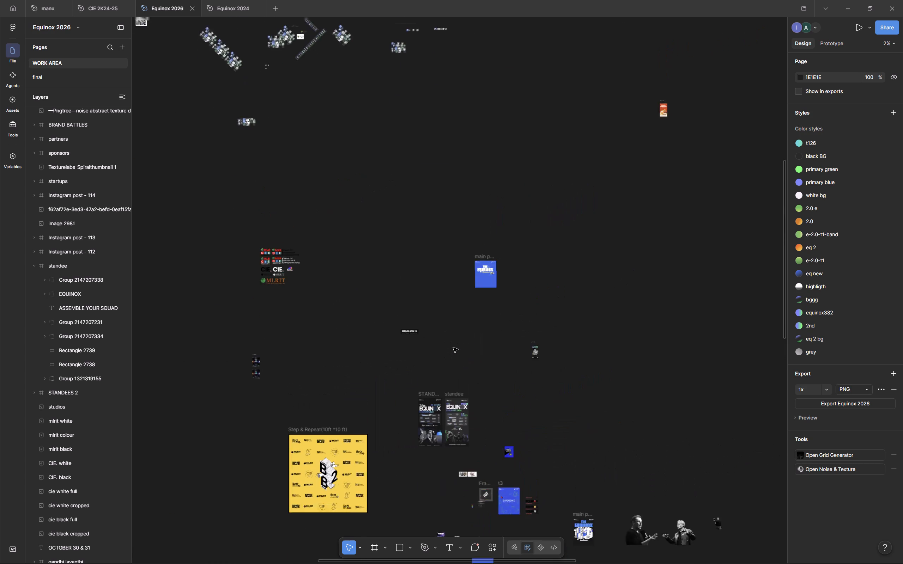
scroll(453, 348, up, 4)
scroll(453, 348, right, 5)
scroll(453, 348, up, 1)
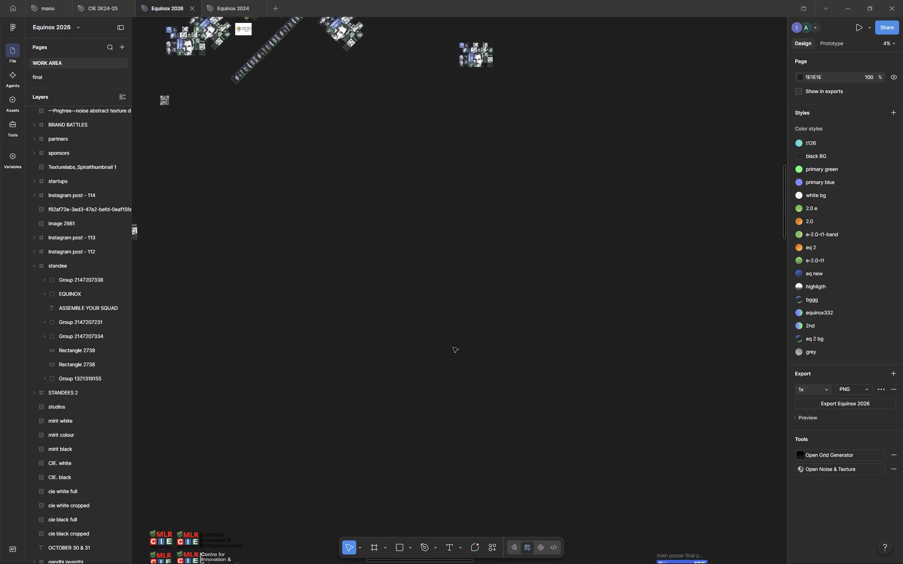
scroll(453, 348, up, 9)
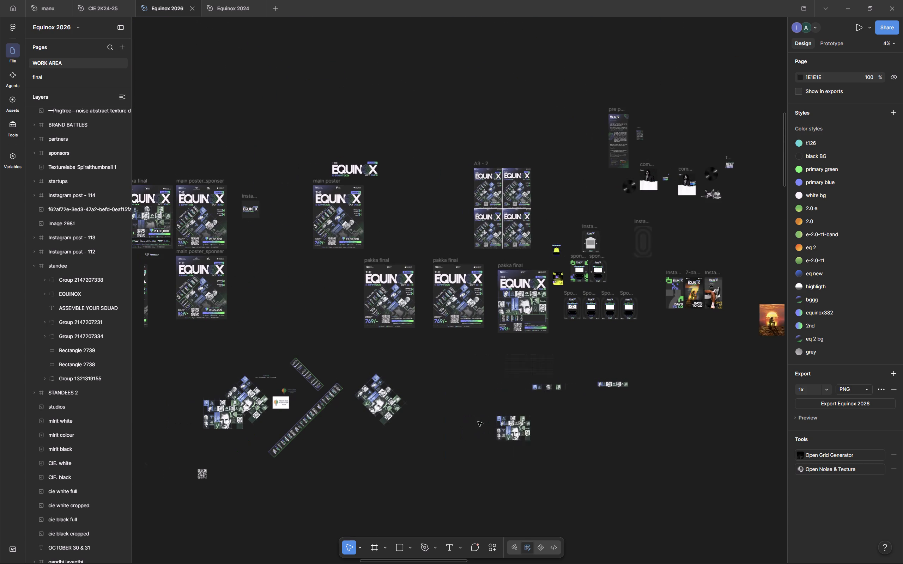
Examine the blue-and-green founders and company logos collage below the pakka final posters up close.
scroll(478, 422, left, 3)
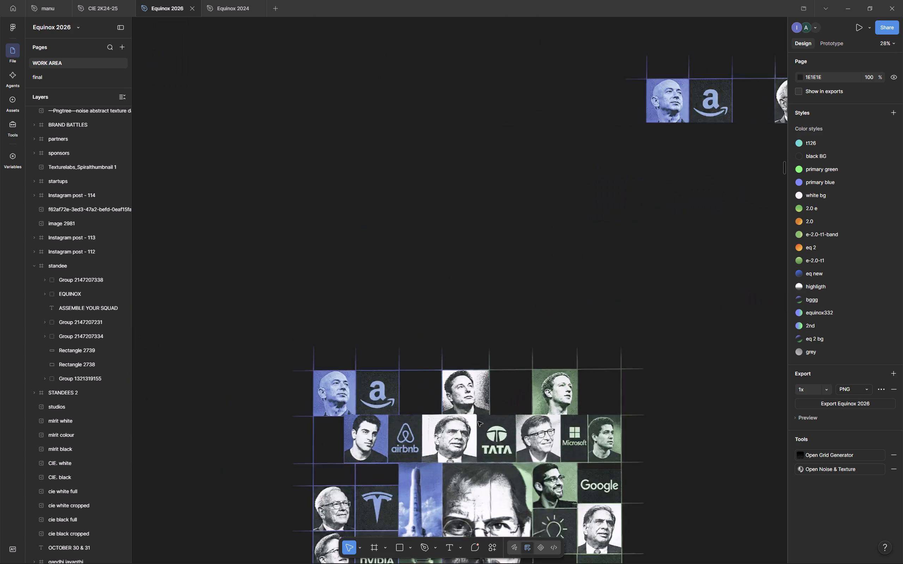
scroll(478, 422, down, 3)
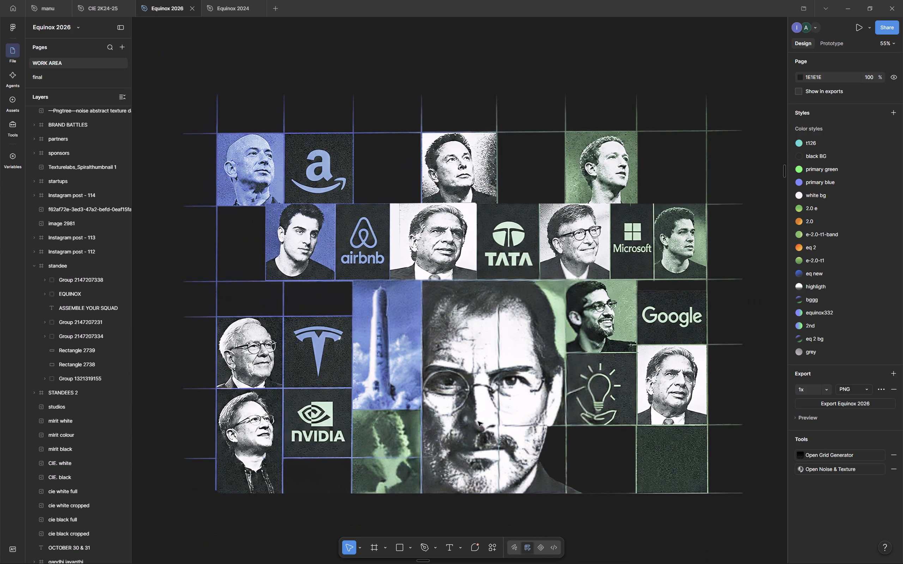
scroll(478, 422, down, 4)
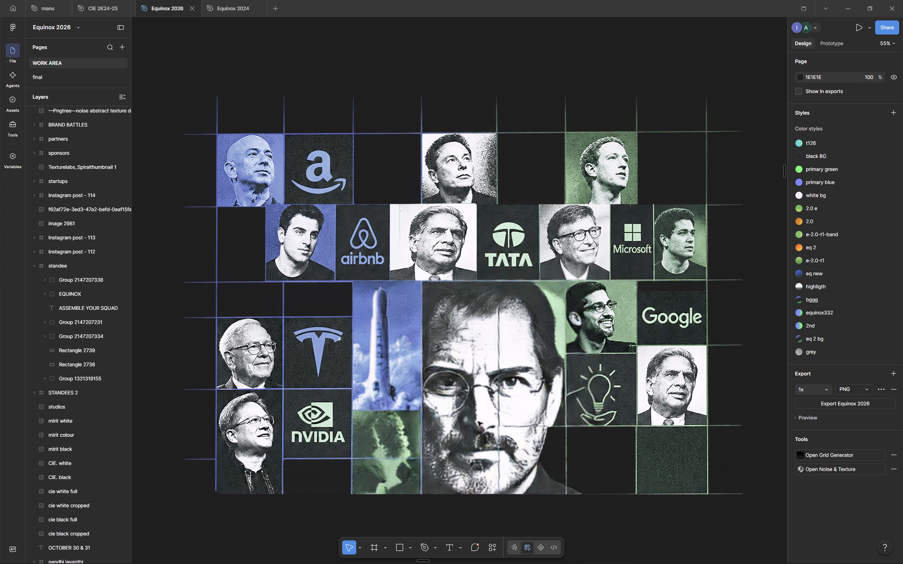
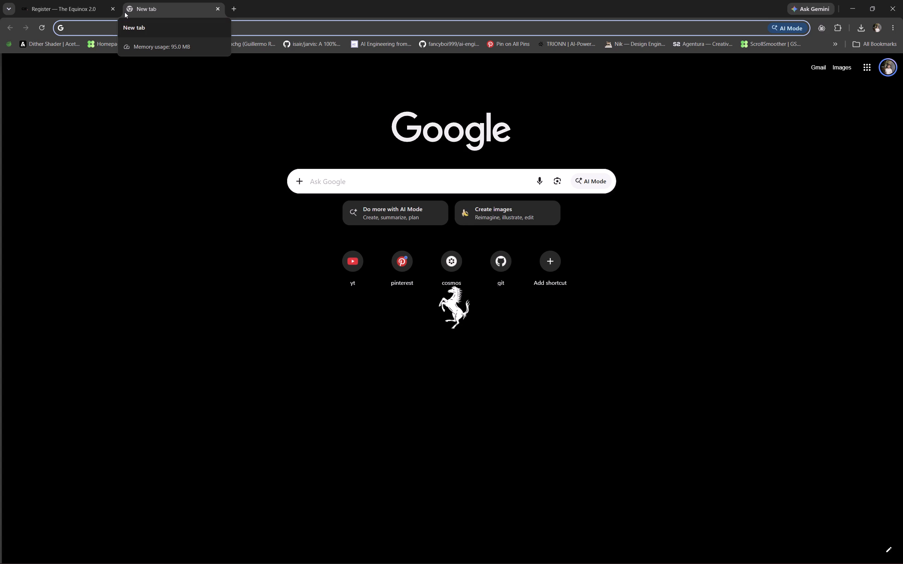
Open Pinterest in the new browser tab and close the Equinox 2.0 registration page.
click(387, 277)
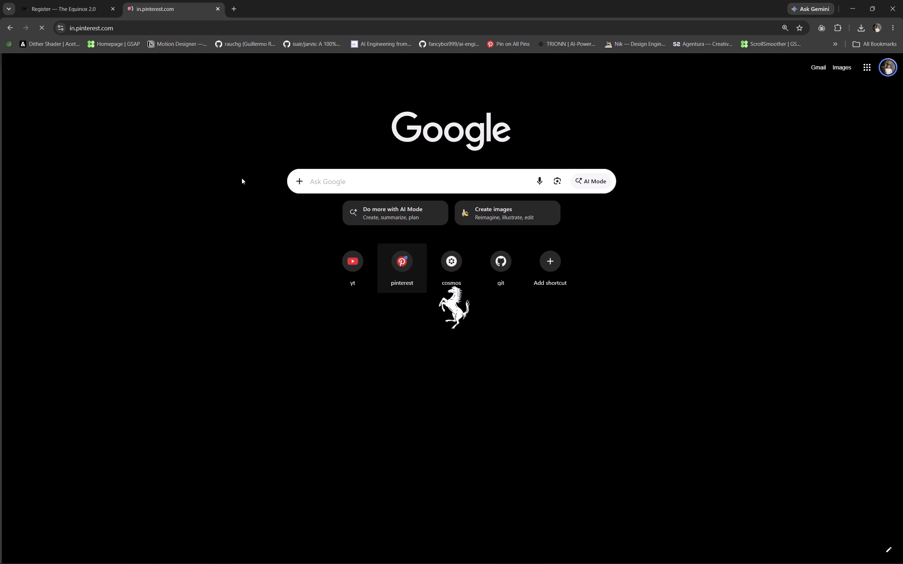
click(113, 10)
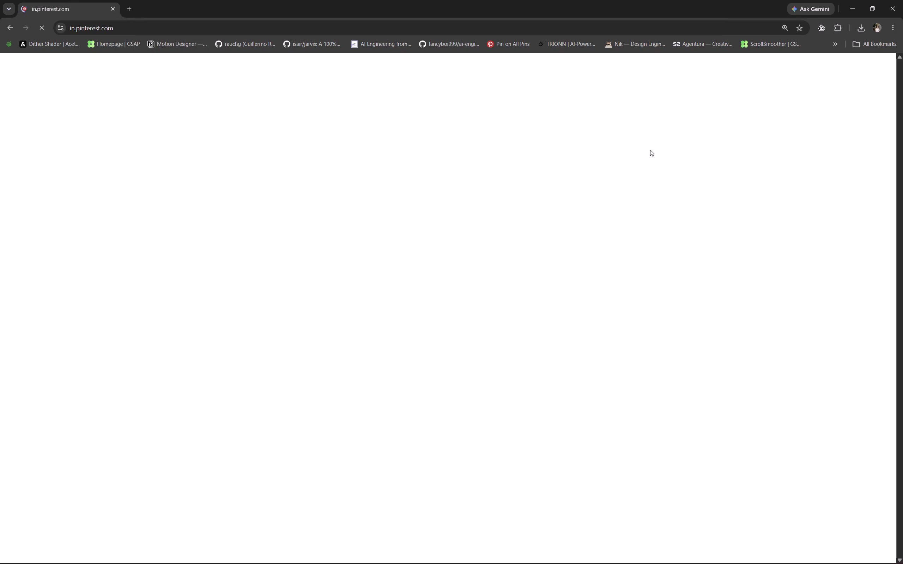
Look over the design pins at the top of the Pinterest home feed.
scroll(601, 54, left, 1)
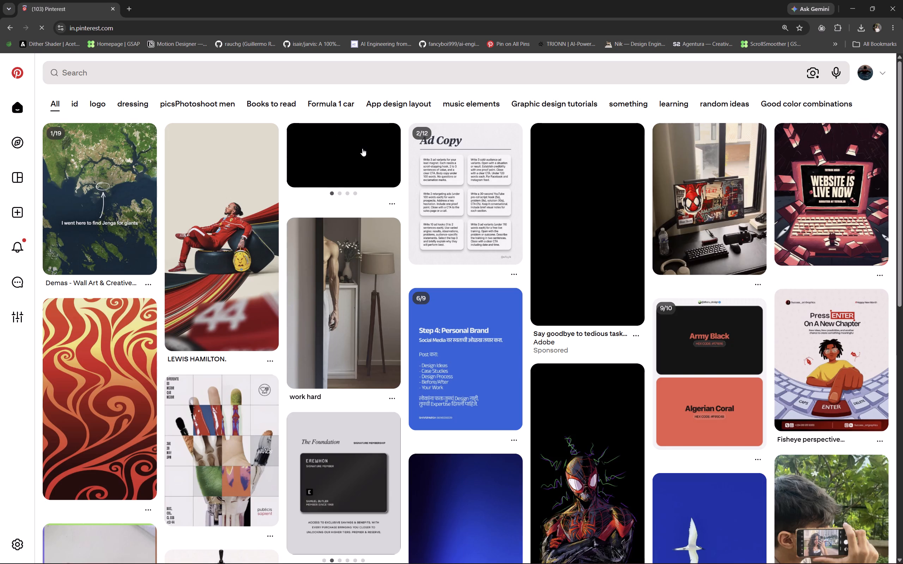
scroll(362, 148, left, 1)
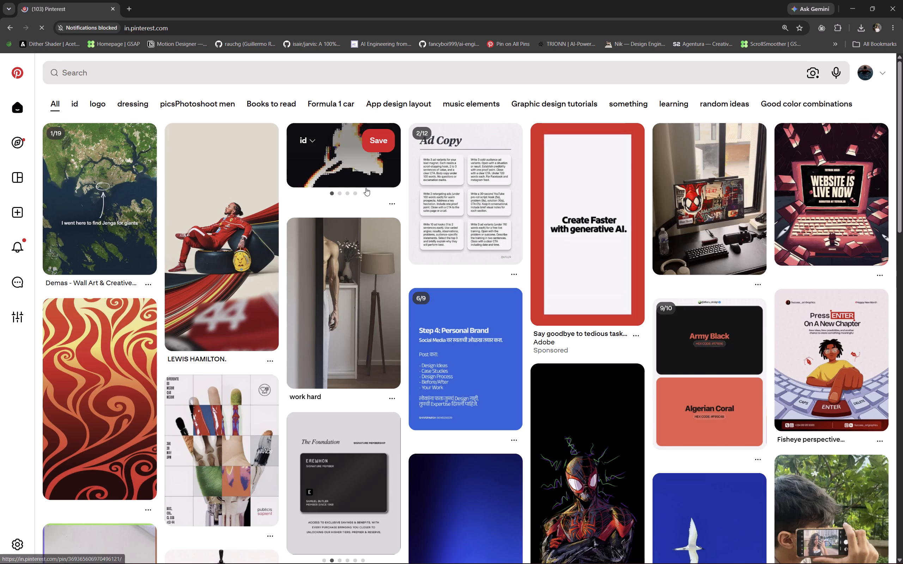
scroll(366, 188, left, 1)
click(374, 137)
scroll(369, 142, up, 1)
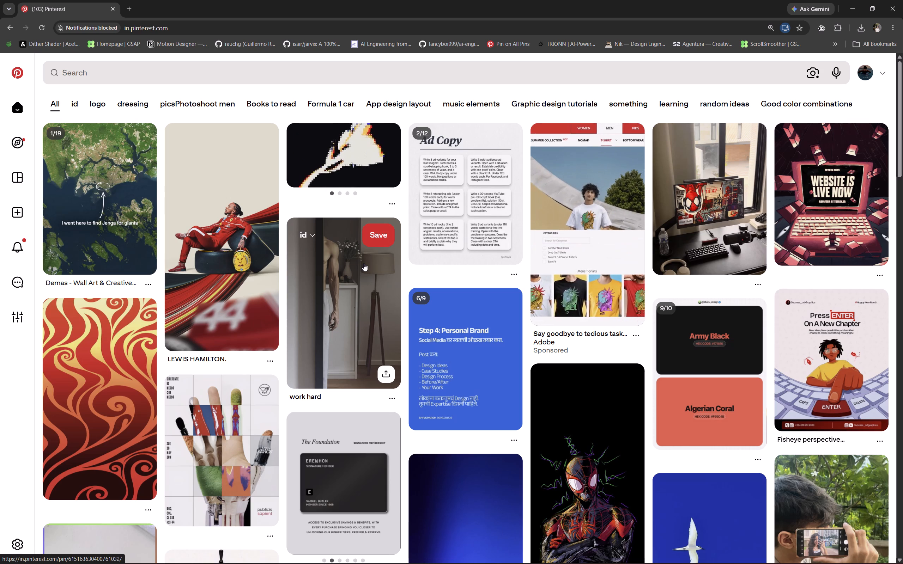
scroll(356, 269, up, 1)
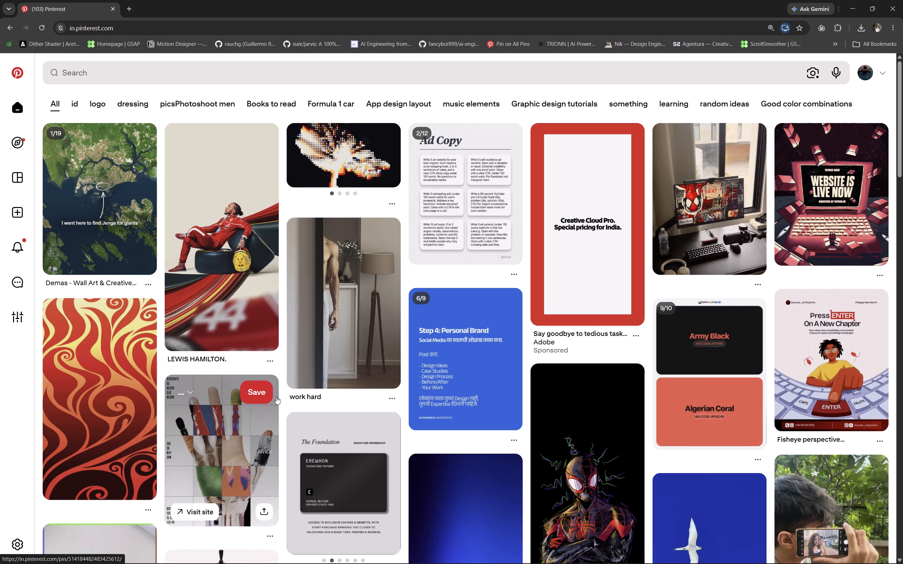
scroll(276, 397, up, 1)
click(259, 392)
scroll(260, 390, right, 1)
scroll(372, 334, down, 1)
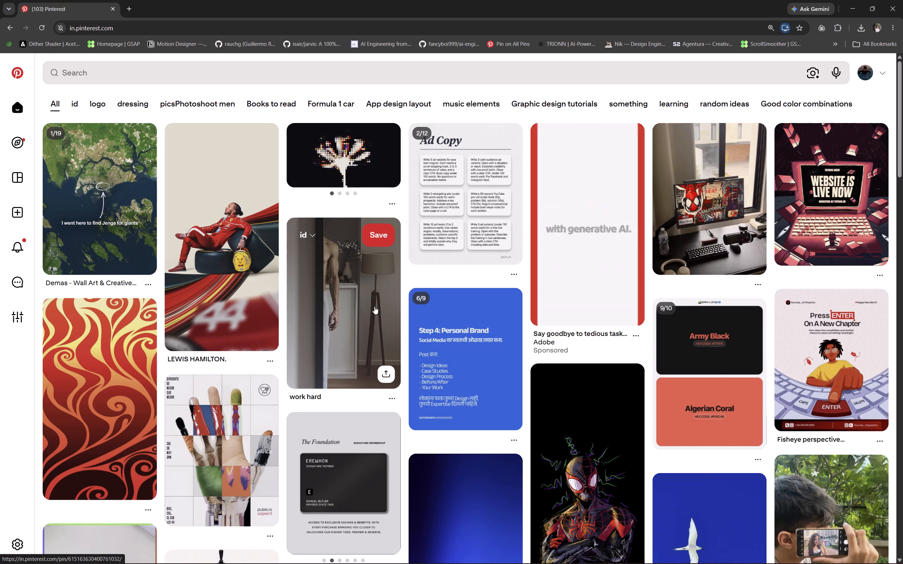
scroll(374, 306, down, 1)
scroll(276, 367, down, 1)
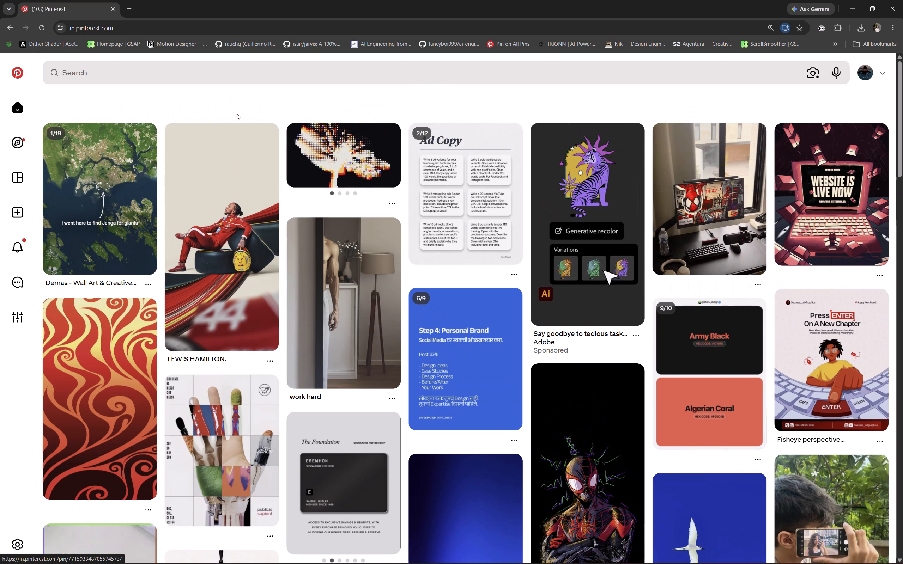
Search Pinterest for "certificate design" using the suggested search term.
click(208, 81)
text(certic)
key(BackSpace)
key(f)
key(Down)
key(Return)
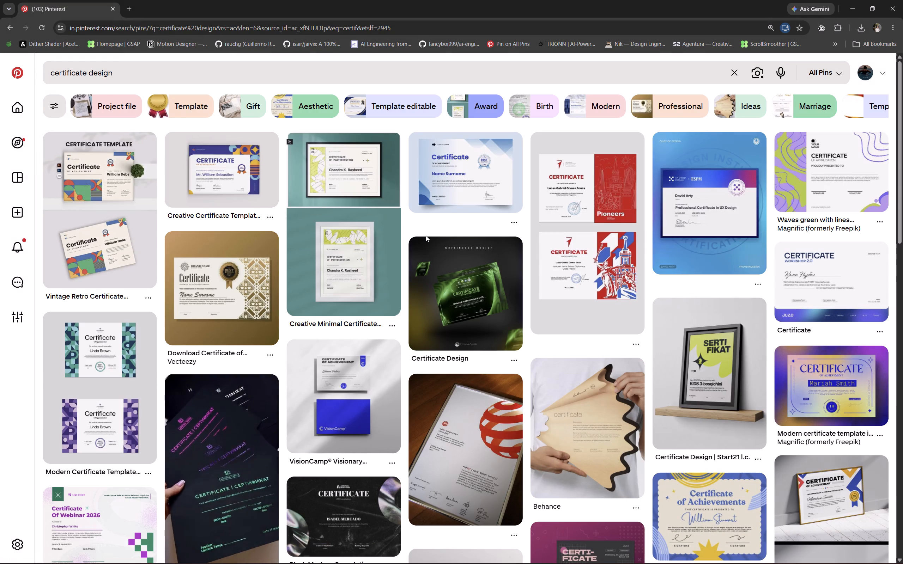
Browse the certificate design results and open the black-and-pink Creative Certificate Template AI, EPS, PSD pin.
scroll(426, 235, down, 1)
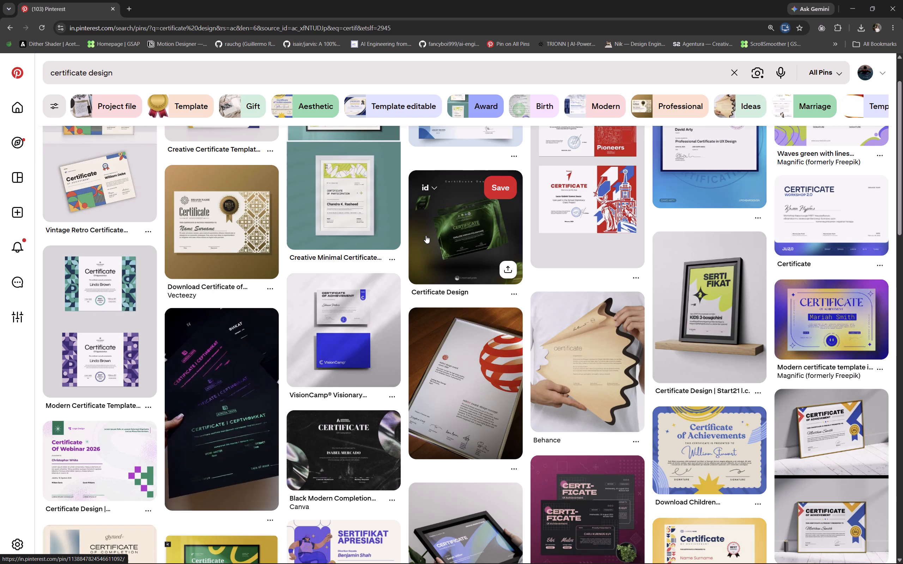
scroll(426, 235, down, 1)
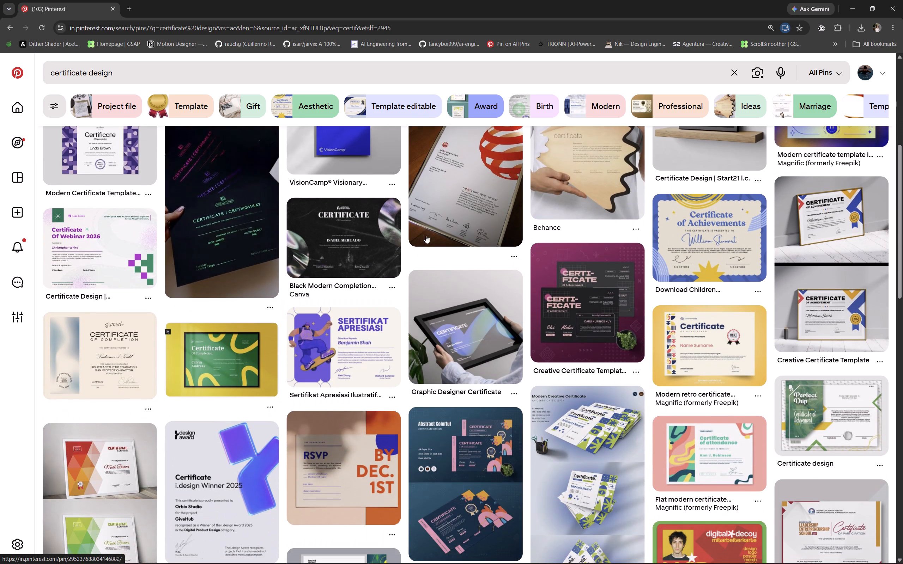
scroll(426, 235, down, 3)
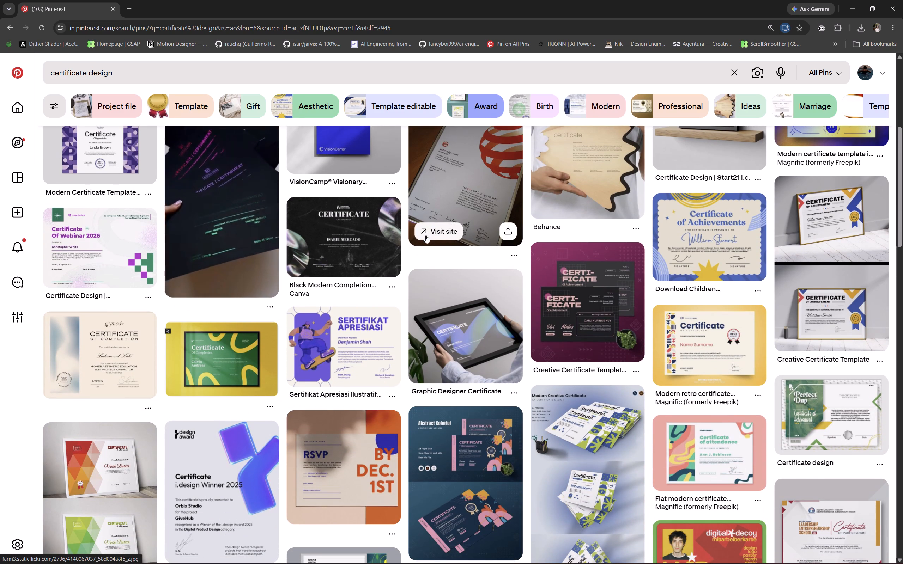
scroll(426, 235, down, 2)
click(588, 309)
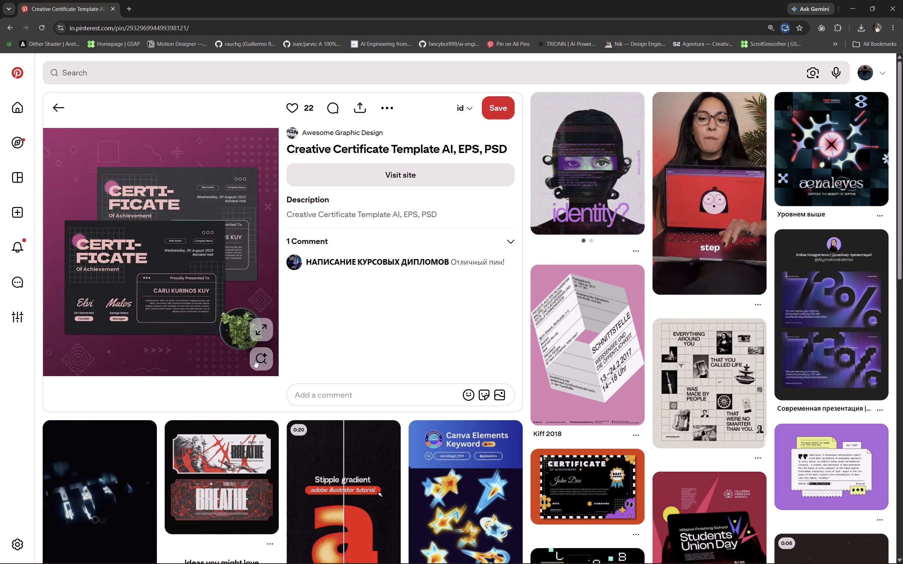
Browse the related pins below the Creative Certificate Template for certificate layouts and graphic styles.
scroll(255, 360, down, 5)
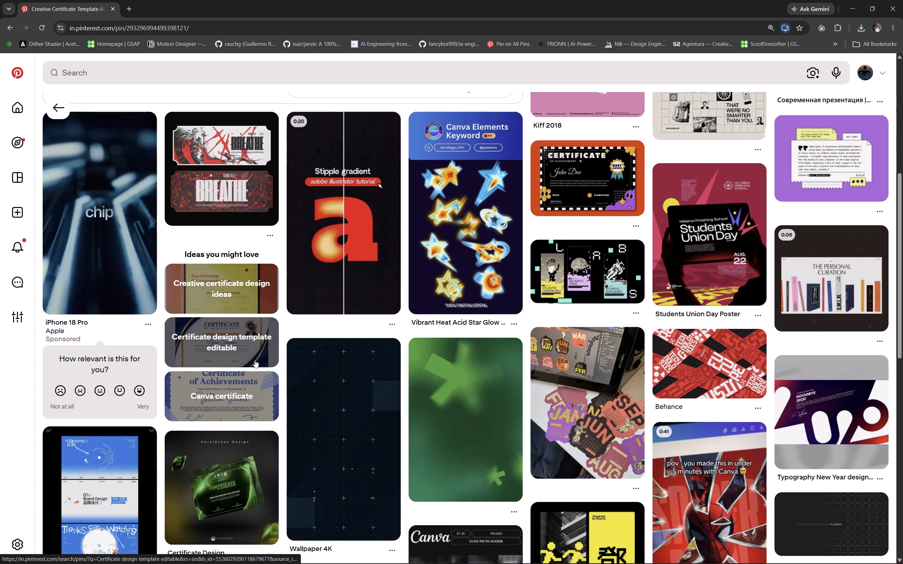
scroll(255, 360, down, 5)
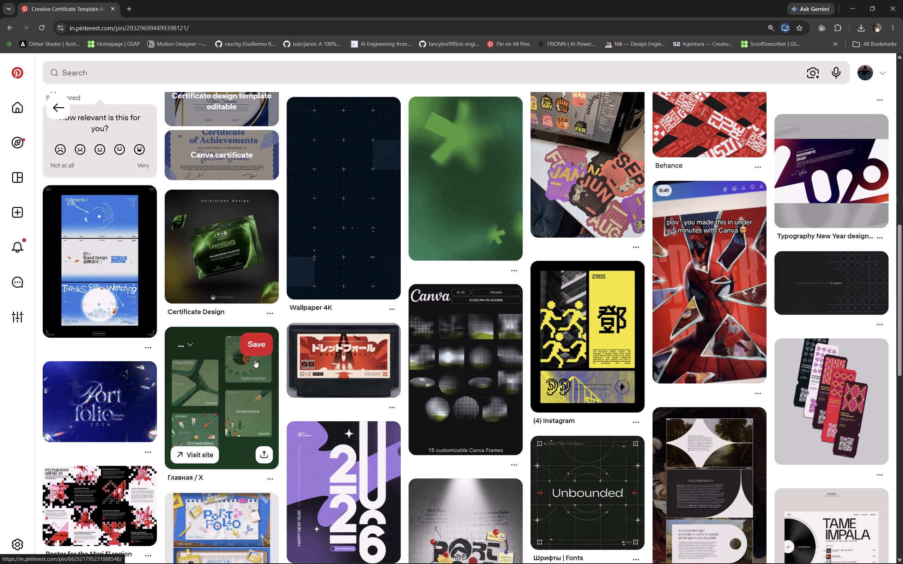
scroll(255, 360, down, 1)
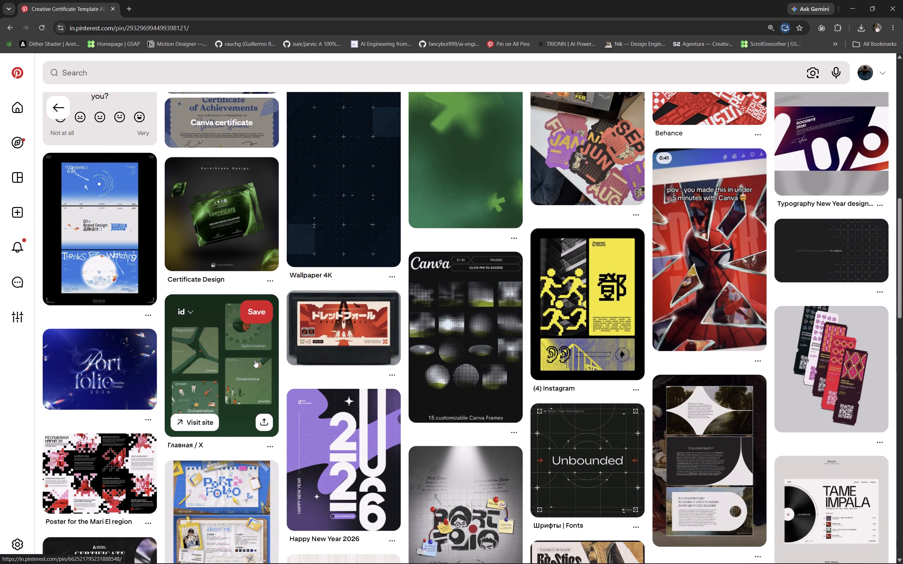
scroll(255, 360, down, 1)
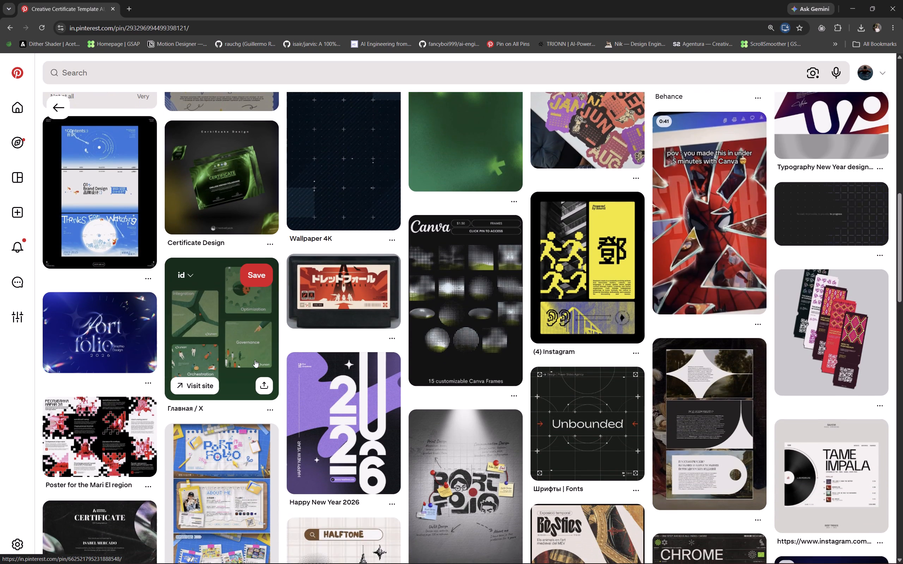
scroll(255, 360, down, 3)
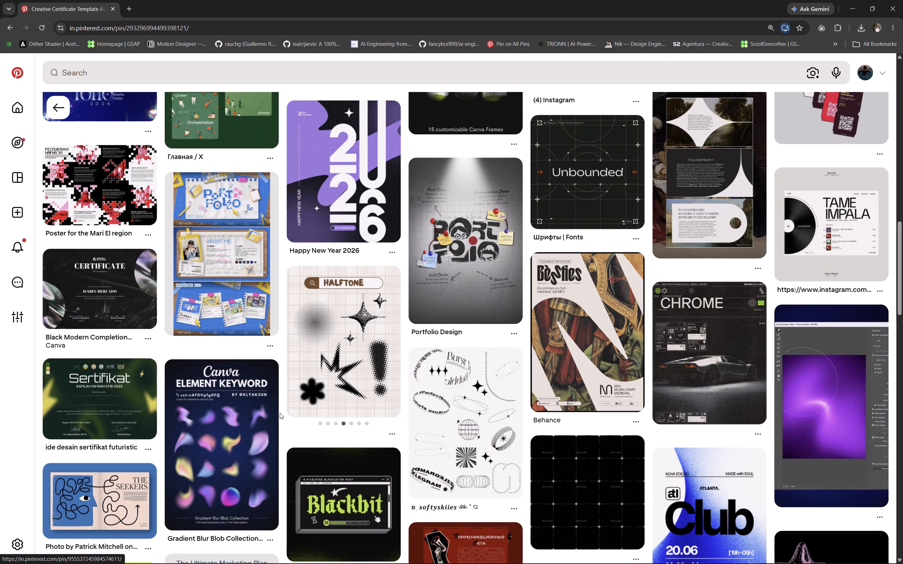
scroll(281, 404, up, 1)
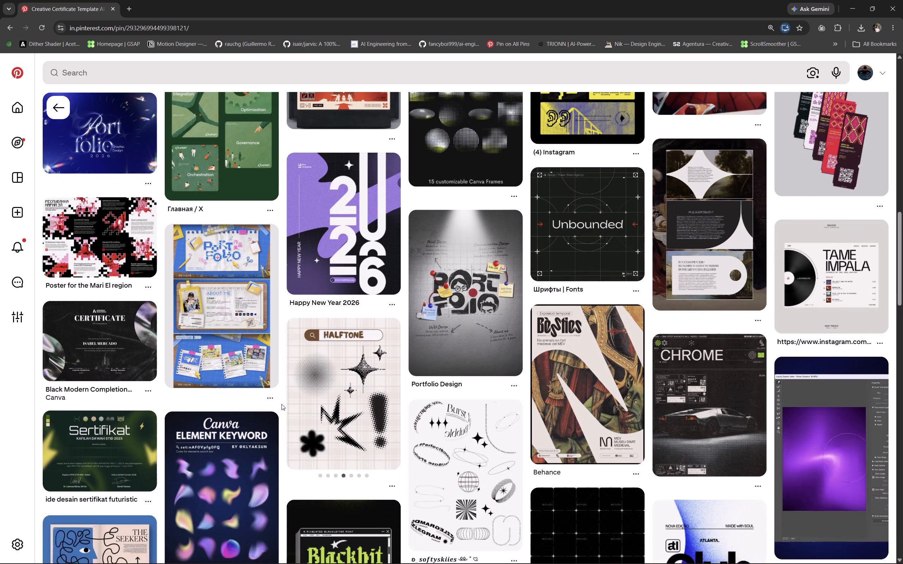
scroll(281, 404, up, 1)
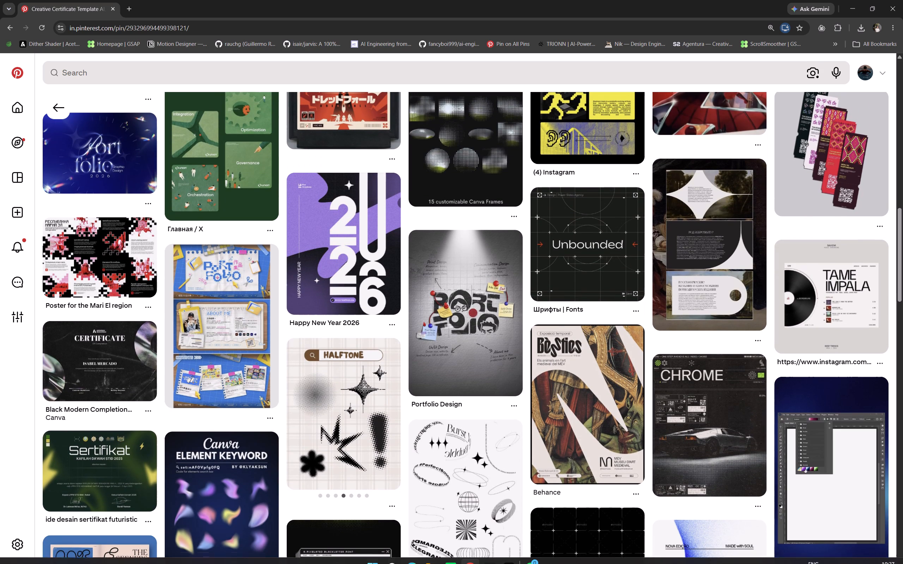
Switch back to Figma, glance over the Equinox 2026 work area, and go to the Equinox 2024 file.
click(487, 554)
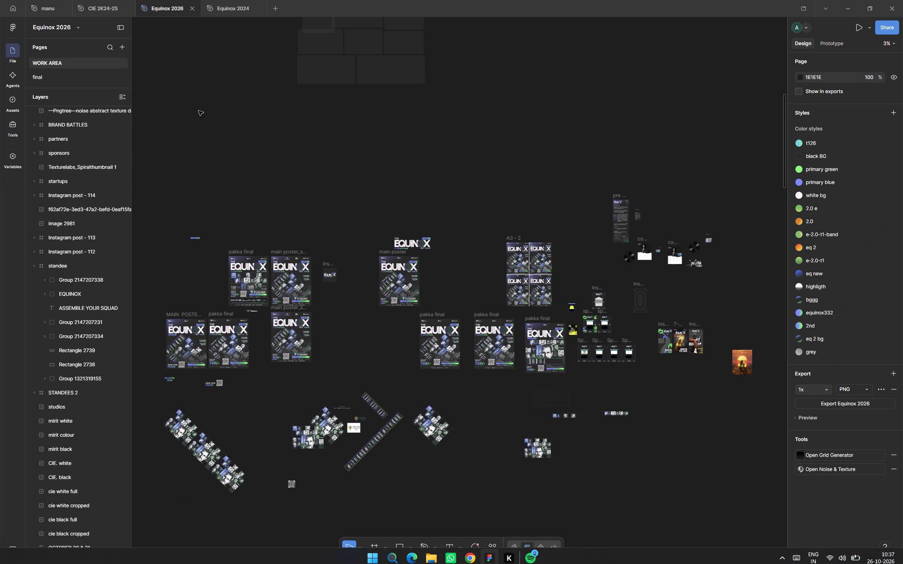
scroll(332, 296, down, 4)
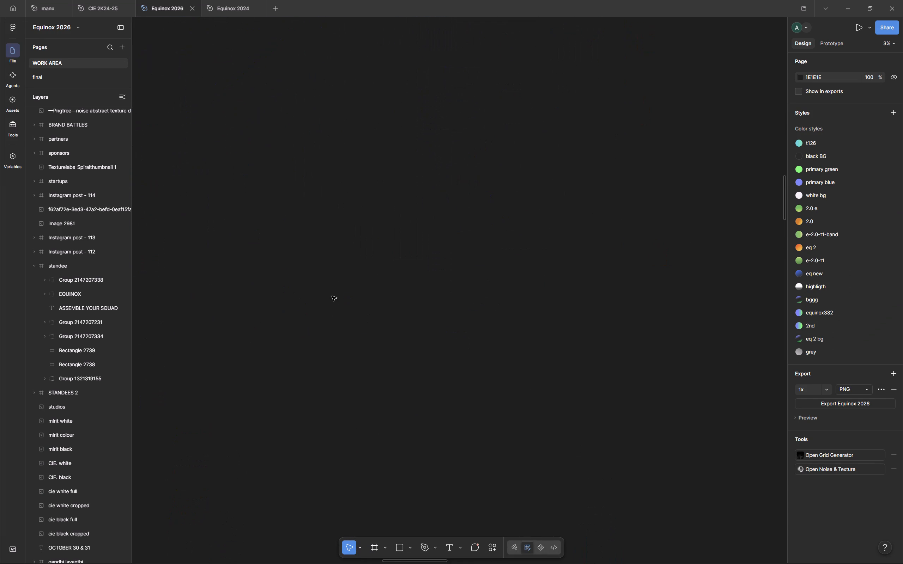
scroll(332, 296, up, 10)
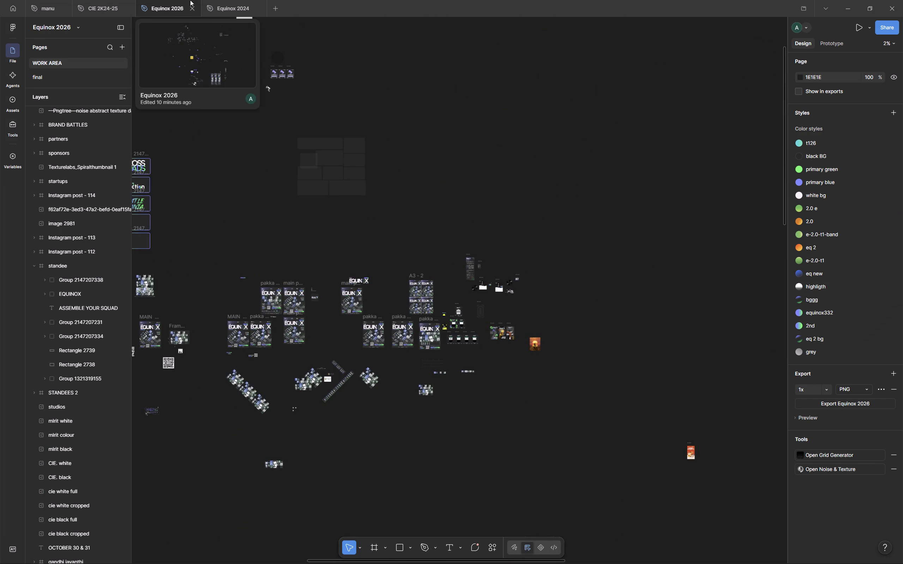
click(214, 0)
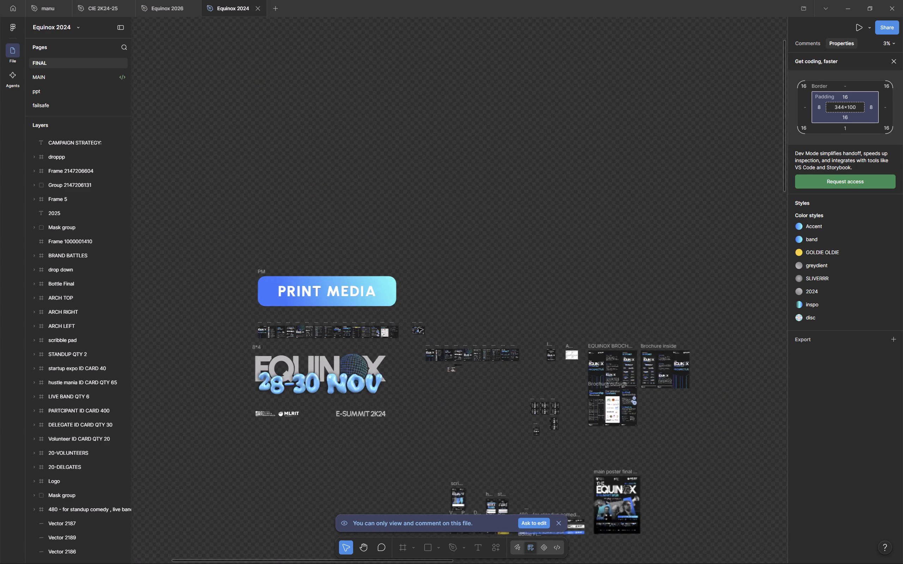
Survey the print media section of the Equinox 2024 FINAL page, including its brochures, ID cards and main poster.
scroll(418, 328, left, 5)
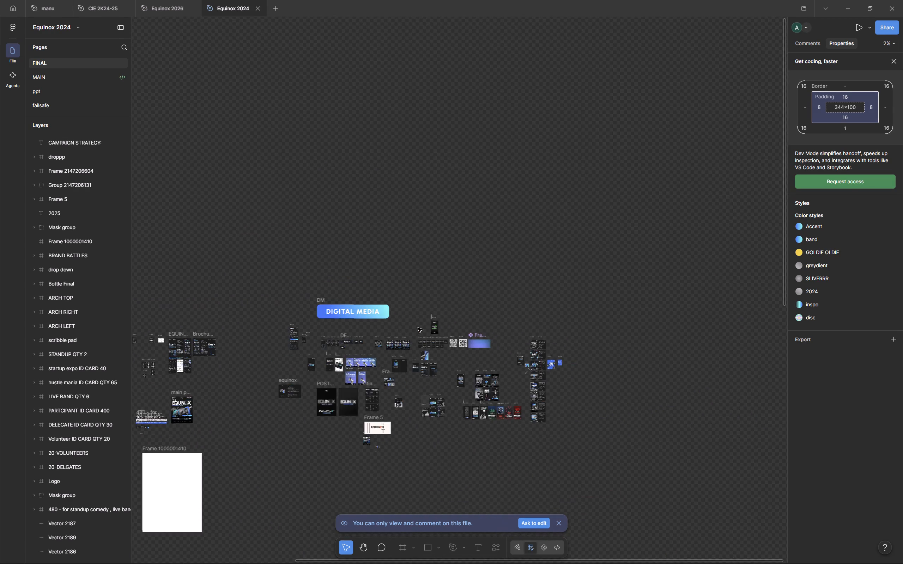
scroll(418, 328, right, 4)
scroll(418, 328, down, 3)
scroll(418, 328, left, 2)
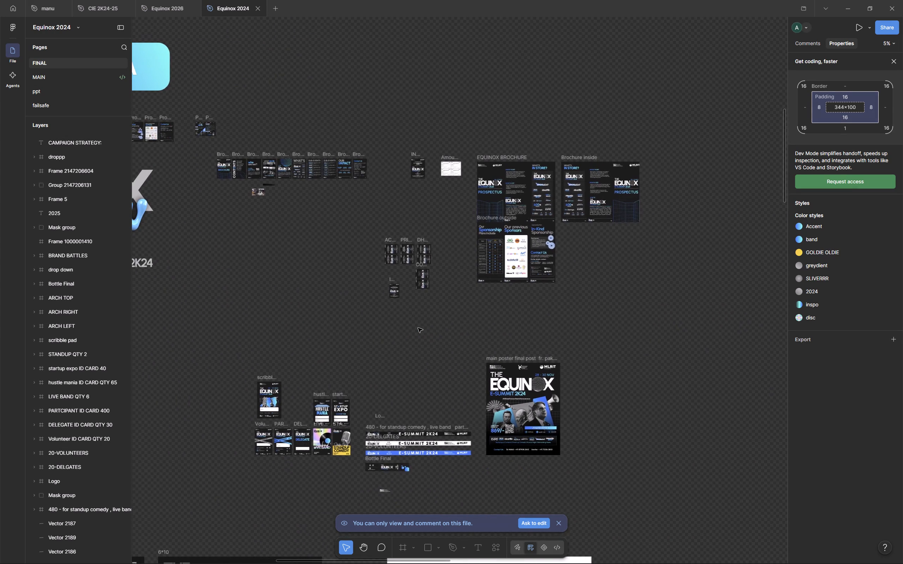
scroll(418, 328, down, 3)
scroll(418, 328, up, 2)
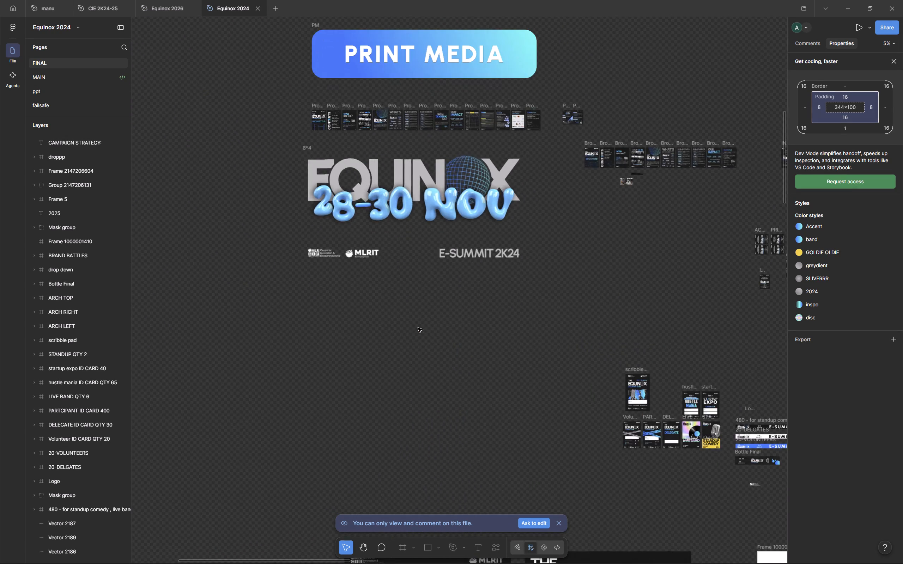
scroll(418, 328, left, 4)
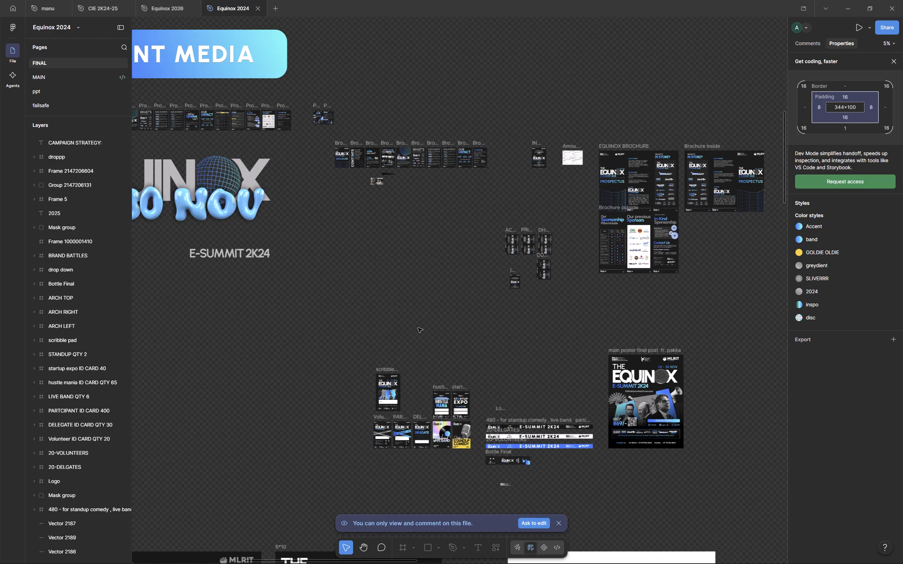
scroll(490, 217, left, 1)
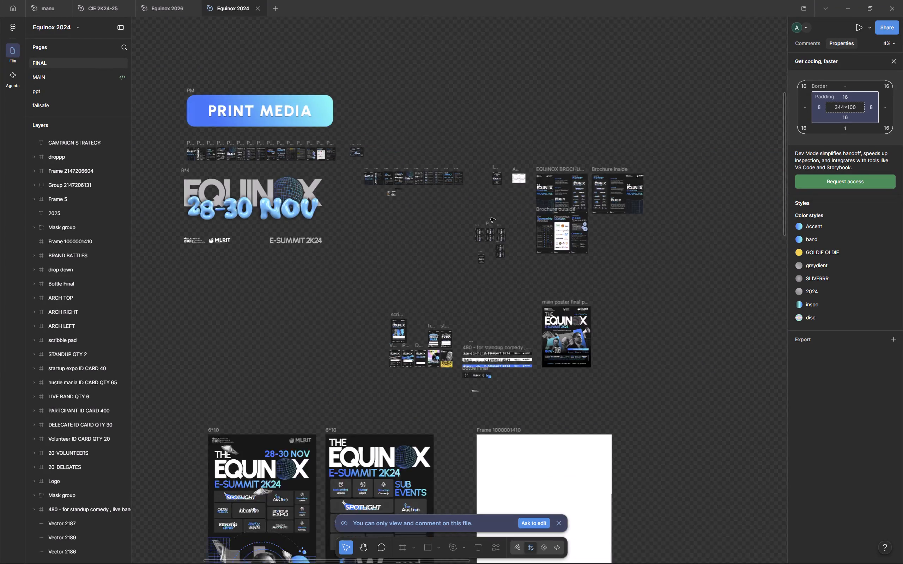
Examine the Equinox 2024 banners, standees, arch banner and drop-down designs below the print media section.
scroll(490, 217, down, 5)
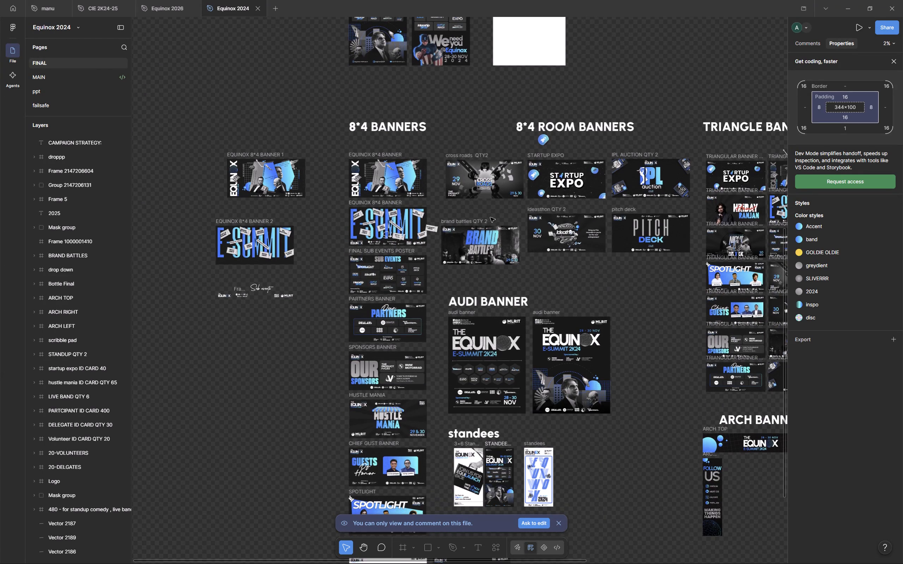
scroll(490, 217, down, 2)
scroll(490, 217, left, 5)
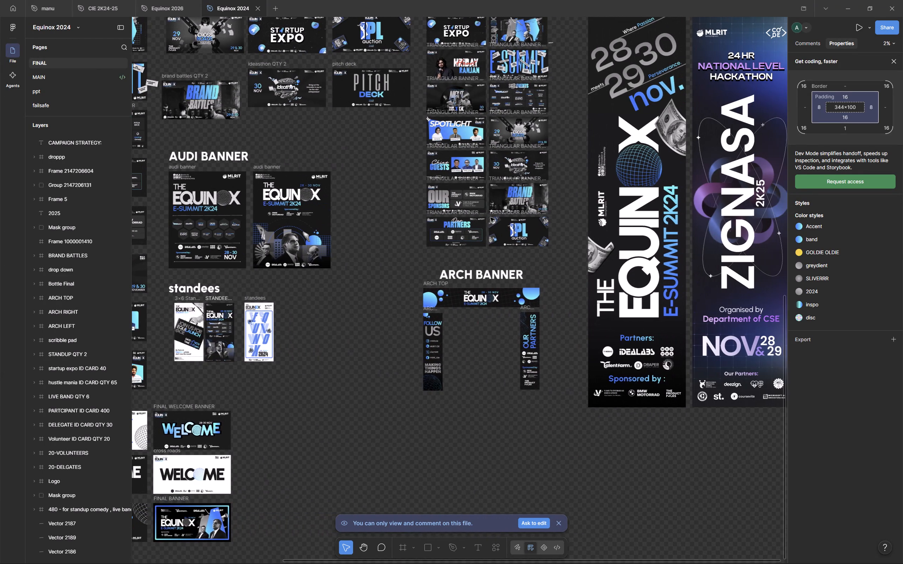
scroll(490, 217, left, 2)
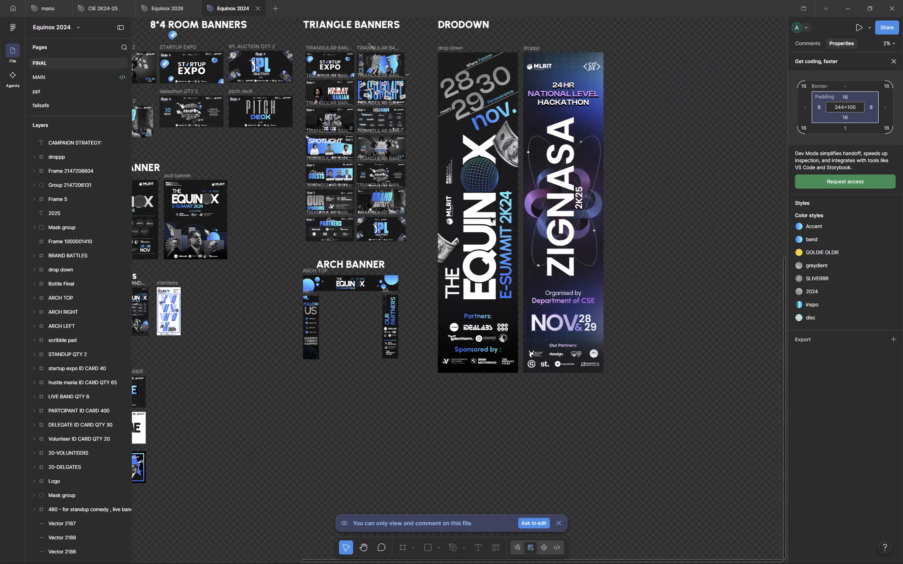
scroll(490, 217, left, 2)
Survey the digital media section of the Equinox 2024 FINAL page, including its posters, stories, itinerary and sub-event posts.
scroll(490, 217, up, 6)
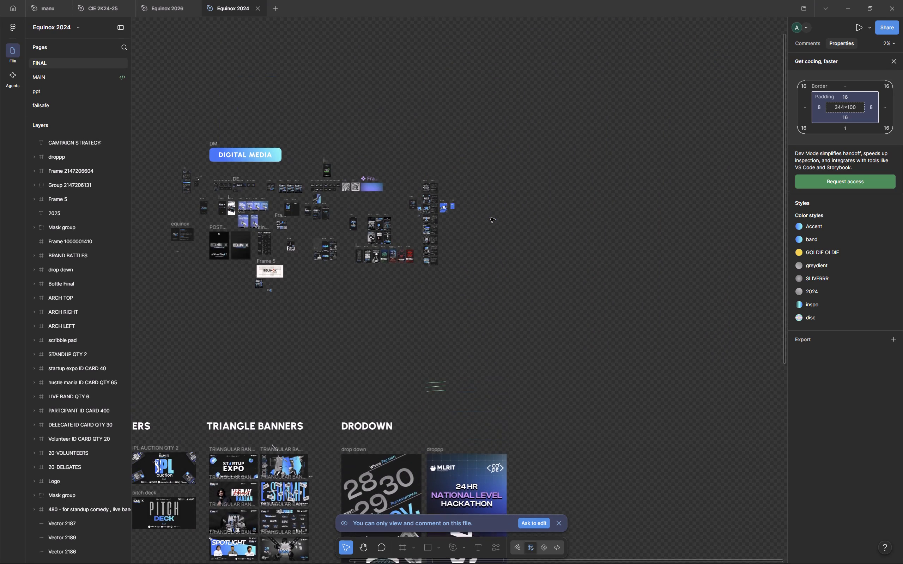
scroll(490, 217, up, 1)
scroll(490, 217, right, 5)
scroll(490, 217, down, 2)
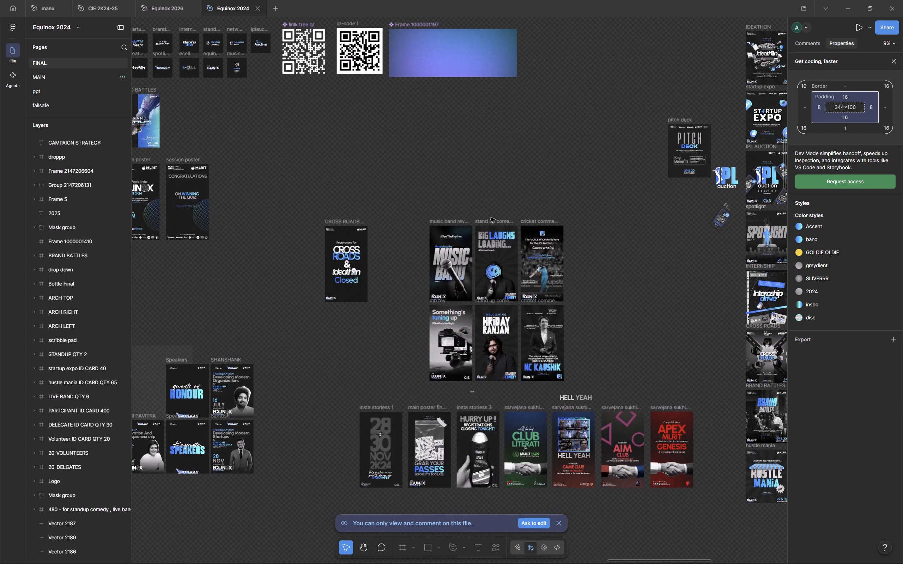
scroll(490, 217, down, 2)
scroll(490, 217, right, 4)
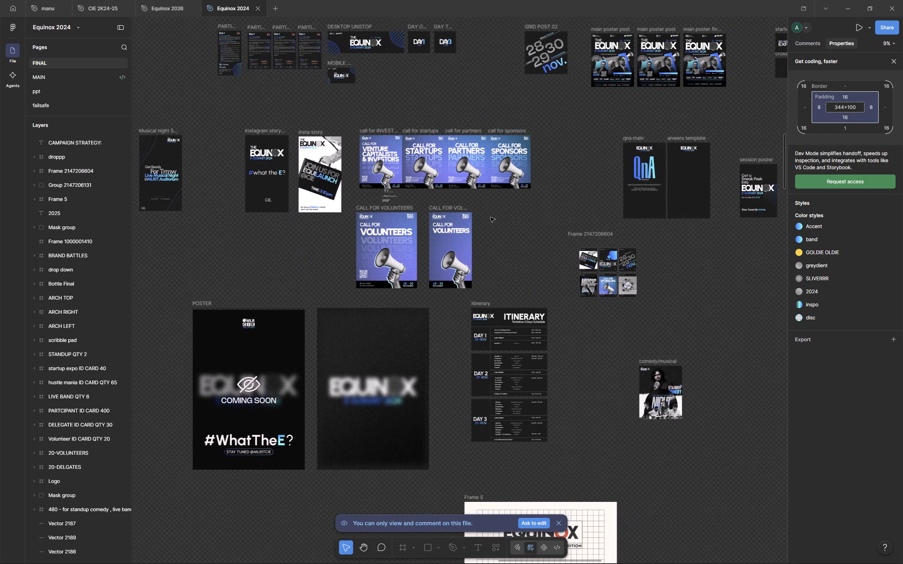
scroll(490, 217, up, 1)
scroll(490, 217, right, 1)
scroll(490, 217, up, 1)
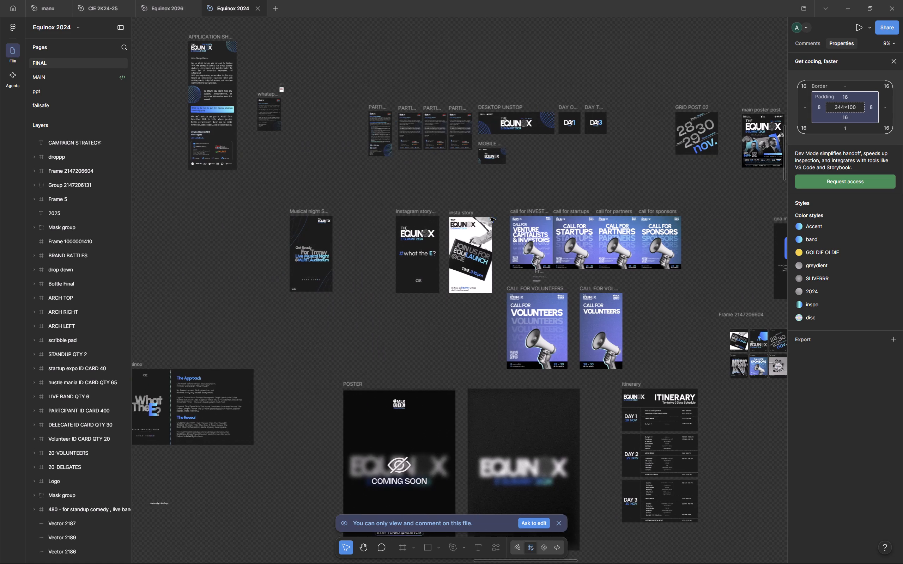
scroll(490, 217, up, 1)
scroll(490, 217, left, 7)
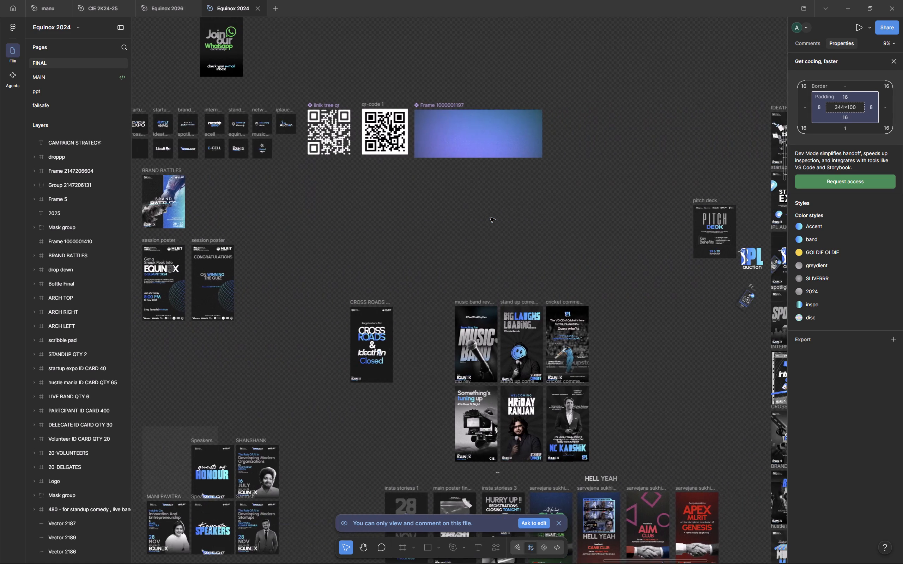
scroll(490, 217, left, 7)
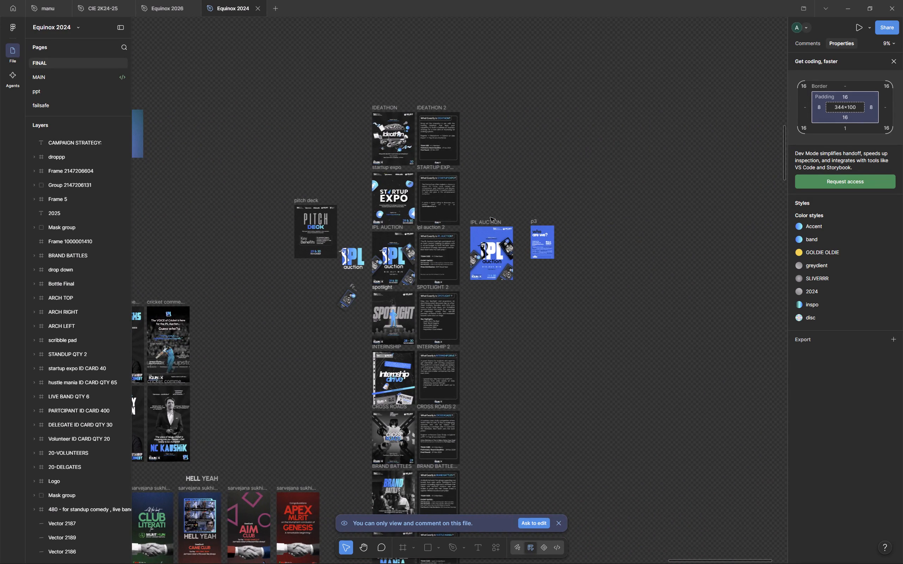
Search the Equinox 2024 FINAL page for "cert" and inspect the match in the prospectus about prizes and certificates.
key(ctrl+f)
text(cer)
key(t)
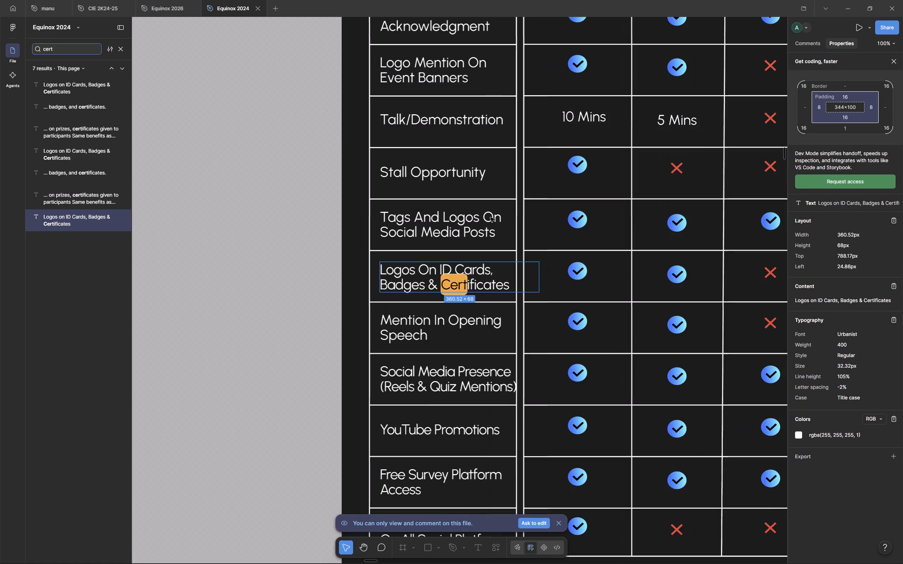
click(85, 129)
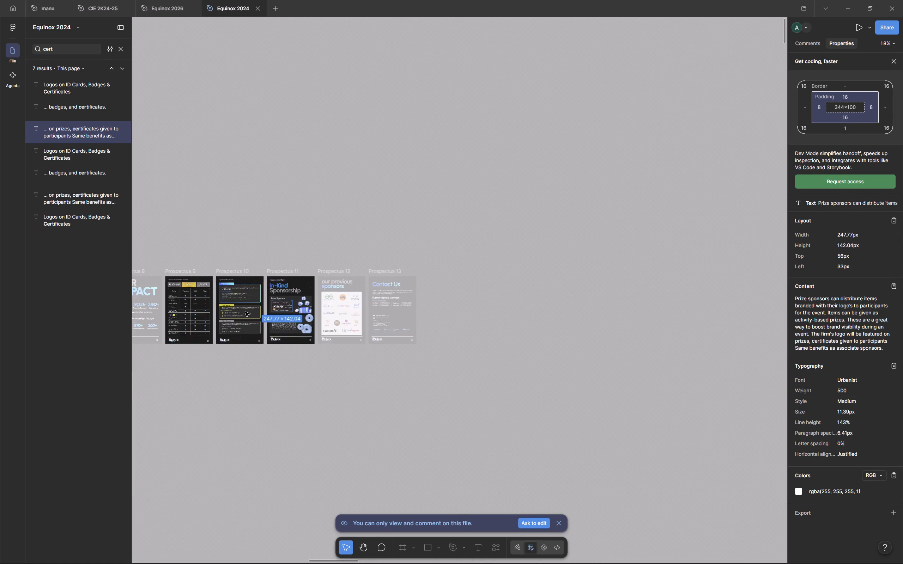
scroll(245, 312, right, 6)
click(335, 376)
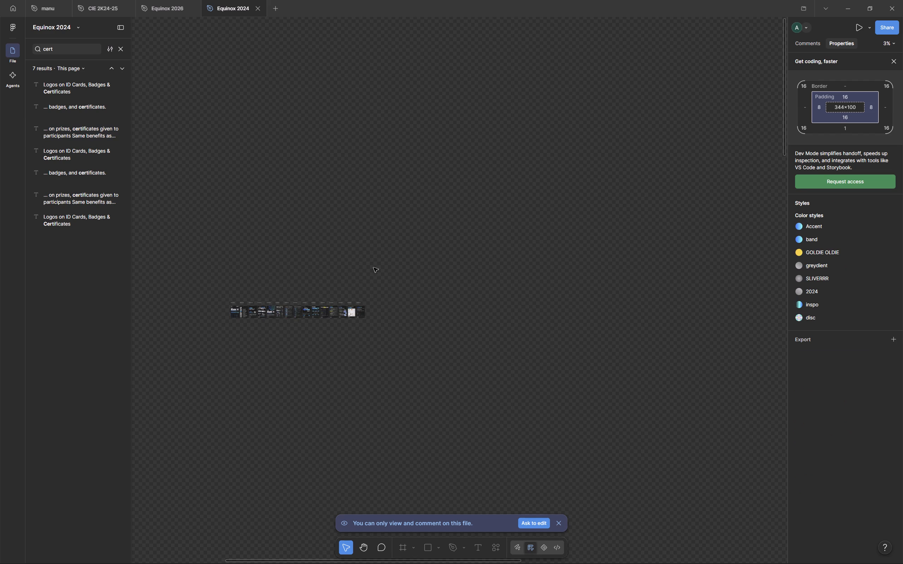
Scan the print media section and the banner designs of Equinox 2024 again for a certificate design.
scroll(414, 289, down, 3)
scroll(414, 289, right, 2)
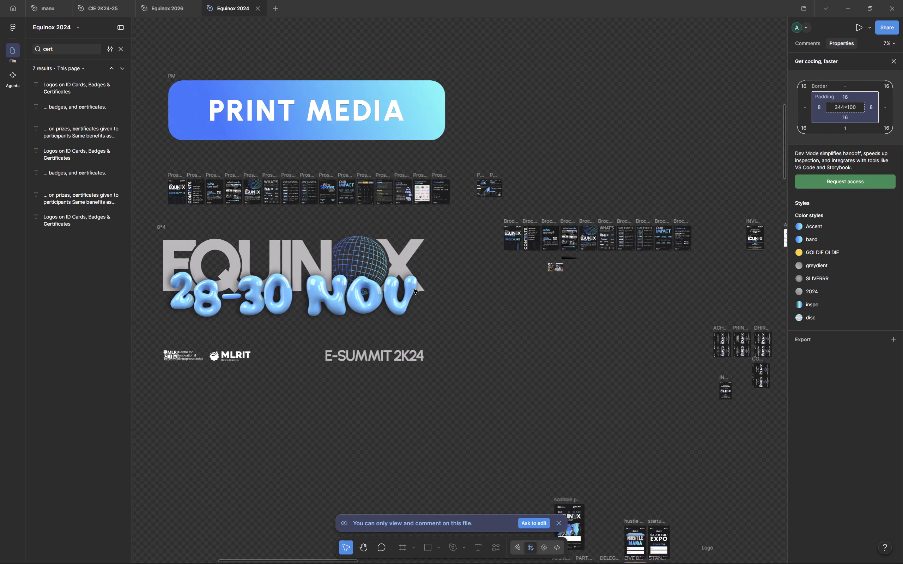
scroll(414, 289, right, 1)
scroll(414, 289, left, 6)
scroll(414, 289, down, 3)
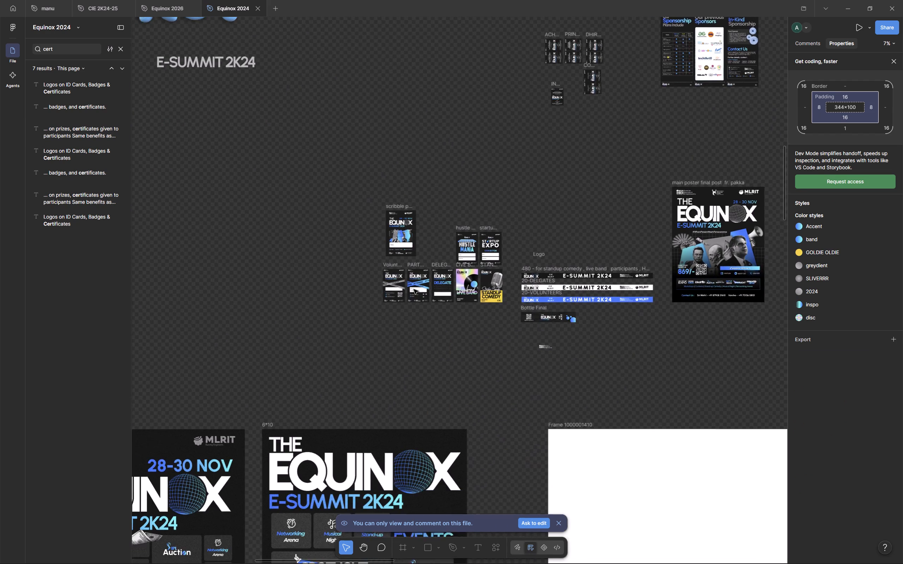
scroll(414, 289, down, 3)
scroll(414, 289, left, 1)
scroll(414, 289, down, 1)
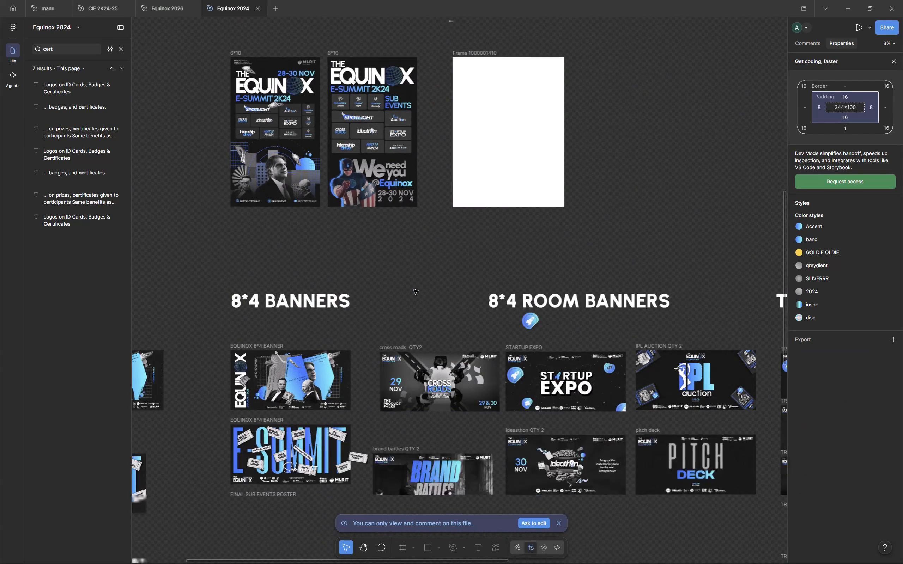
scroll(414, 289, down, 2)
scroll(414, 289, right, 3)
scroll(414, 289, left, 4)
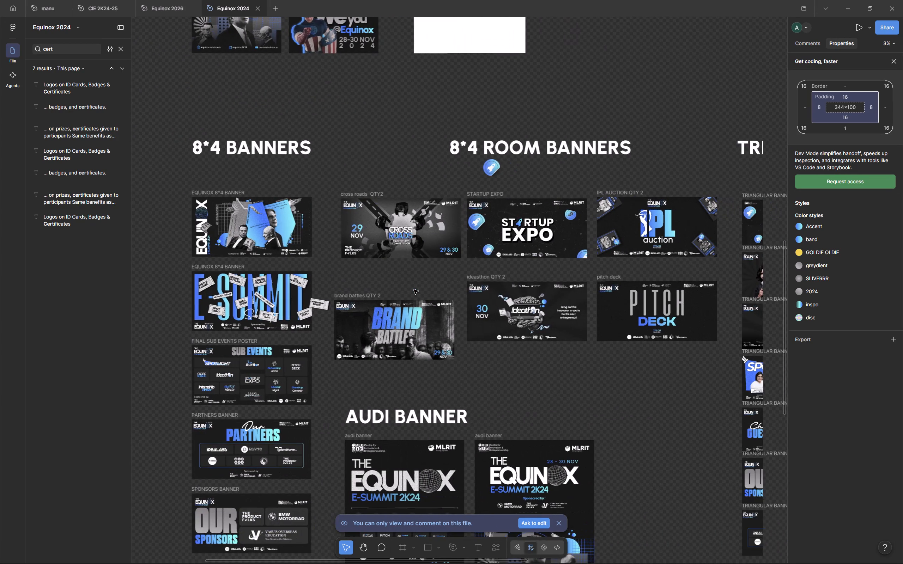
scroll(414, 289, left, 2)
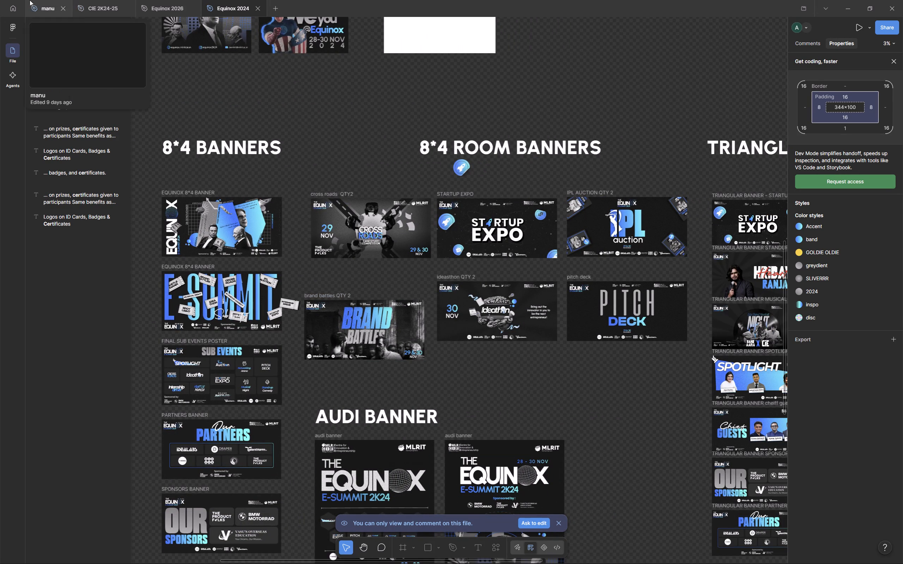
Go to the CIE 2K24-25 file and copy the first certificate of appreciation frame below the 17–18 July Innovation Challenge poster.
click(4, 9)
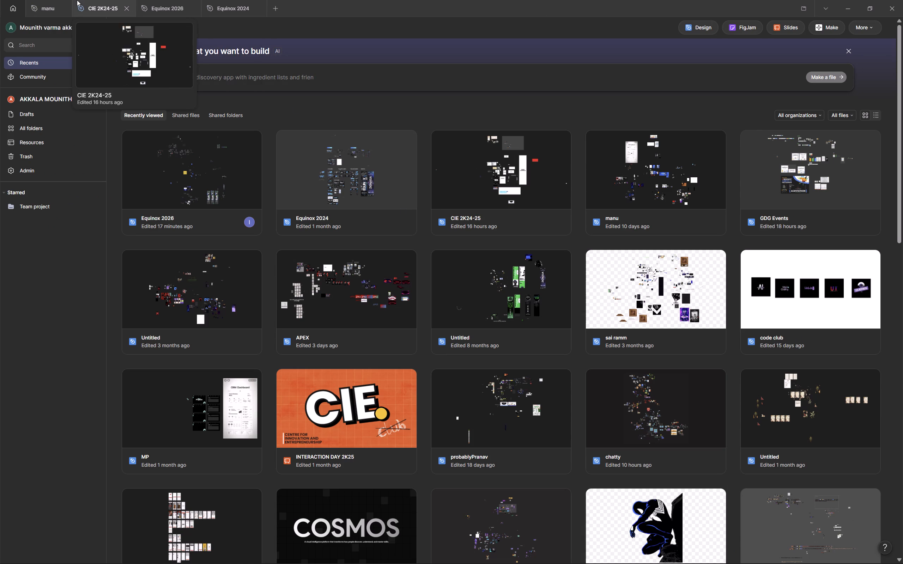
click(77, 0)
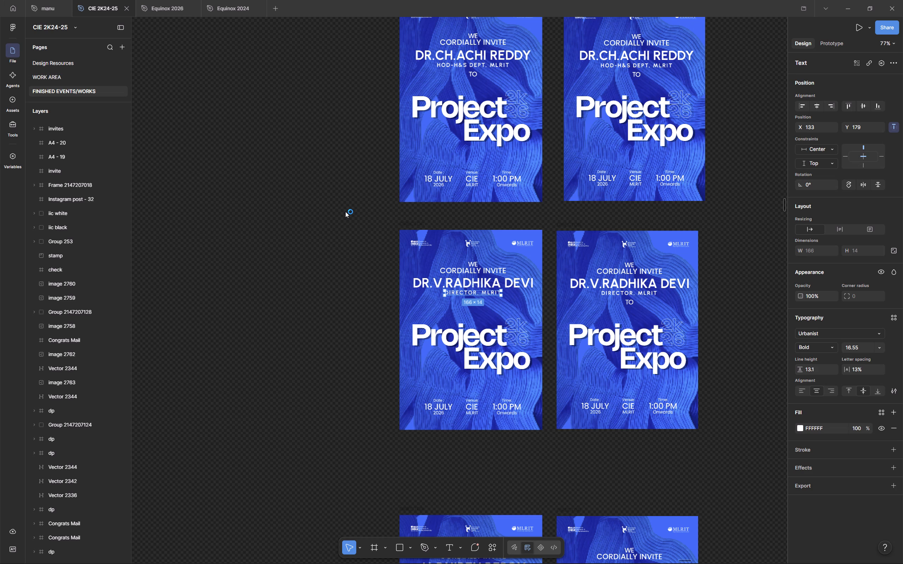
scroll(374, 235, down, 1)
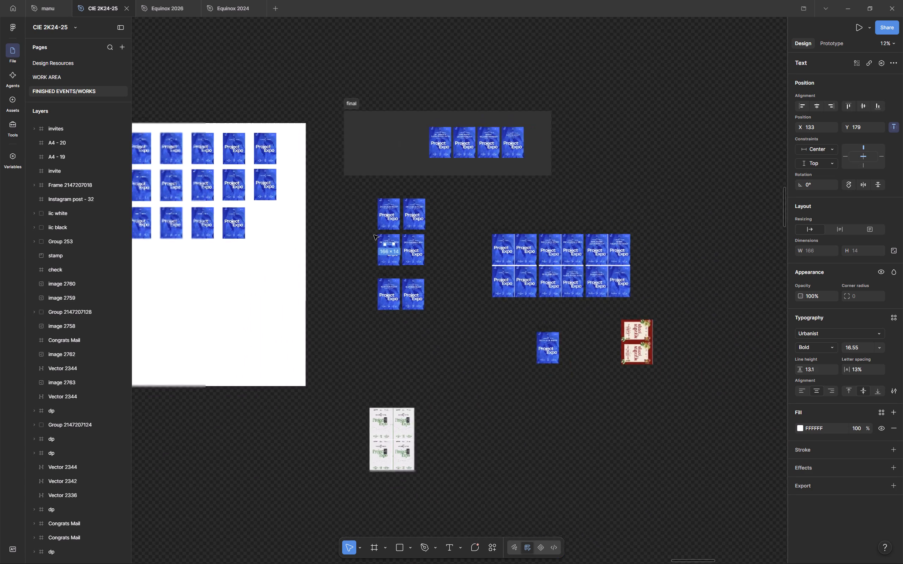
scroll(372, 292, right, 5)
scroll(372, 292, up, 4)
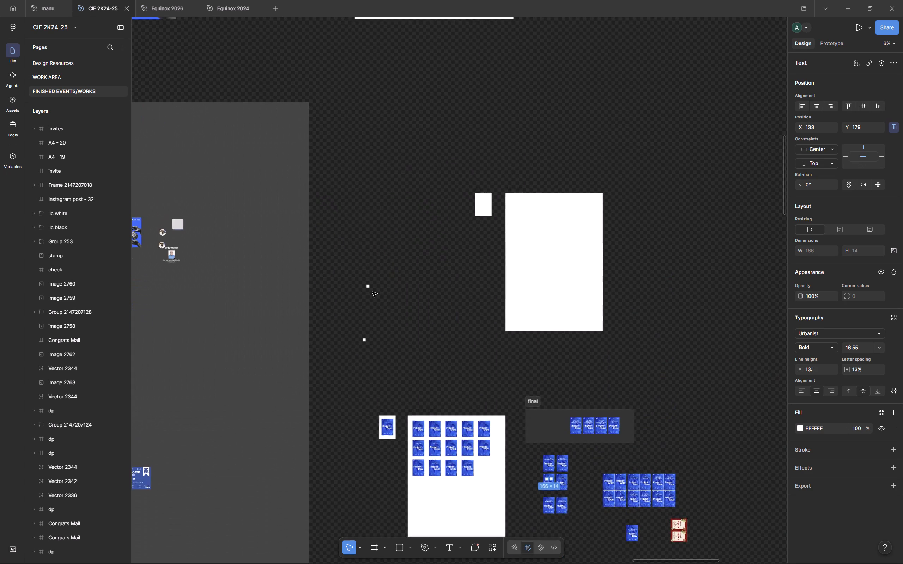
scroll(372, 292, right, 10)
scroll(372, 292, down, 3)
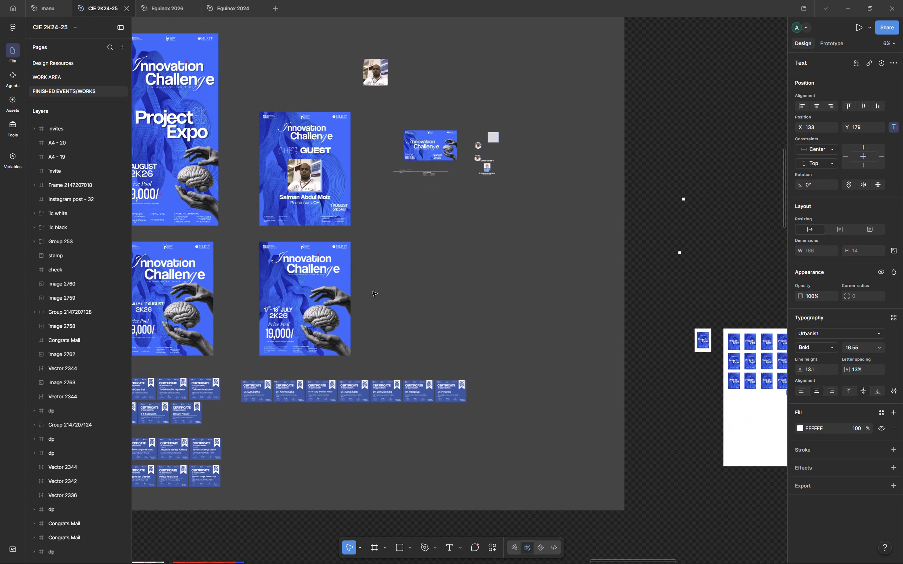
scroll(372, 292, down, 2)
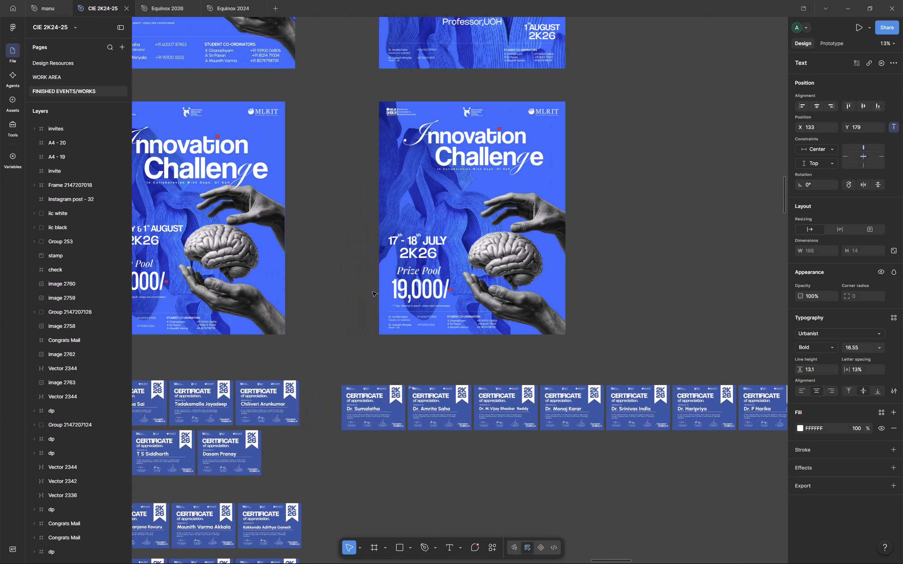
click(320, 472)
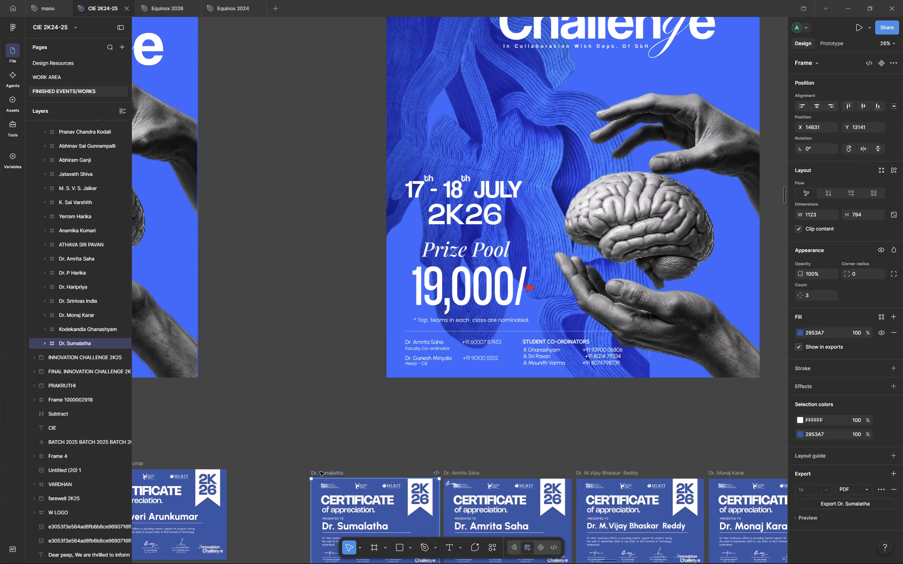
key(ctrl+c)
Switch to the Equinox 2026 file and paste the copied certificate frame above the main posters in the work area.
click(225, 0)
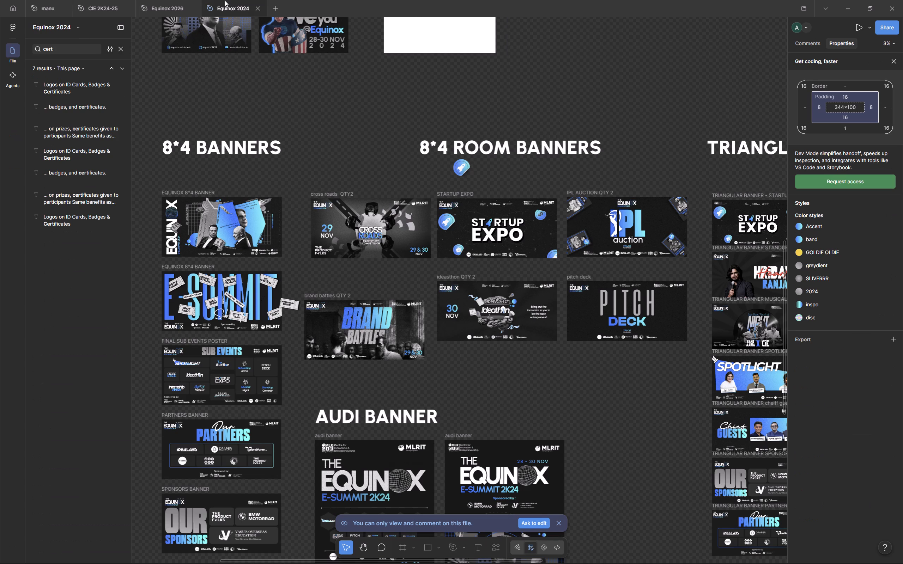
click(186, 0)
scroll(514, 196, left, 5)
scroll(514, 196, right, 7)
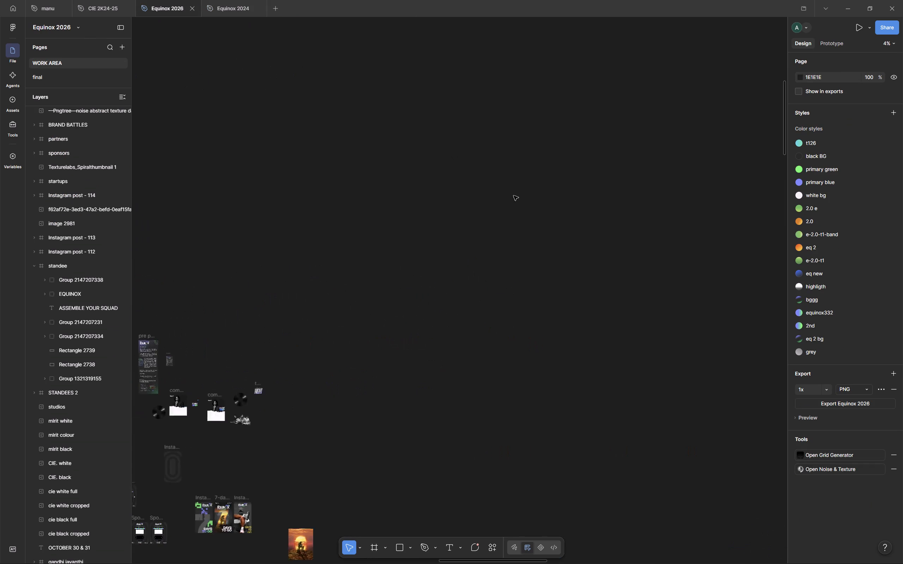
scroll(514, 196, right, 14)
scroll(514, 196, down, 2)
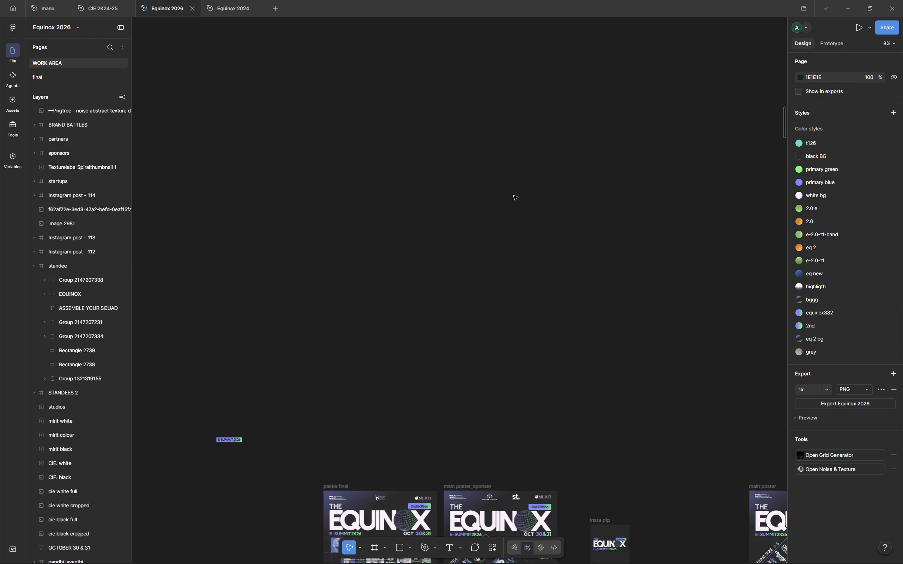
scroll(514, 196, down, 2)
key(ctrl+v)
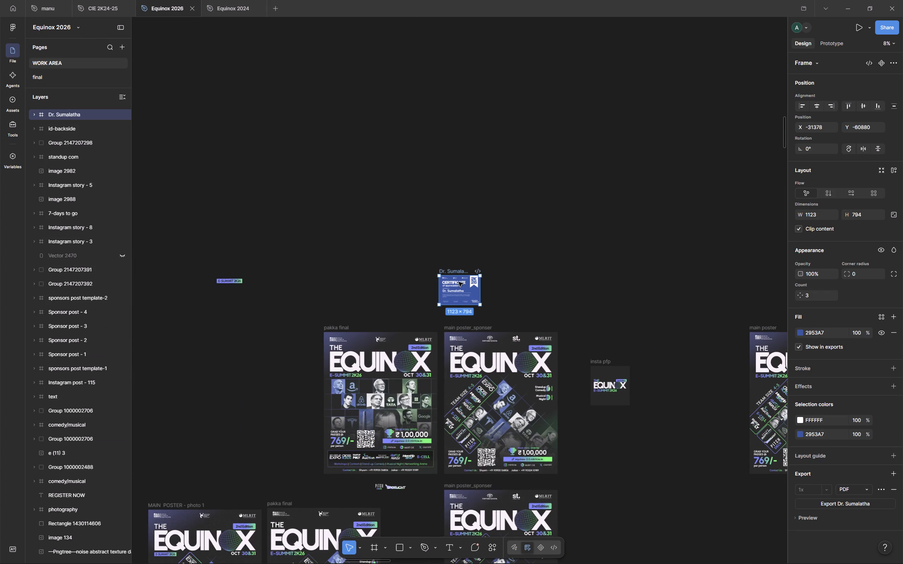
Move the logo row, the "CERTIFICATE" heading and the "of appreciation." line out of the blue certificate frame onto the empty canvas.
scroll(453, 296, down, 3)
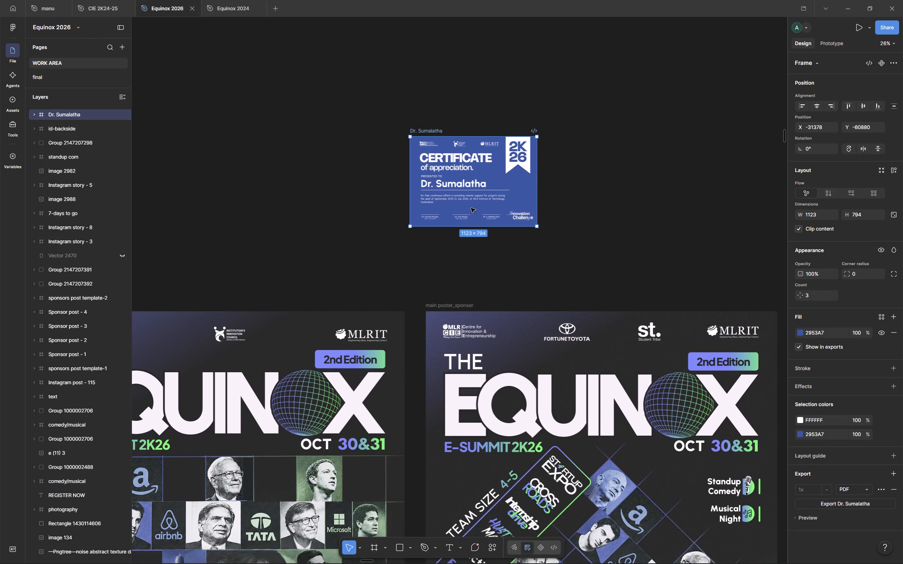
click(428, 147)
click(428, 147)
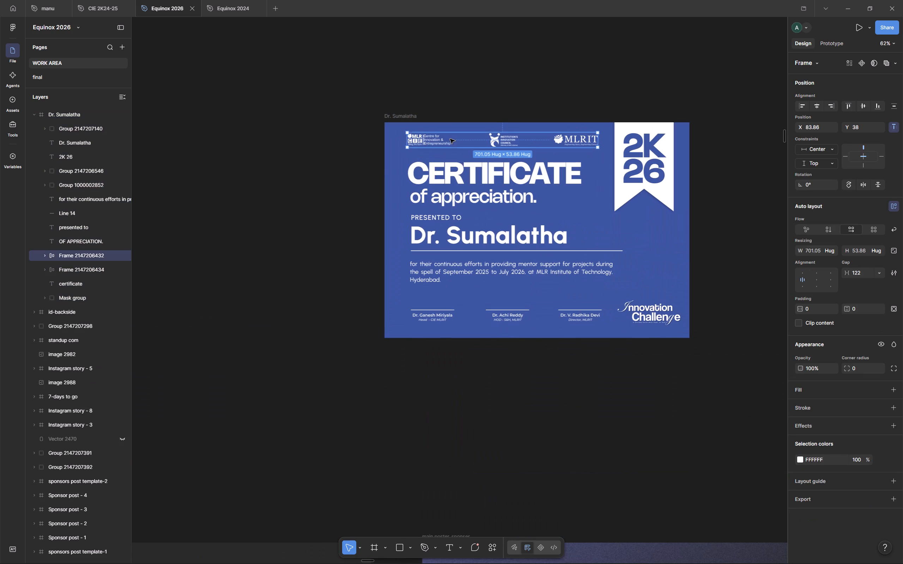
drag(453, 136, 372, 13)
click(407, 210)
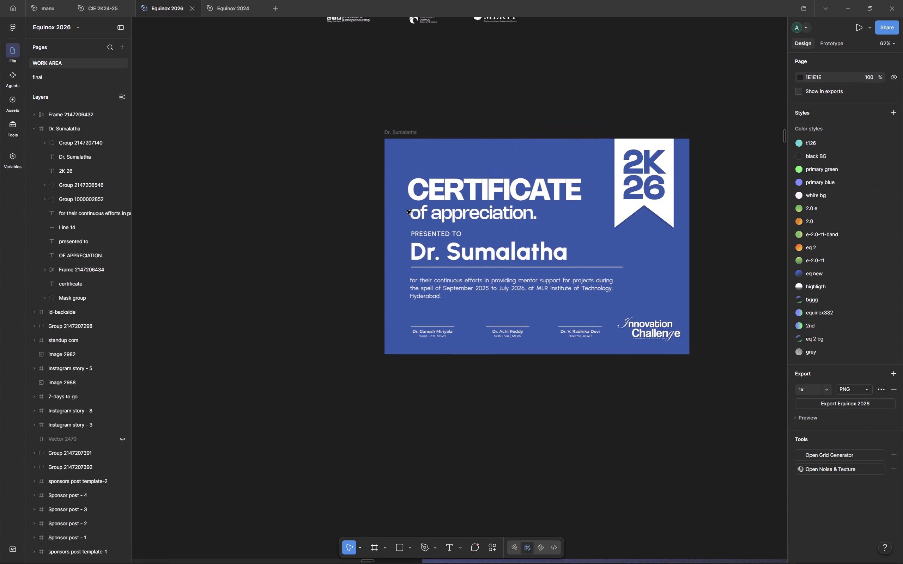
click(427, 197)
drag(474, 195, 241, 154)
drag(437, 215, 193, 175)
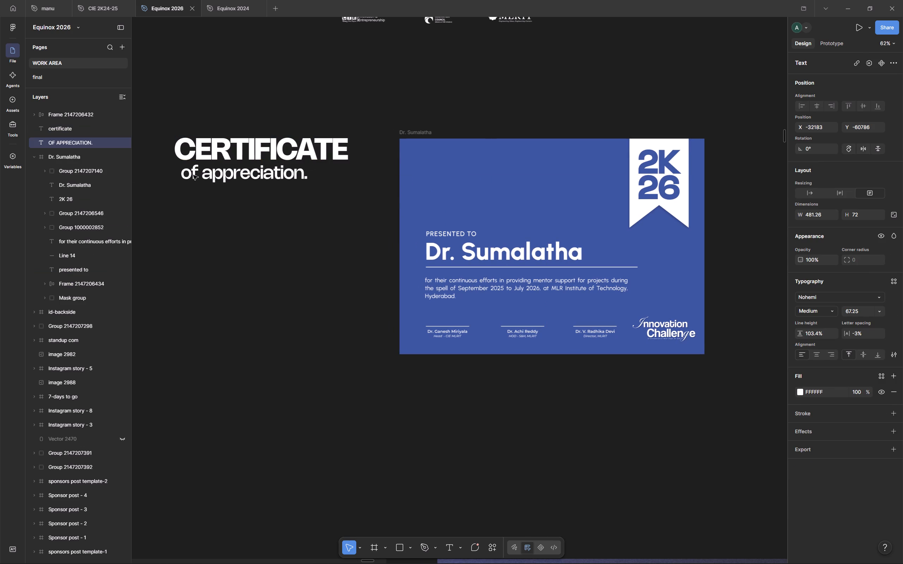
drag(193, 175, 190, 176)
Delete the "2K 26" text and the white ribbon behind it from the certificate.
click(672, 166)
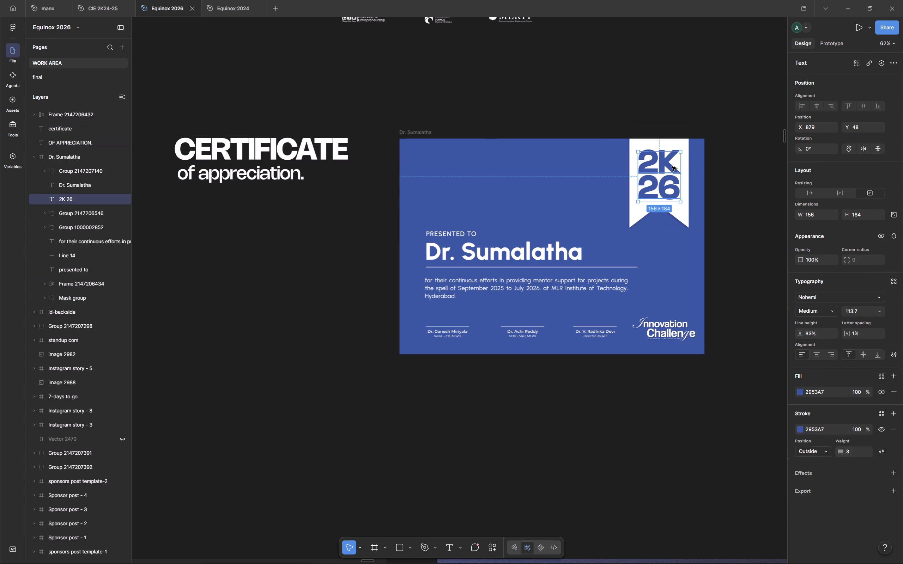
key(Delete)
double_click(672, 166)
key(Delete)
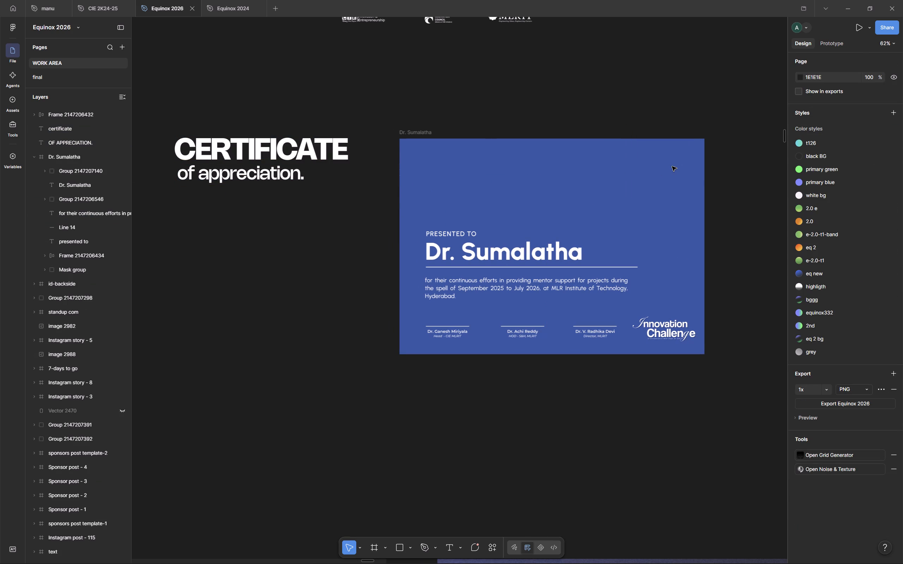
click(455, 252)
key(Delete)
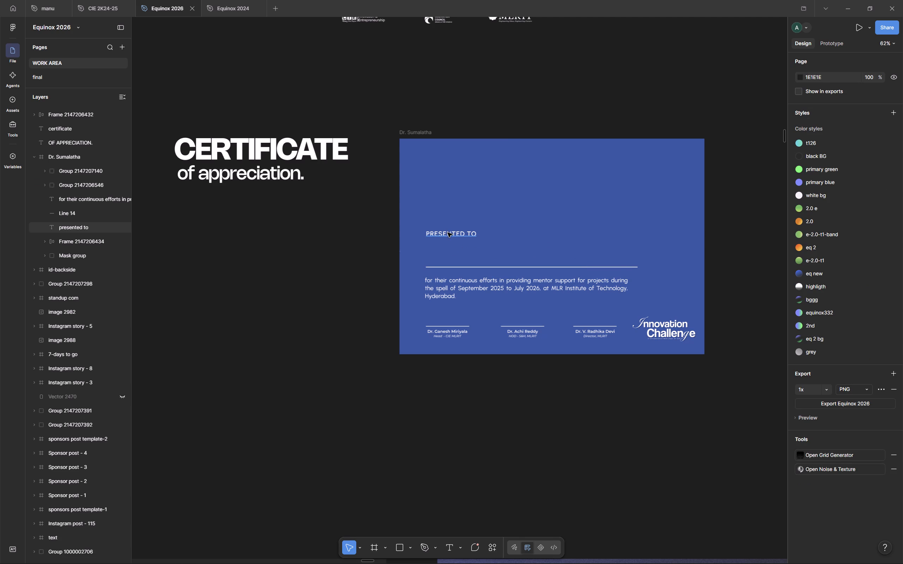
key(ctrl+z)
Move the "presented to" line, recipient name, rule, body text and signature blocks together out of the frame, below the certificate heading.
click(417, 216)
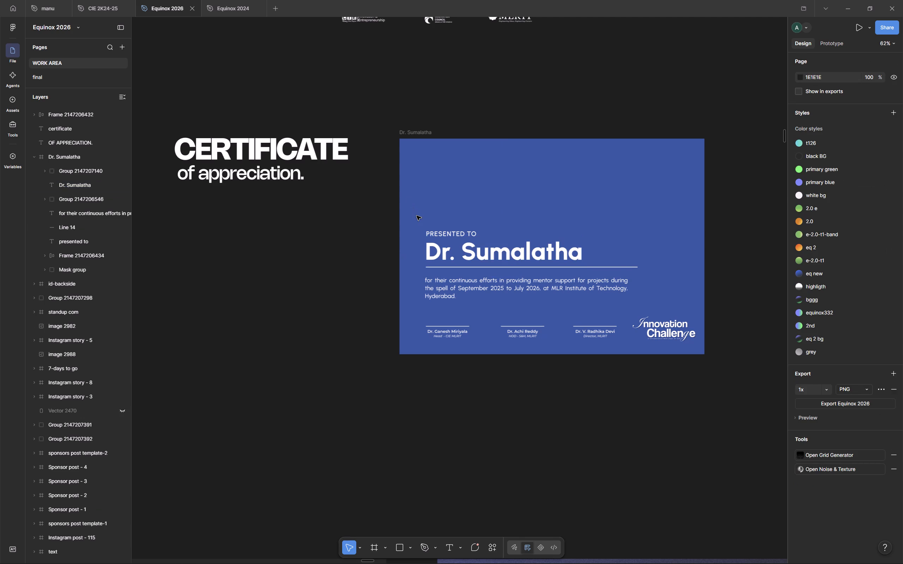
drag(417, 216, 666, 343)
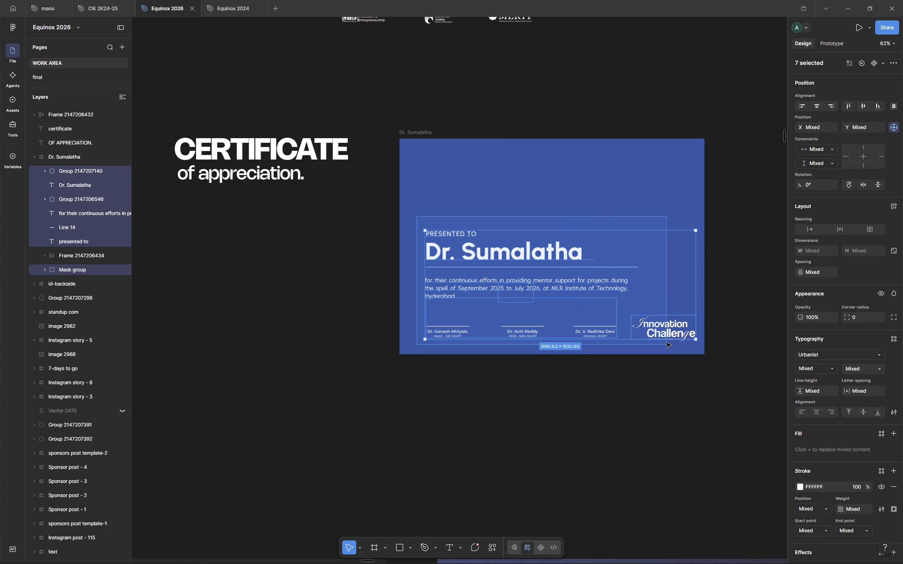
drag(666, 343, 615, 336)
drag(596, 288, 281, 272)
Delete the Innovation Challenge logo from the blue certificate frame.
click(671, 330)
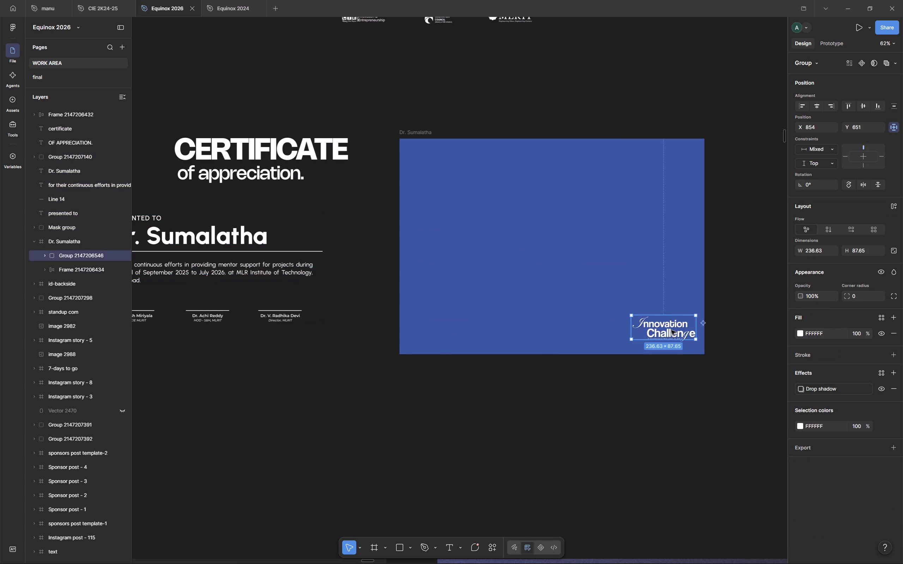
key(Delete)
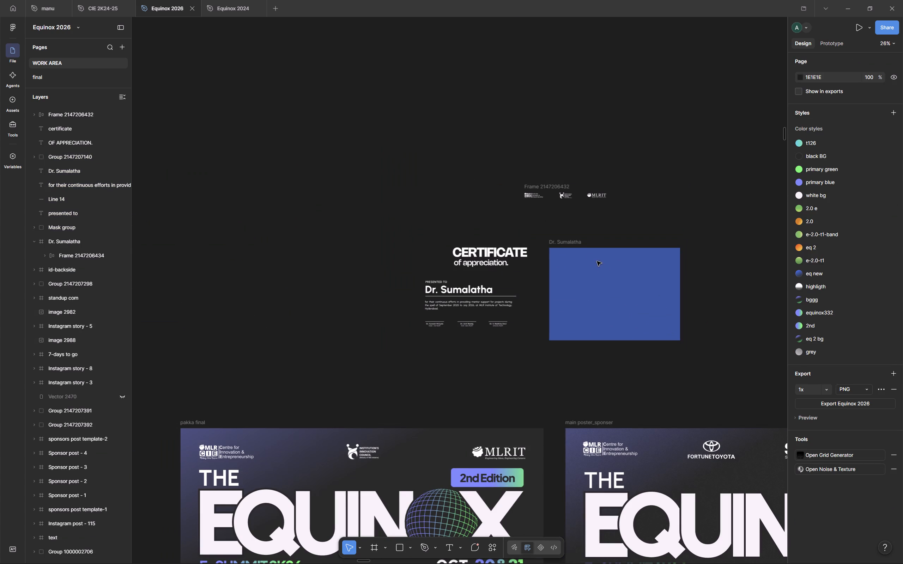
Save the linear gradient fill of the main poster_sponser frame below the certificate as a color style named "Equinoxxx".
scroll(562, 245, left, 3)
scroll(562, 245, down, 2)
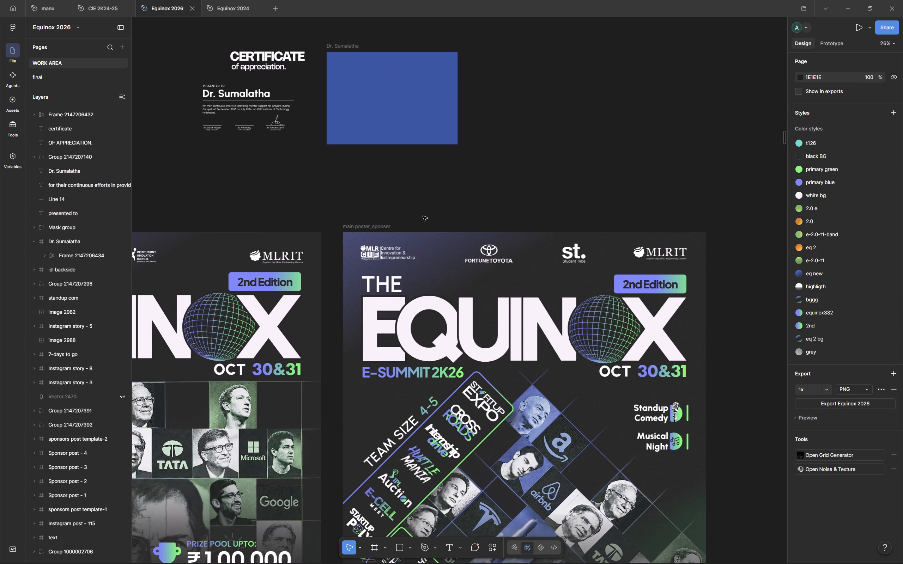
click(379, 222)
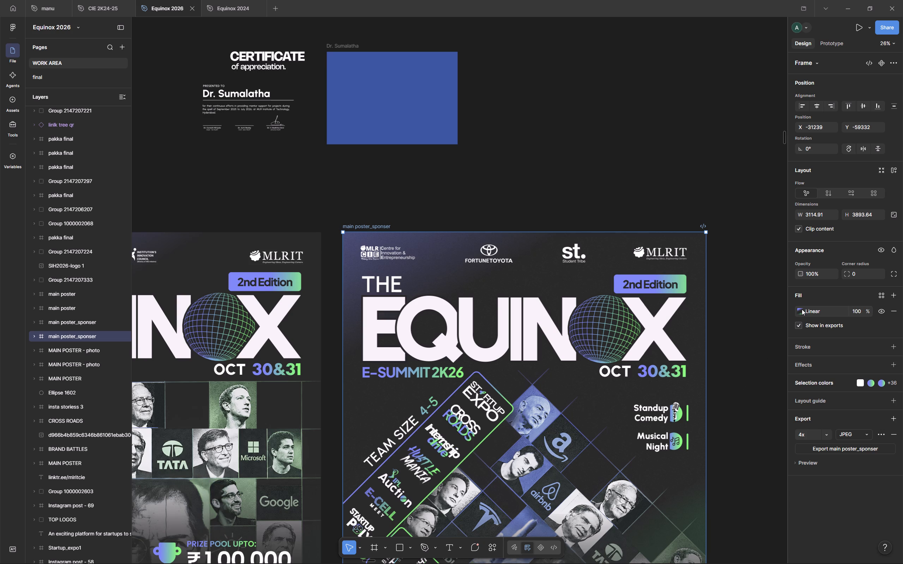
click(802, 309)
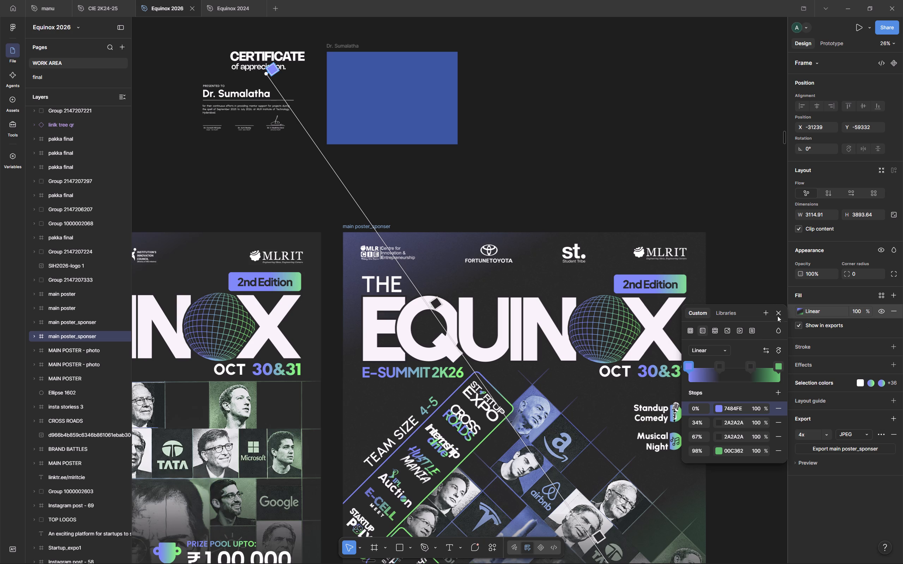
click(764, 314)
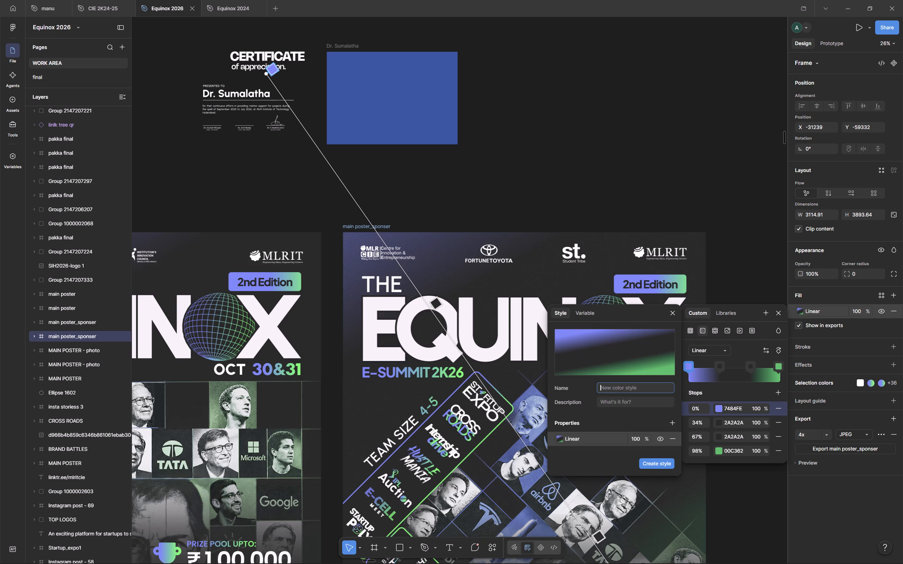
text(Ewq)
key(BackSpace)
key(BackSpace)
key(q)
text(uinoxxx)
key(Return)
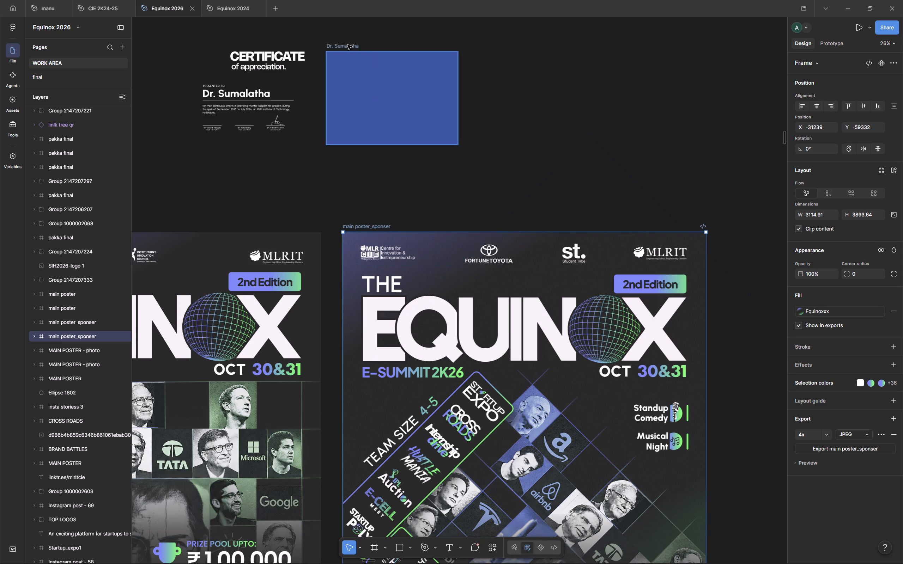
Apply the main poster's saved gradient color style to the copied certificate frame's blue background fill.
click(346, 47)
click(798, 313)
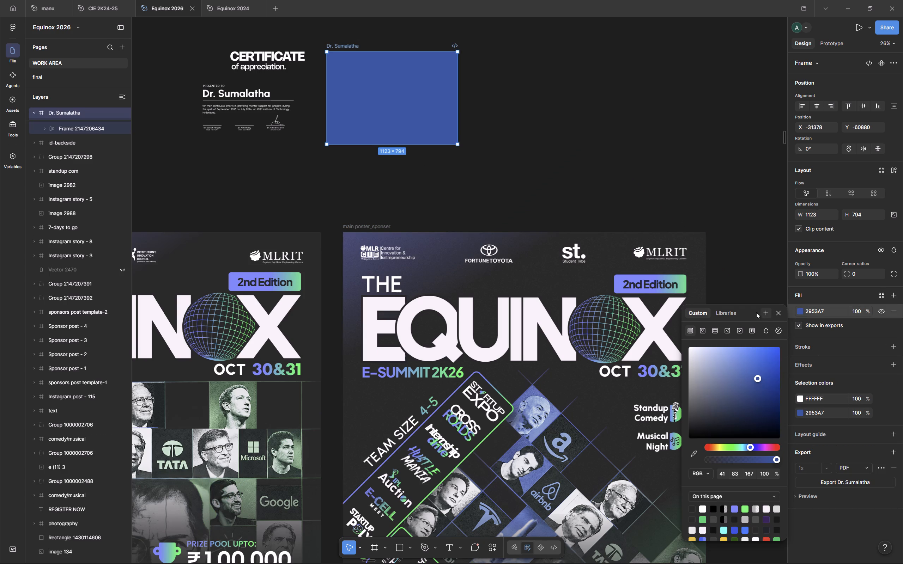
click(735, 312)
scroll(721, 478, down, 2)
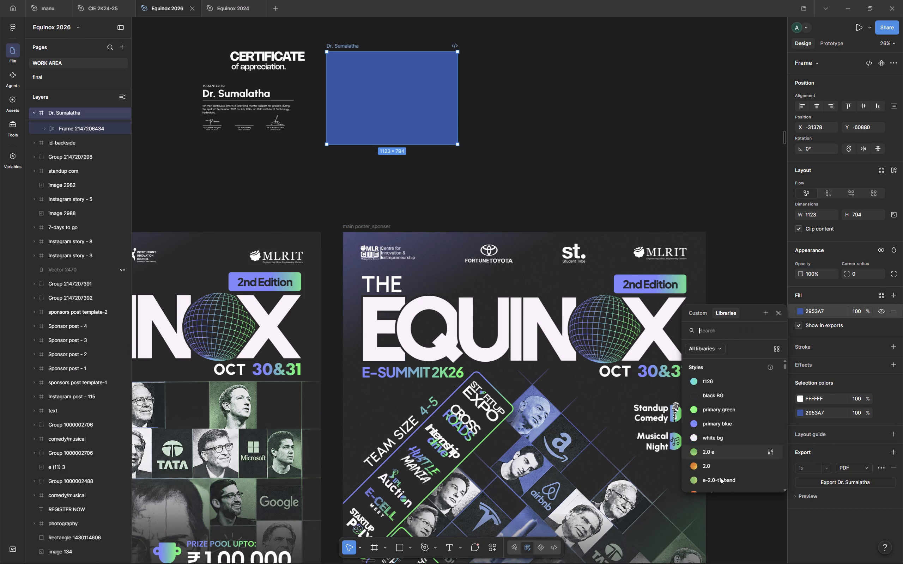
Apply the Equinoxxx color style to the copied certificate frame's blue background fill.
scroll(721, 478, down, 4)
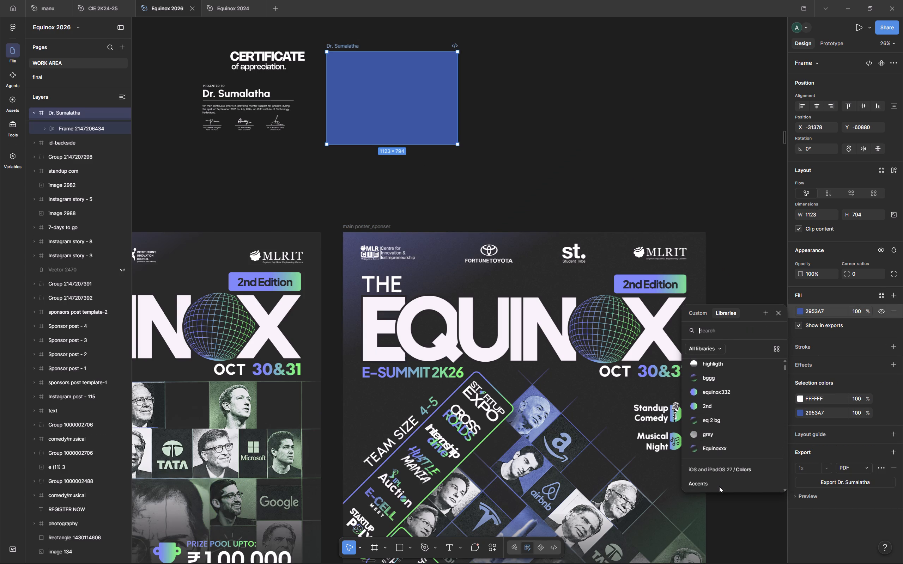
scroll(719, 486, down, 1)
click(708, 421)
Switch the certificate frame's background fill to the eq 2 bg color style.
scroll(467, 211, down, 1)
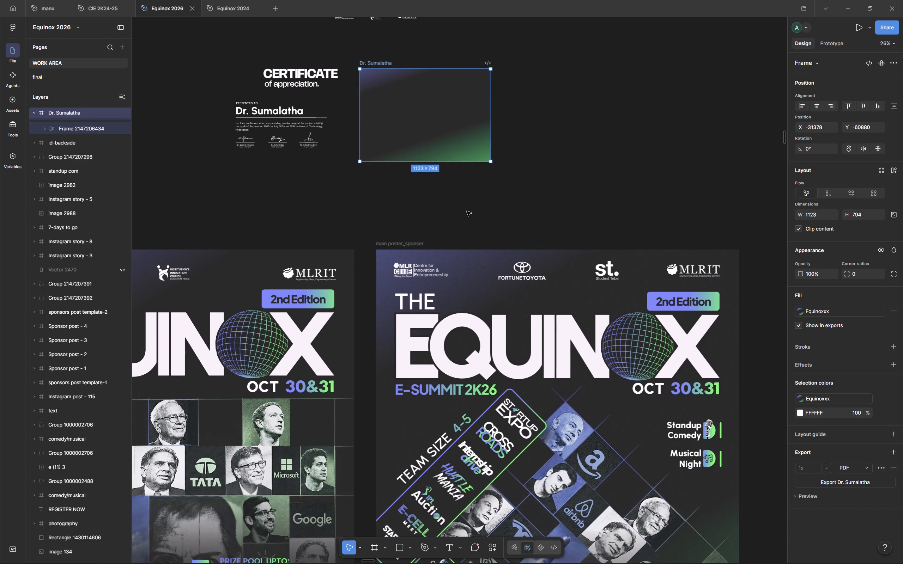
scroll(467, 211, down, 1)
scroll(467, 211, up, 1)
scroll(467, 211, down, 1)
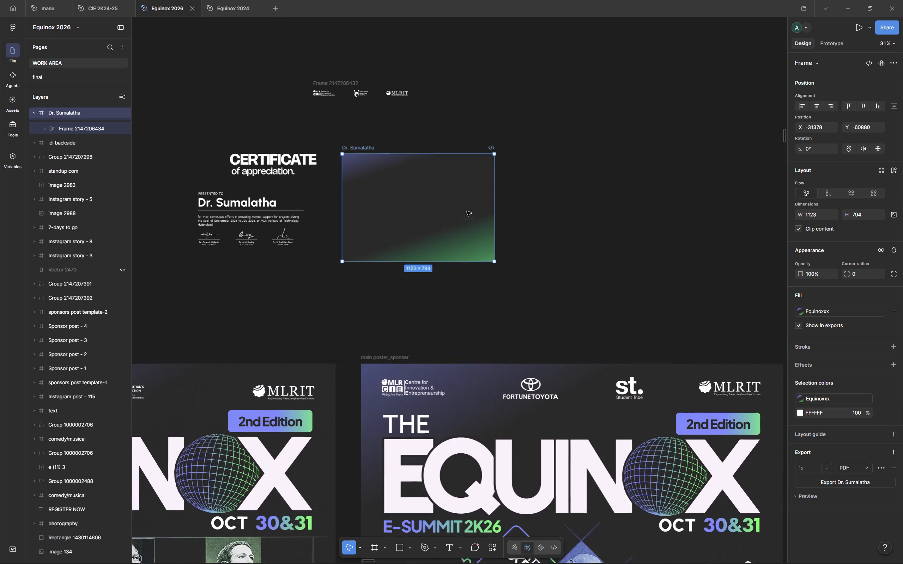
scroll(467, 211, down, 1)
click(802, 312)
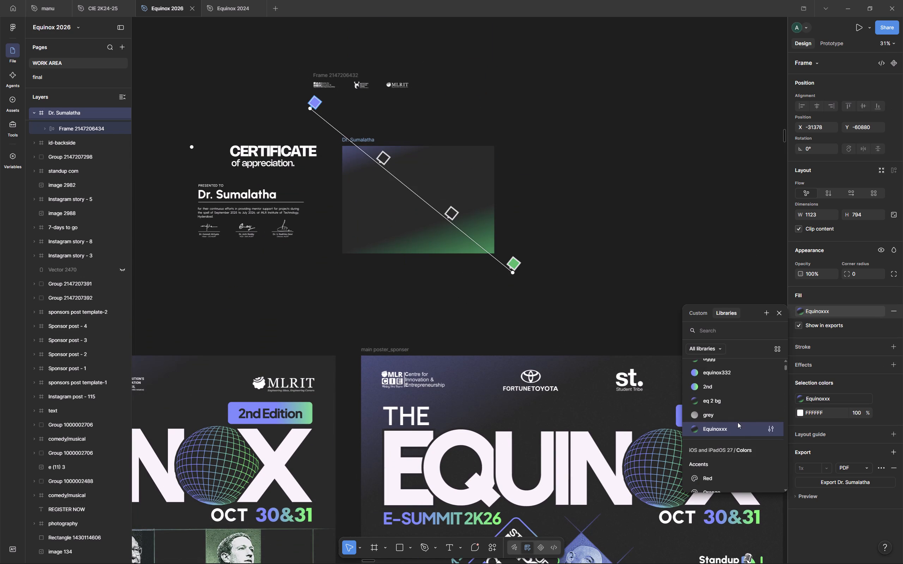
click(710, 396)
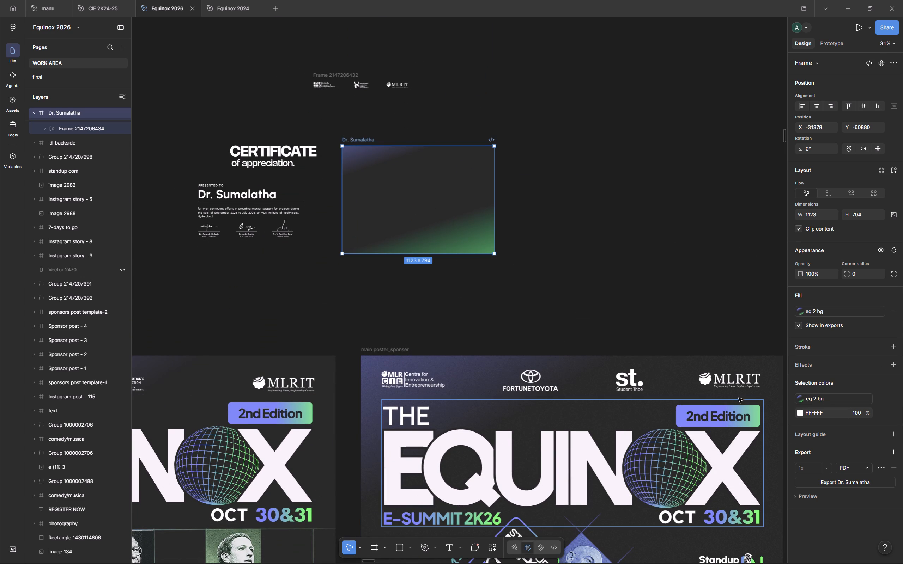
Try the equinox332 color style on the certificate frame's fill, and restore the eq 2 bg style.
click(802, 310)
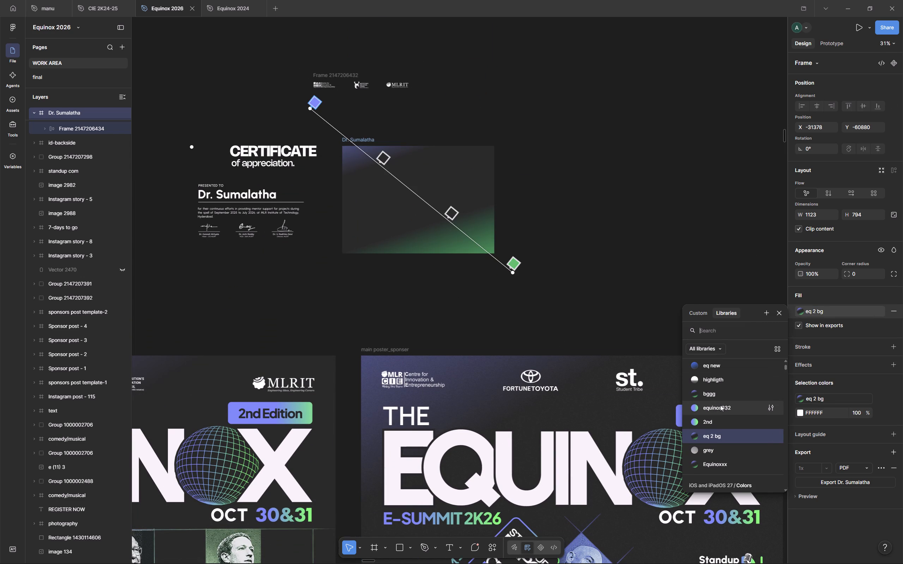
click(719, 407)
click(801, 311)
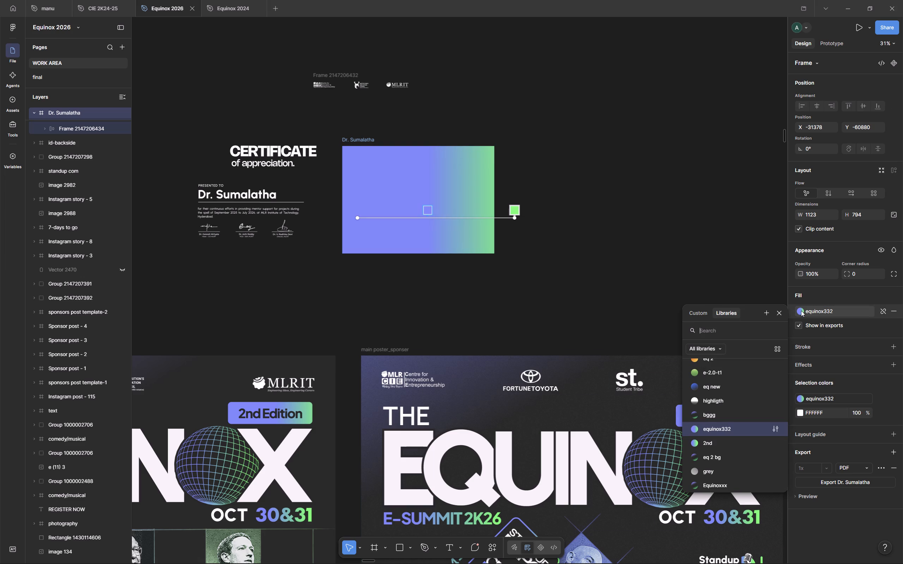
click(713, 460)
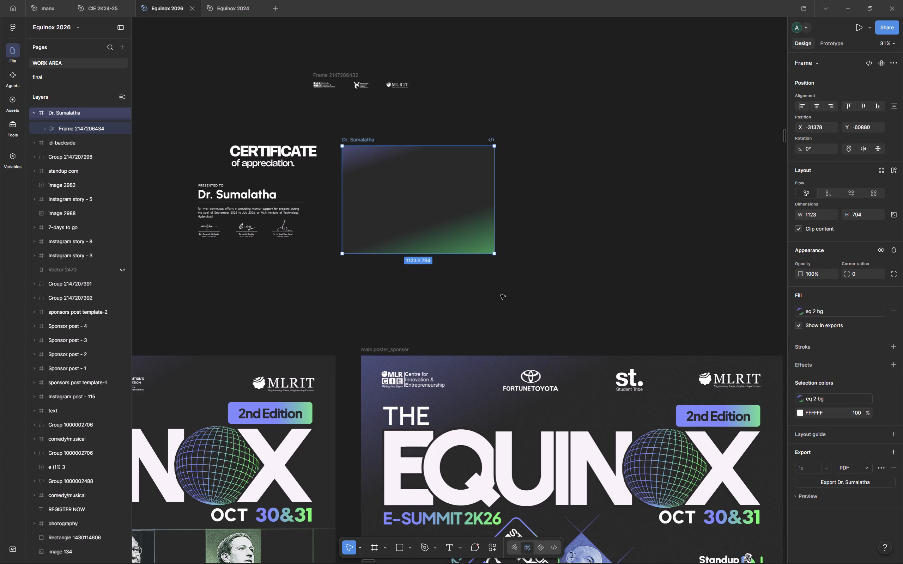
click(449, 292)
Open the search for plugins and actions with nothing selected on the canvas.
scroll(449, 292, up, 3)
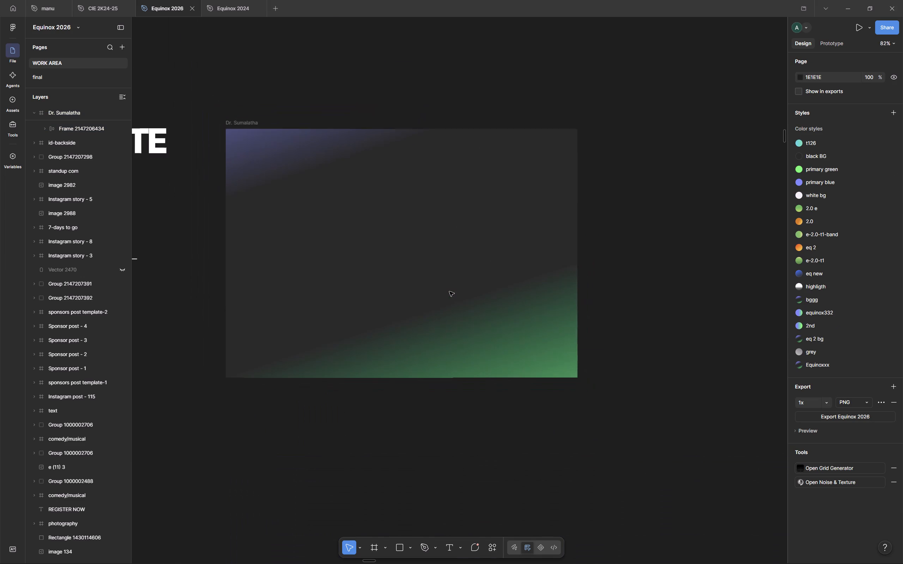
scroll(449, 292, right, 4)
scroll(449, 292, up, 1)
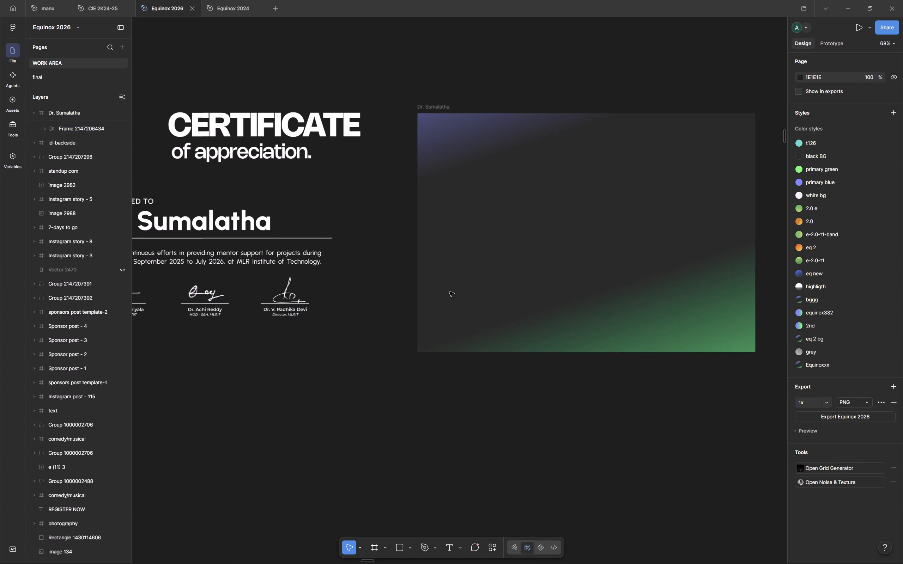
scroll(449, 292, up, 1)
scroll(449, 292, left, 1)
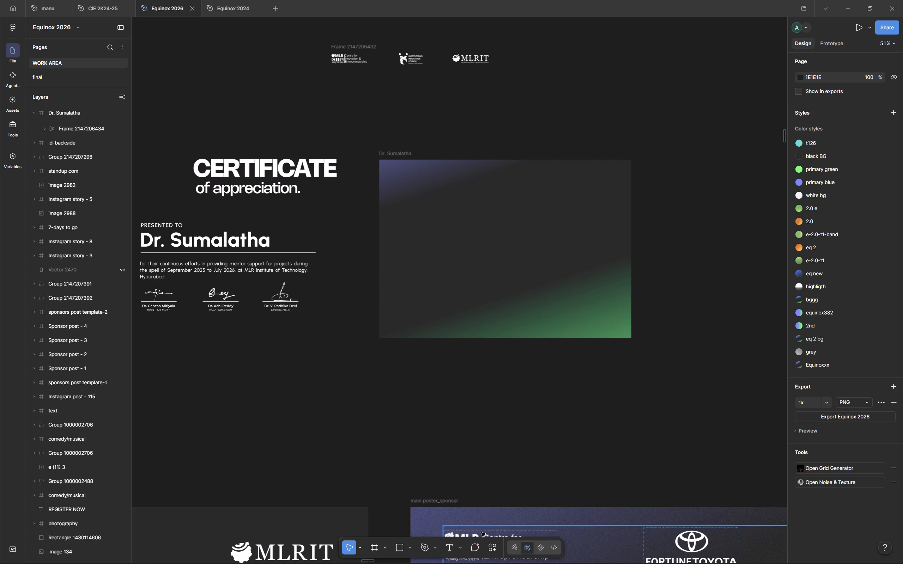
click(490, 547)
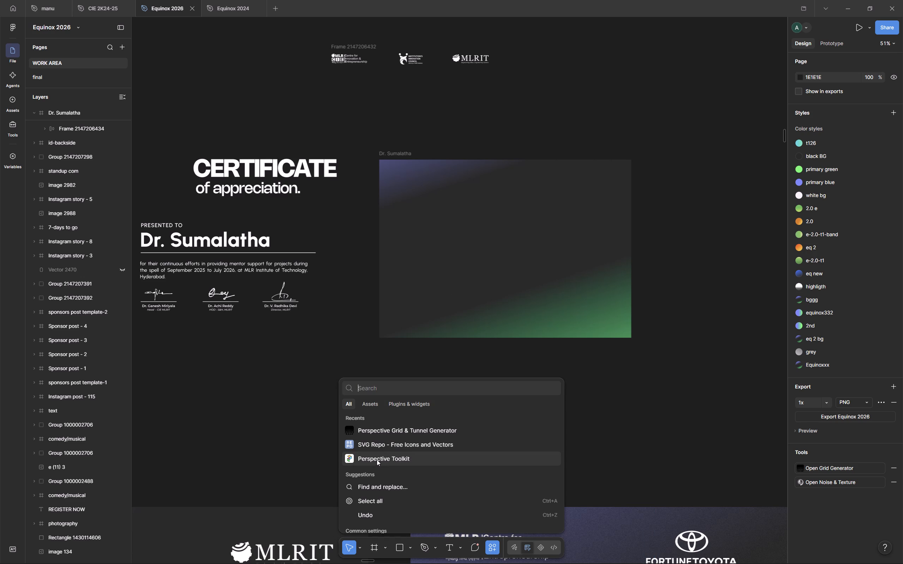
Browse the available Figma plugins and widgets, including the suggested ones, for an effect suited to the certificate background.
click(400, 407)
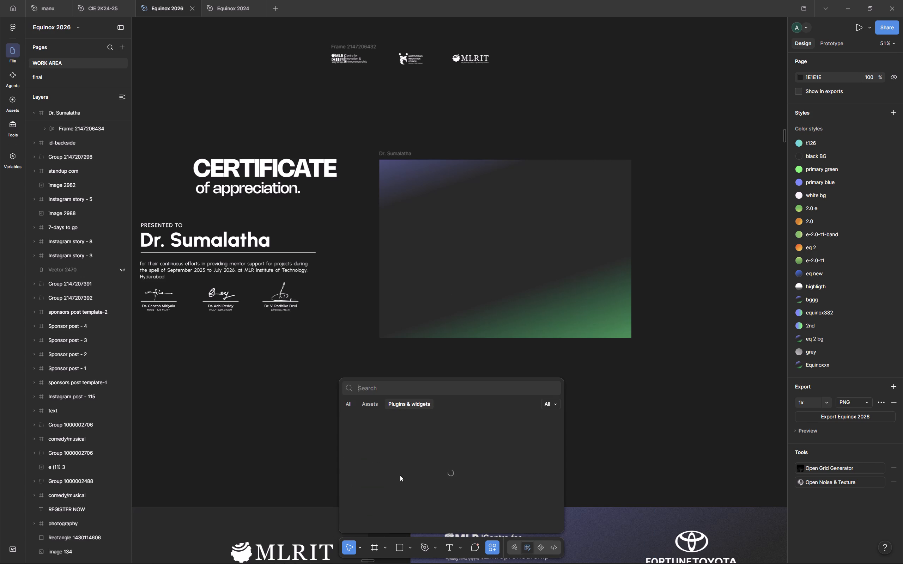
scroll(400, 504, down, 1)
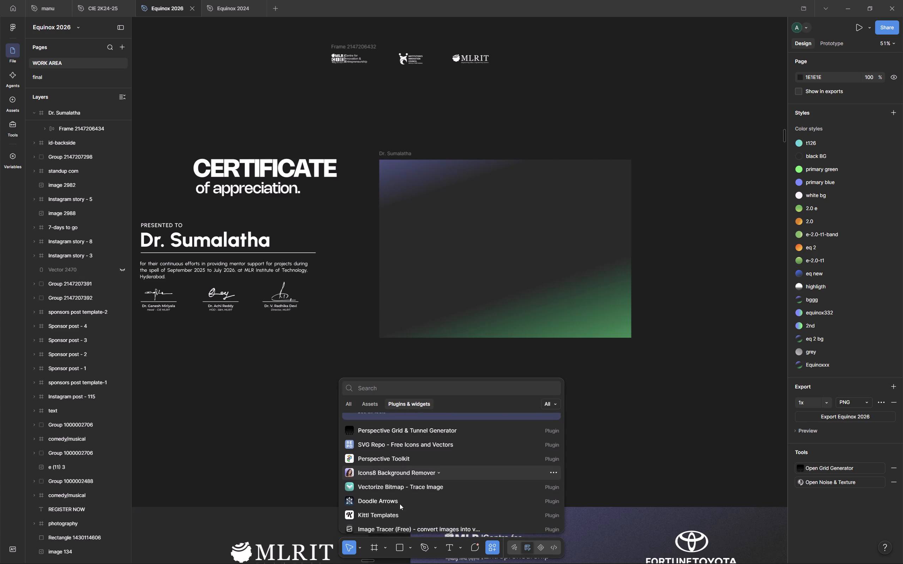
scroll(400, 504, down, 3)
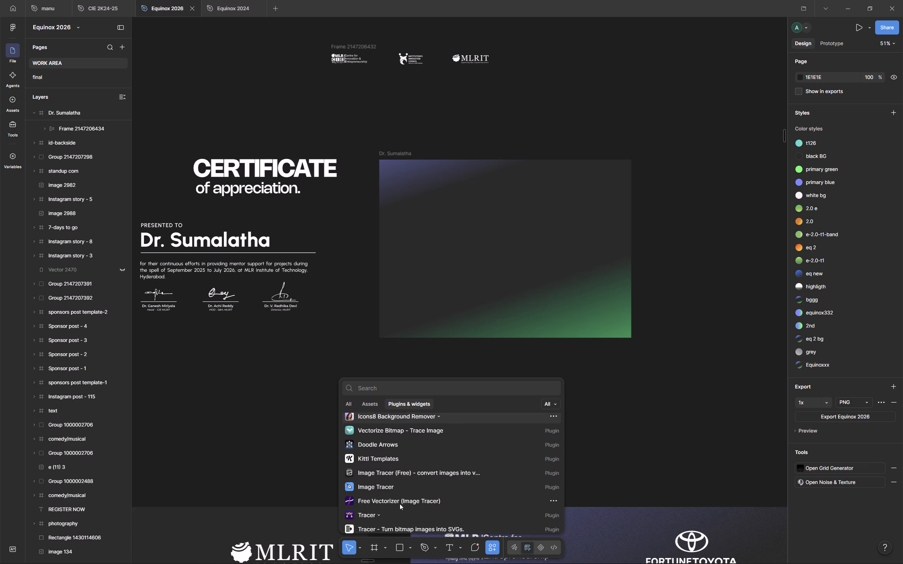
scroll(400, 504, down, 2)
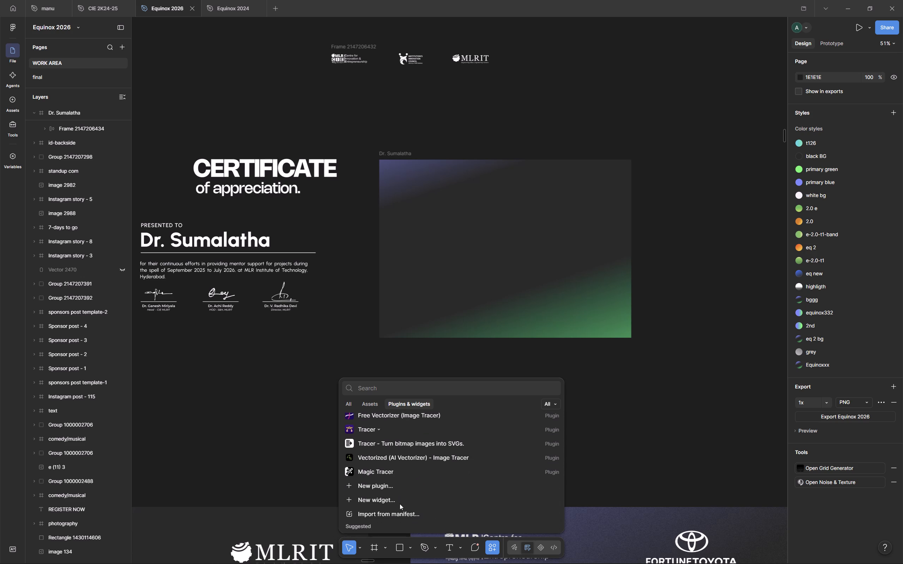
scroll(400, 504, down, 4)
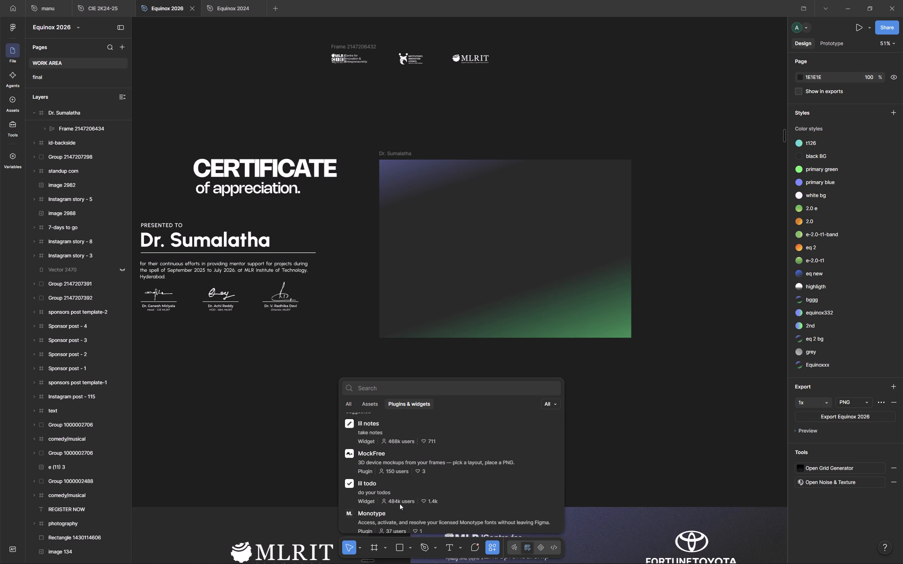
scroll(400, 504, down, 3)
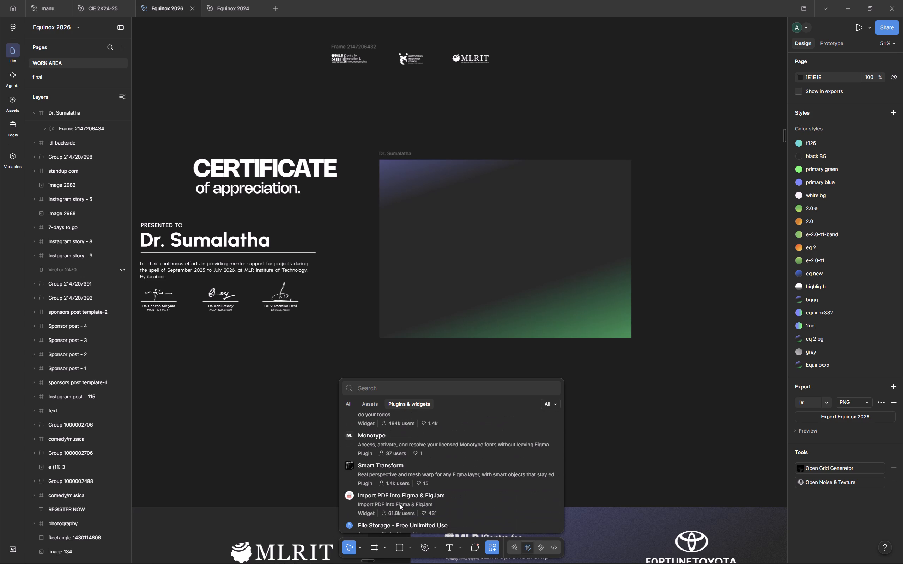
scroll(400, 504, down, 2)
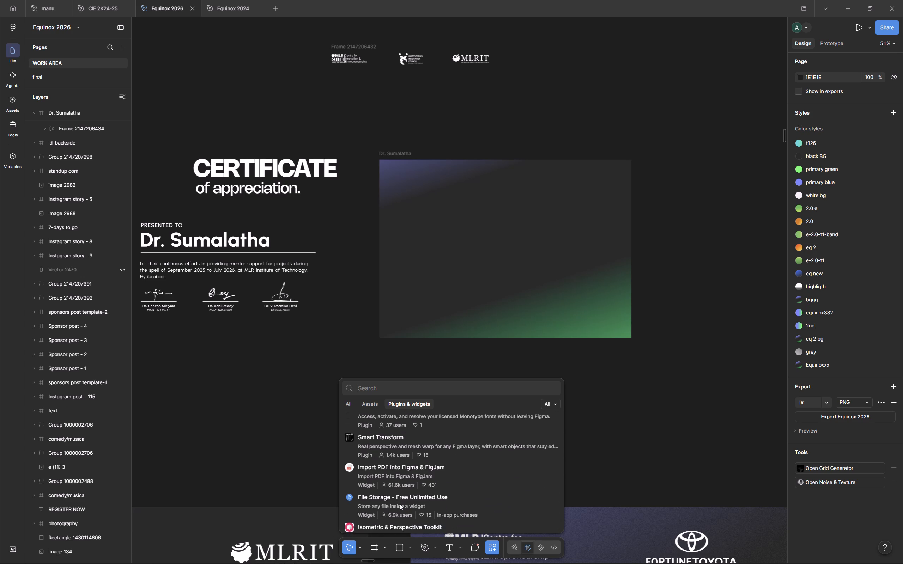
scroll(400, 504, down, 3)
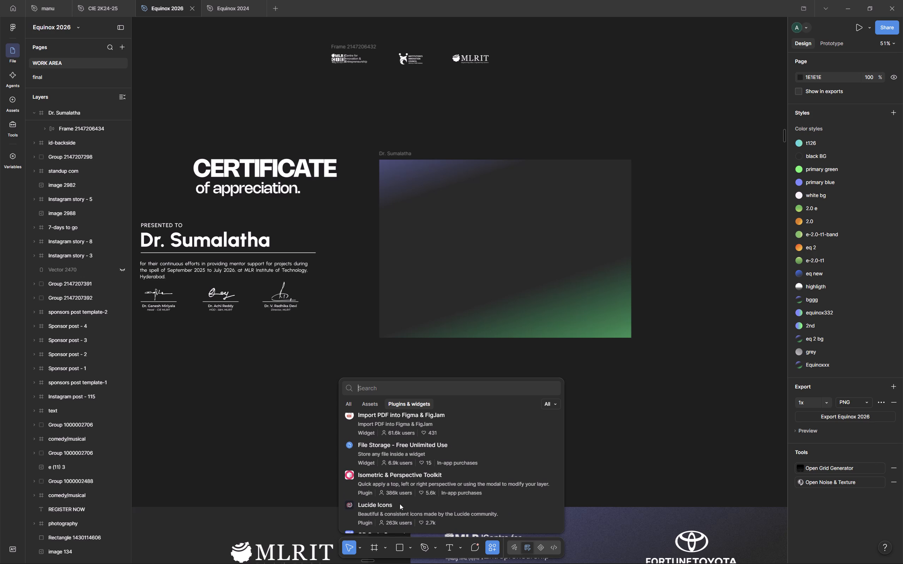
scroll(400, 504, down, 2)
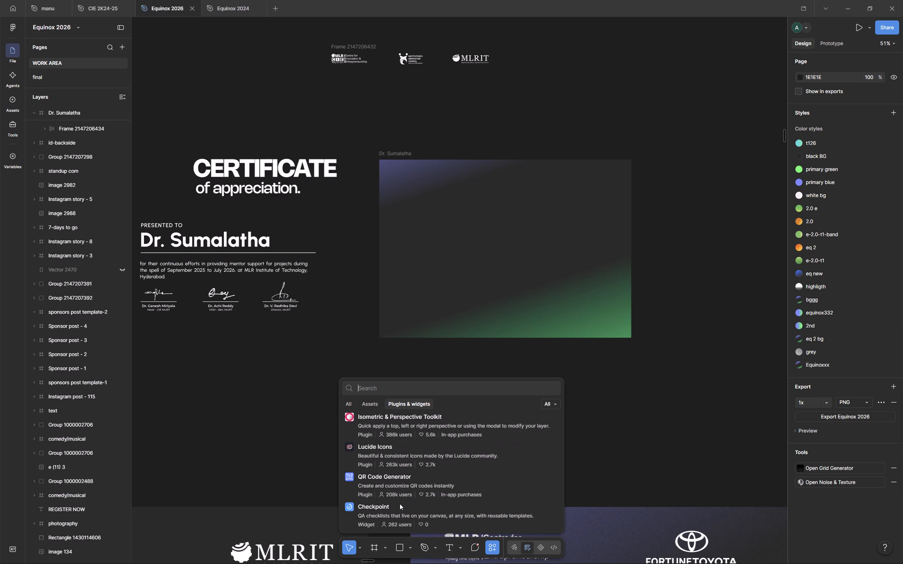
scroll(400, 504, down, 1)
key(Escape)
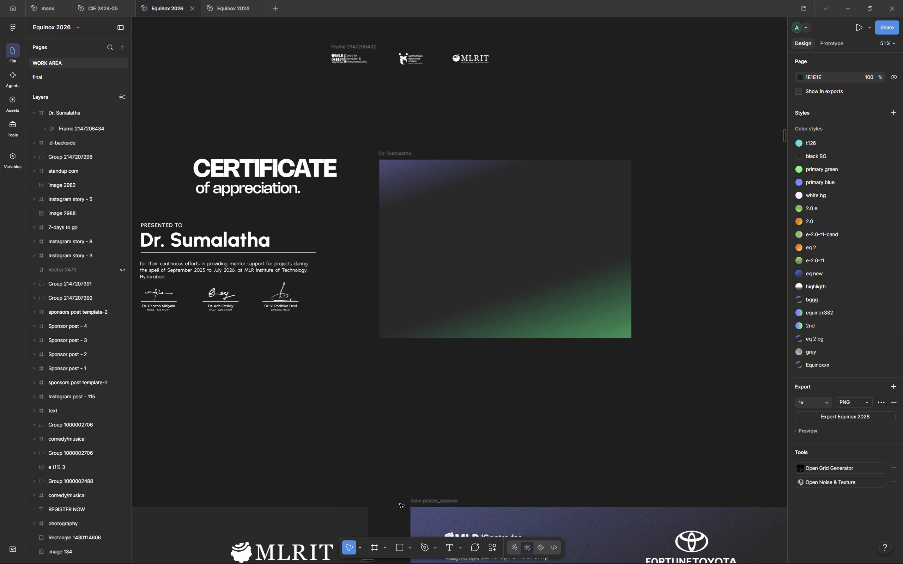
Switch to Chrome and search the web for halftone plugins in a new tab.
key(alt+Tab)
scroll(439, 433, down, 1)
scroll(537, 331, down, 1)
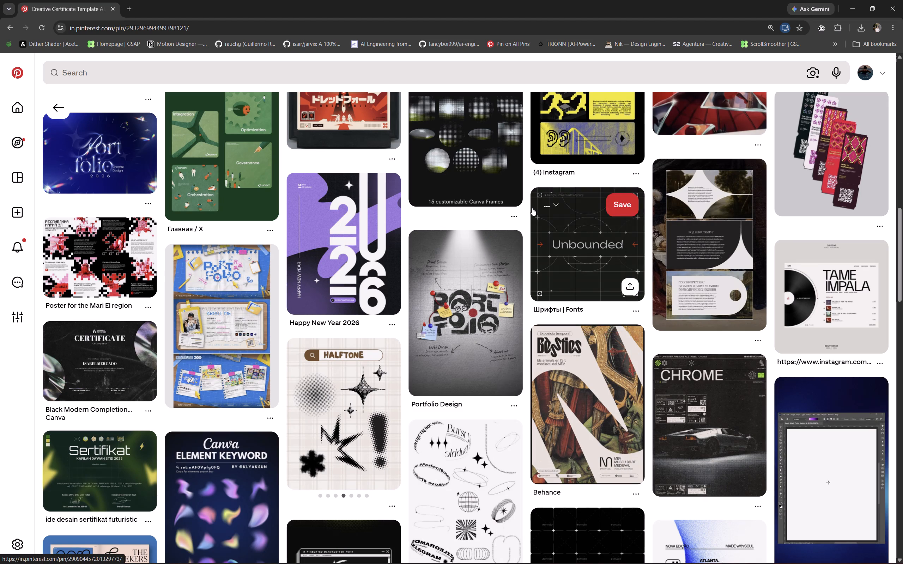
scroll(532, 208, down, 1)
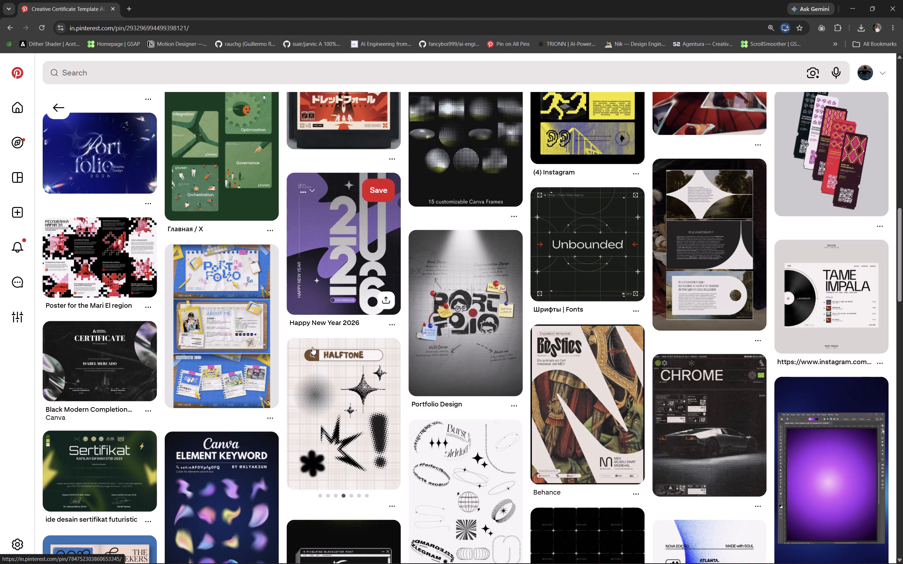
scroll(312, 347, down, 1)
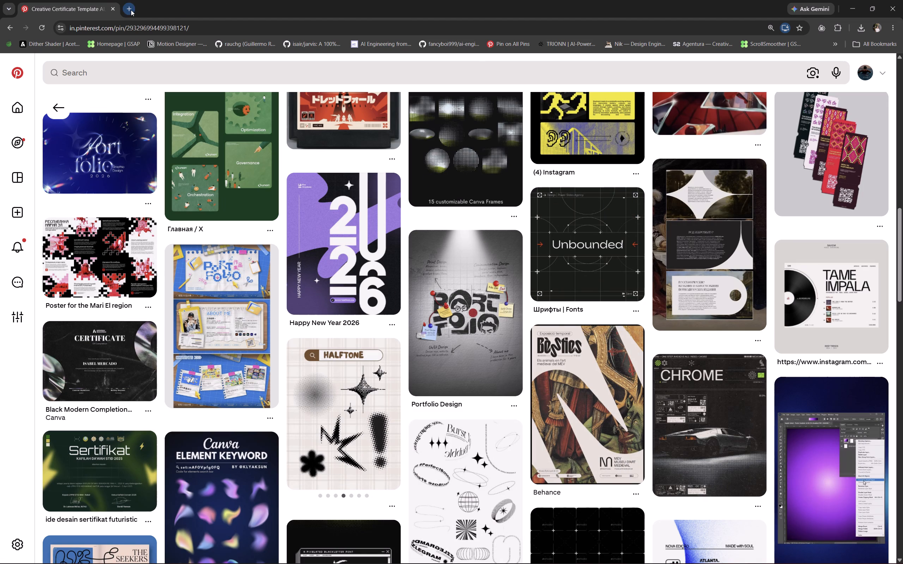
click(131, 10)
text(halftone)
key(space)
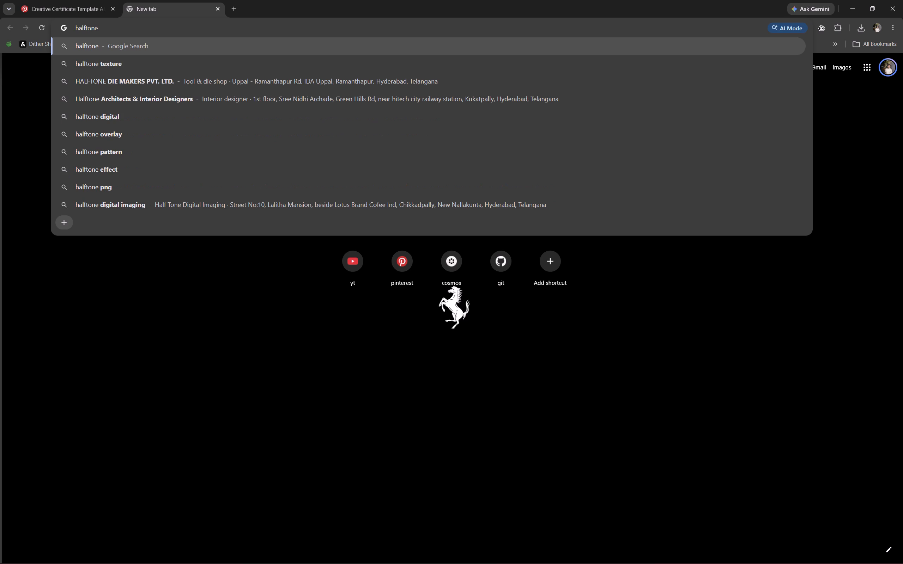
text(pugins)
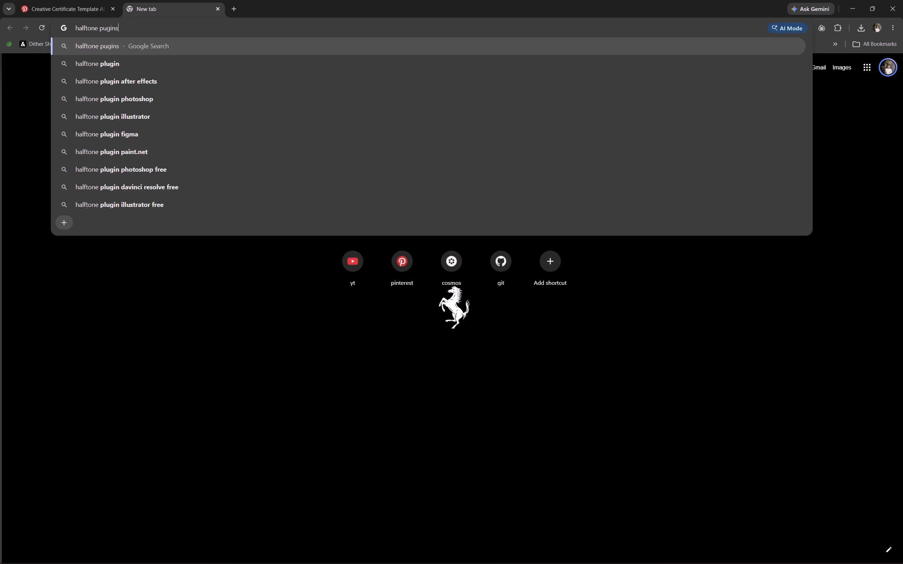
key(Return)
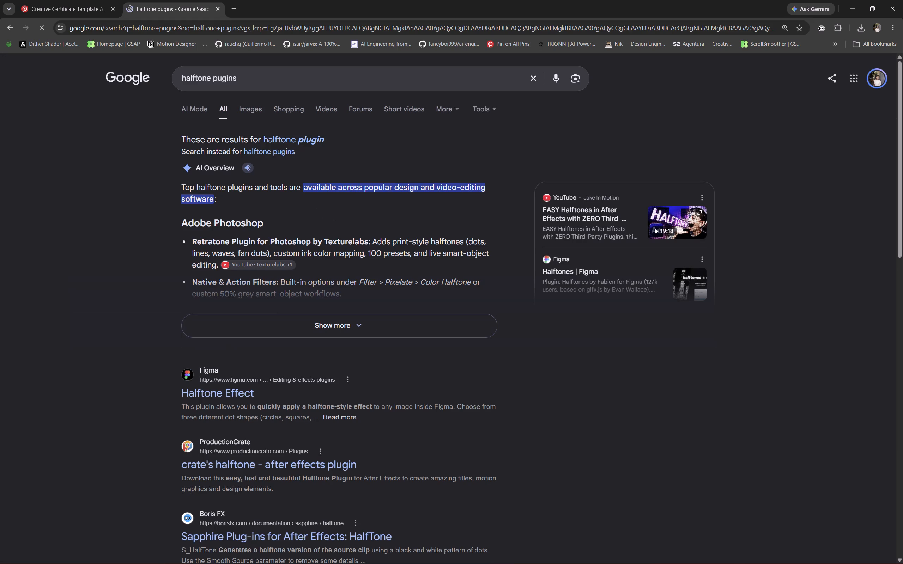
Refine the web search to "halftone plugins figma".
click(218, 76)
key(l)
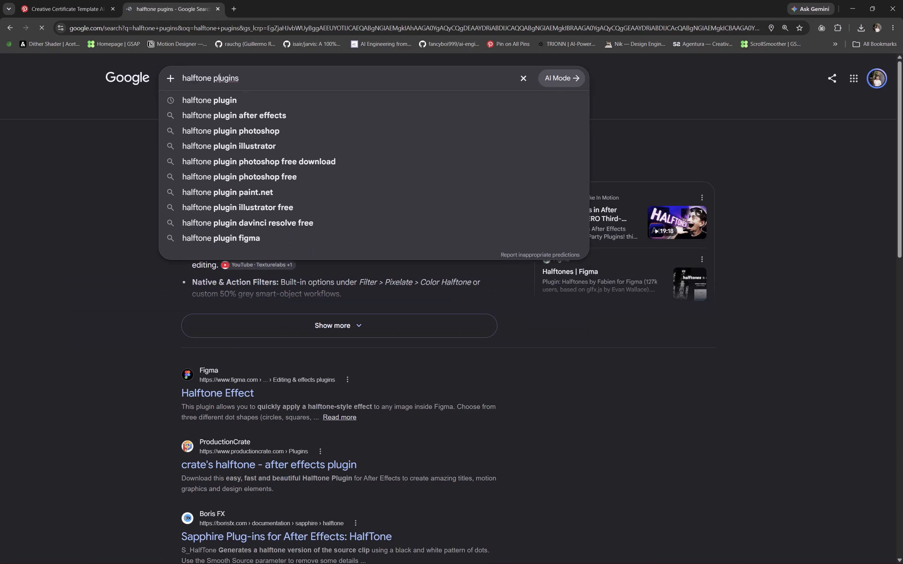
key(Right)
key(ctrl+Right)
key(ctrl+Right)
key(space)
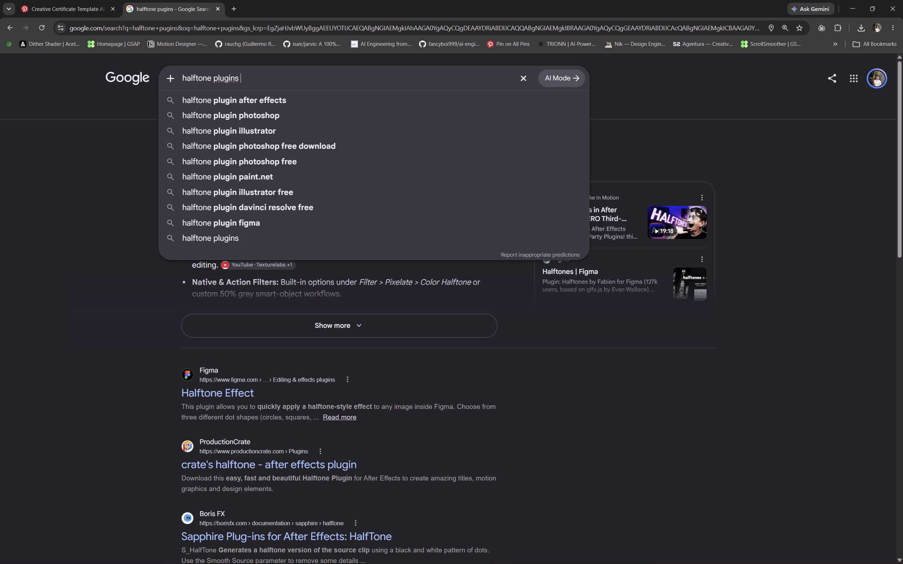
text(figma)
key(Return)
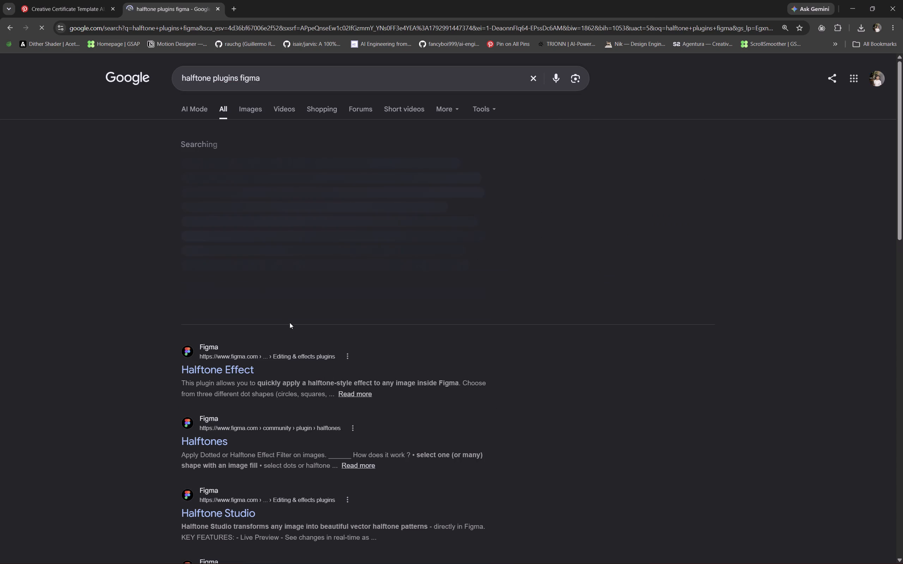
click(256, 306)
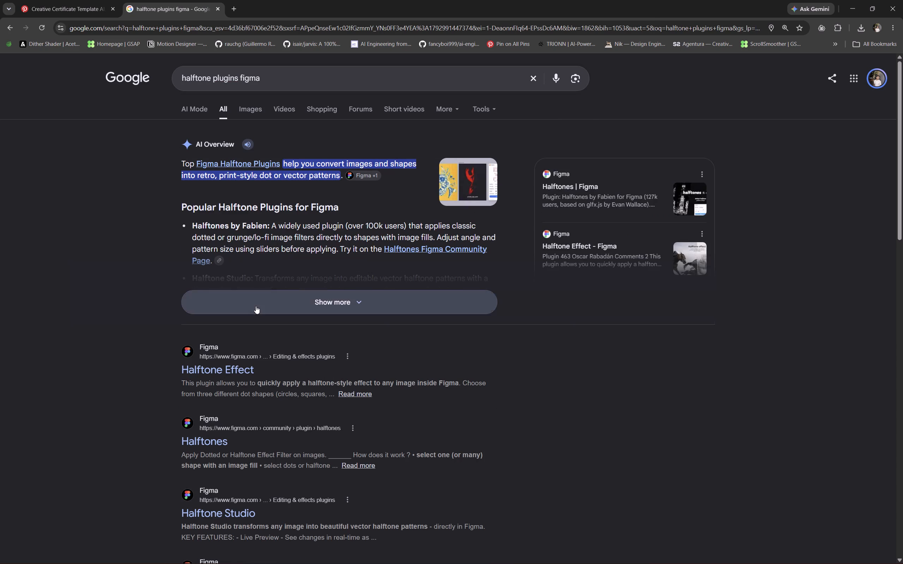
Return to the Equinox 2026 file in Figma and search the plugins and widgets for "halftone".
key(alt+Tab)
click(488, 545)
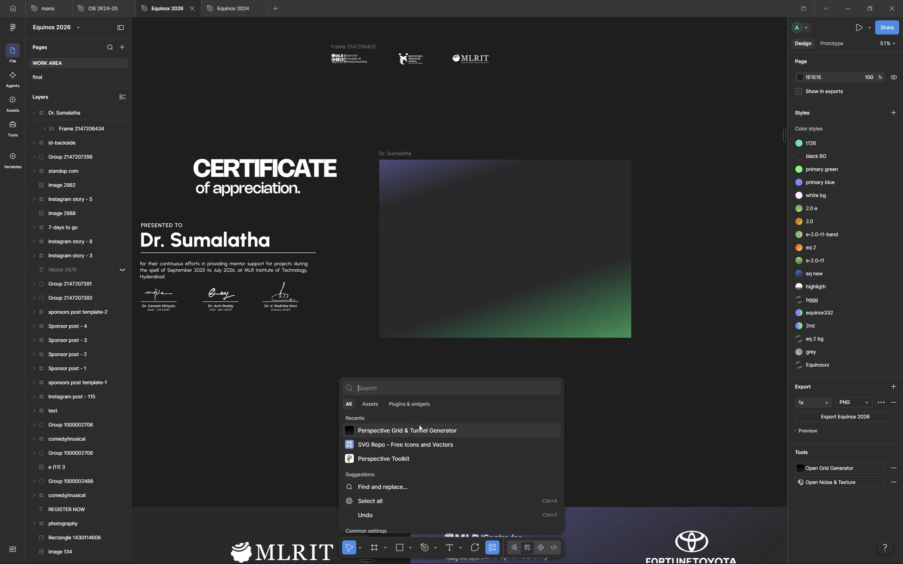
click(401, 401)
click(379, 389)
text(halftone)
key(Return)
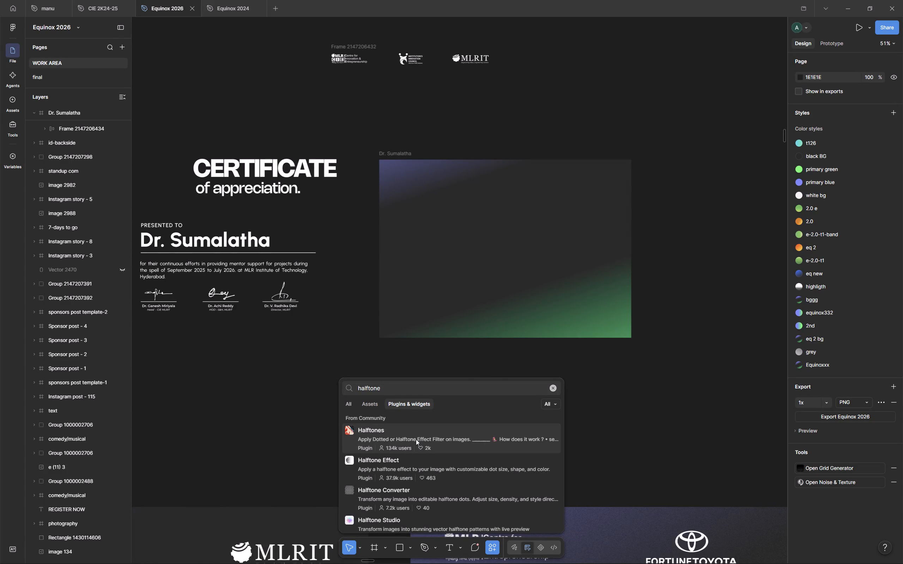
key(Escape)
Look over the main Equinox posters, event title frames and INSPOS section for graphics suited to the certificate background.
scroll(484, 325, left, 1)
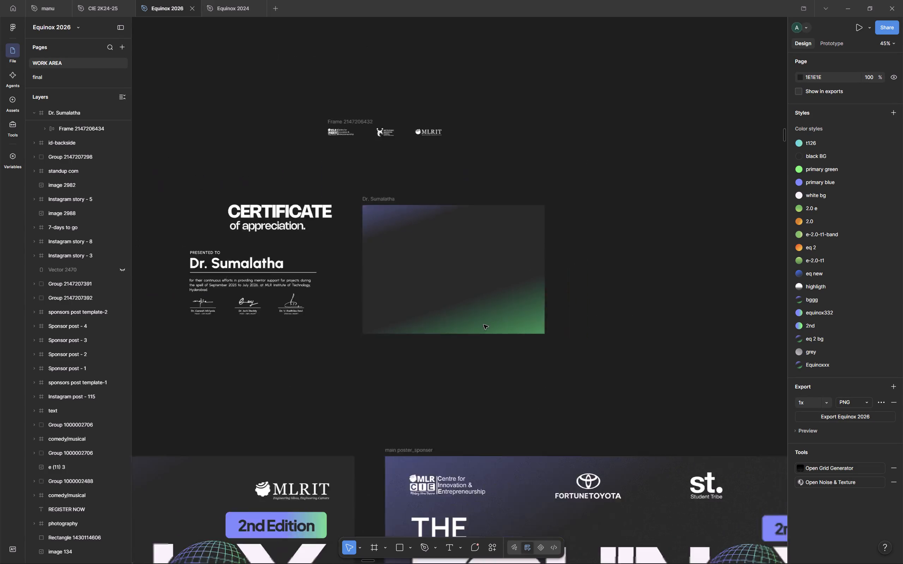
scroll(484, 325, down, 8)
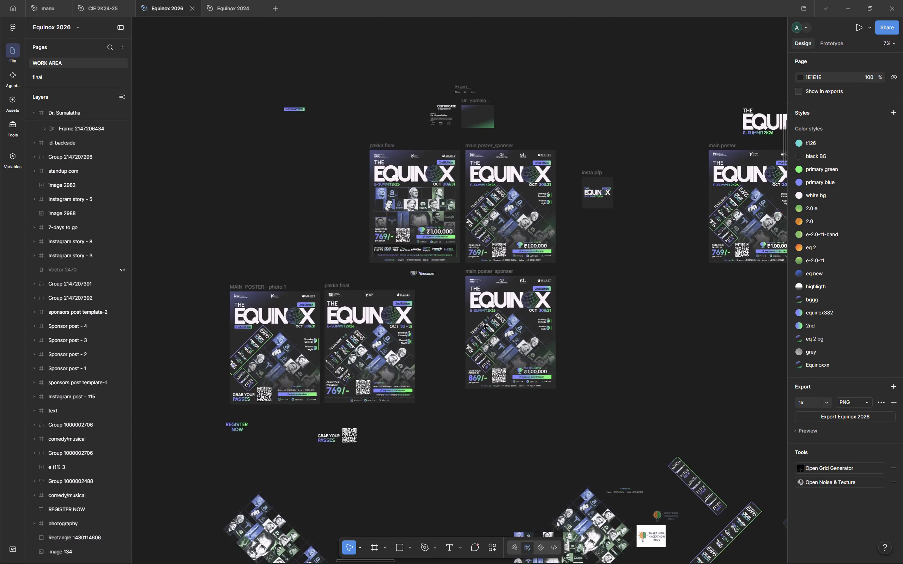
scroll(484, 325, right, 5)
scroll(484, 325, up, 1)
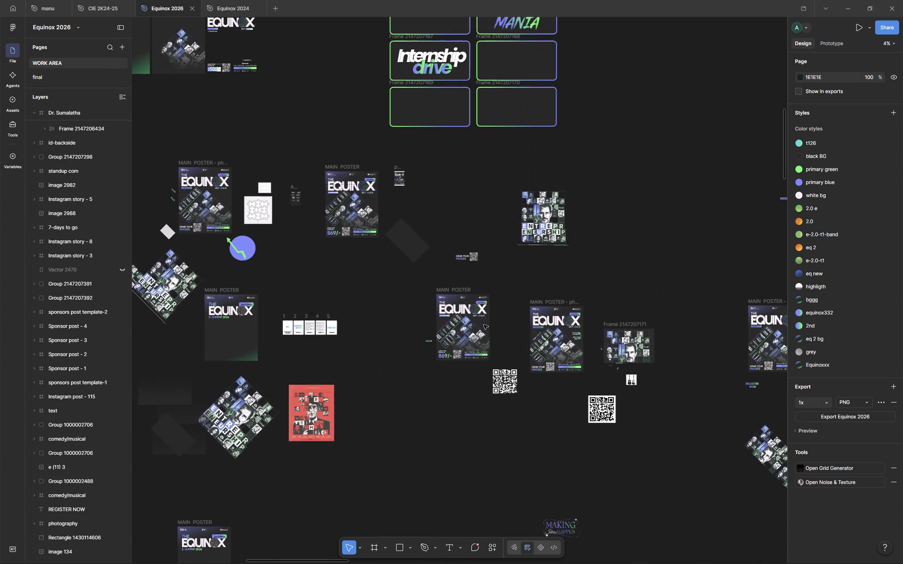
scroll(484, 325, up, 3)
scroll(484, 325, left, 5)
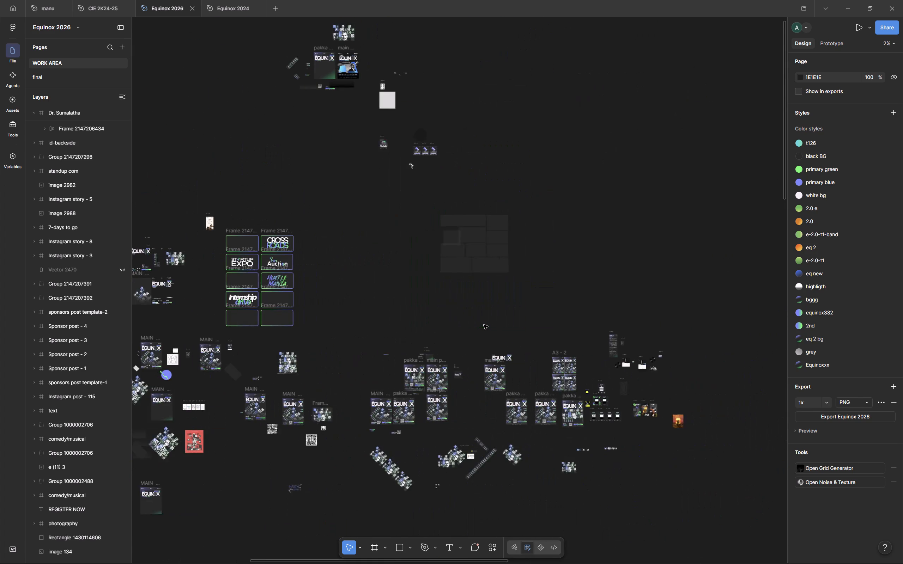
scroll(484, 325, left, 1)
scroll(484, 325, down, 1)
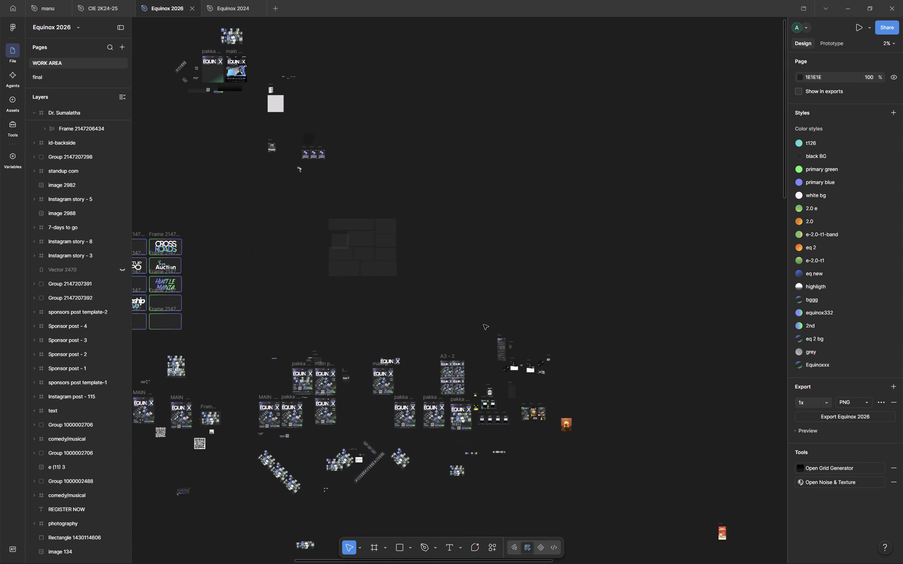
scroll(484, 325, up, 6)
scroll(484, 325, down, 6)
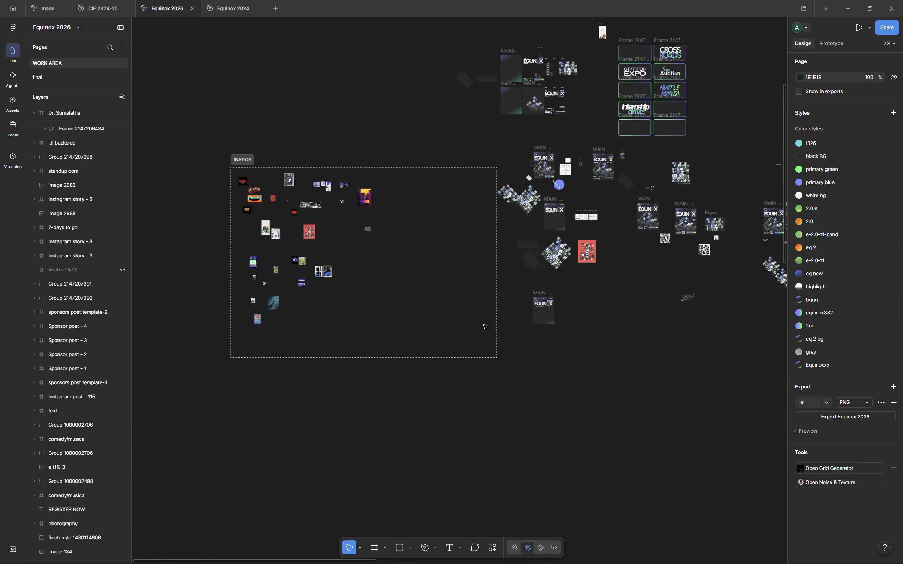
Examine the older banner, Cross Roads, IPL Auction, Startup Expo and robot mascot artwork for reusable background graphics.
scroll(484, 325, down, 17)
scroll(484, 325, left, 6)
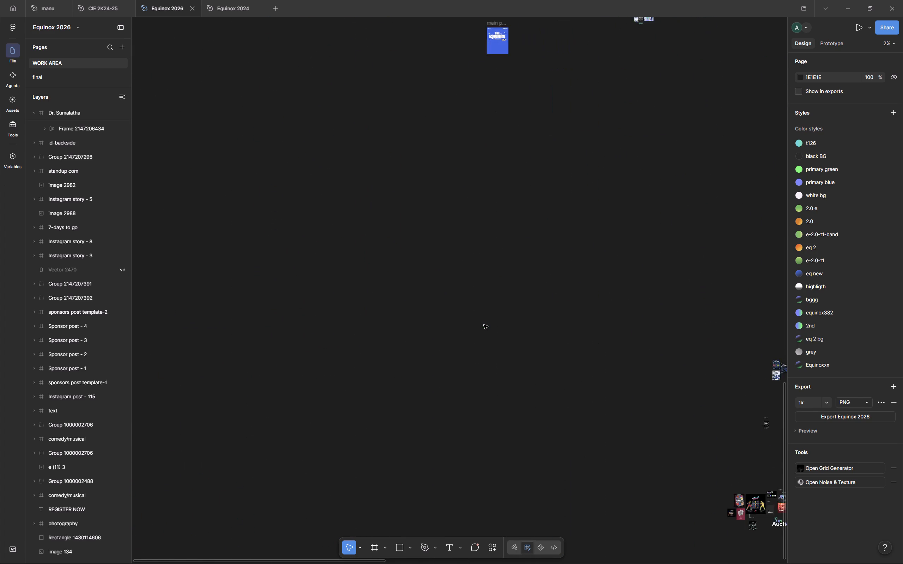
scroll(484, 325, left, 11)
scroll(484, 325, down, 9)
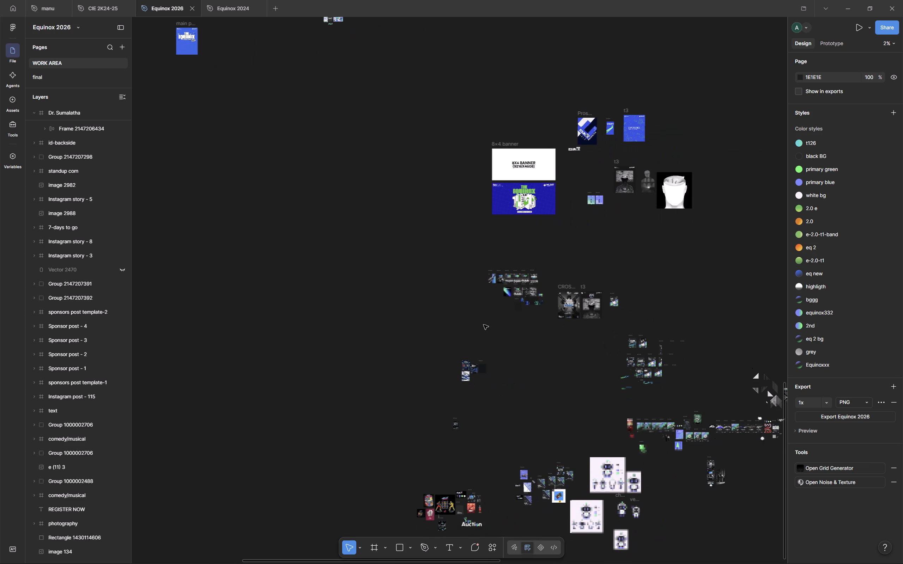
scroll(636, 320, left, 3)
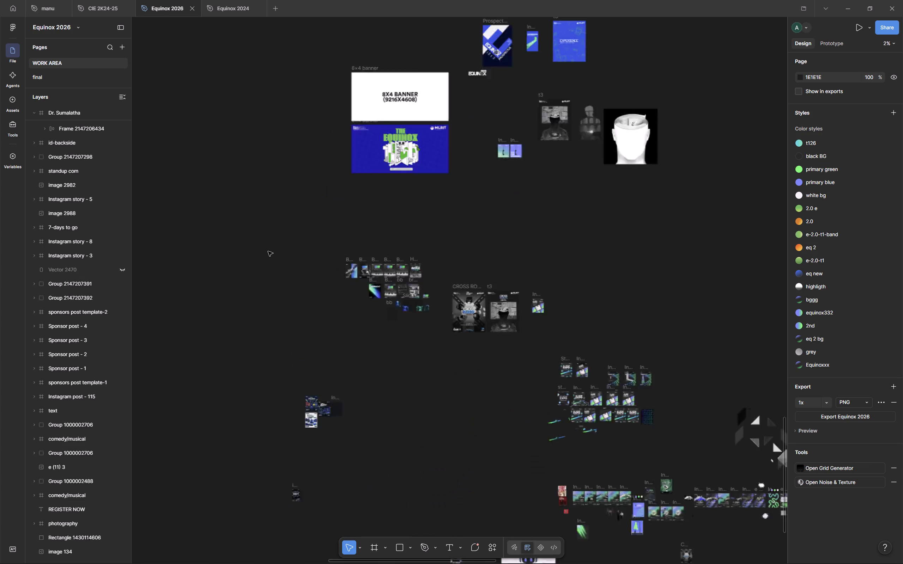
scroll(268, 251, left, 5)
scroll(268, 251, down, 6)
scroll(268, 251, left, 3)
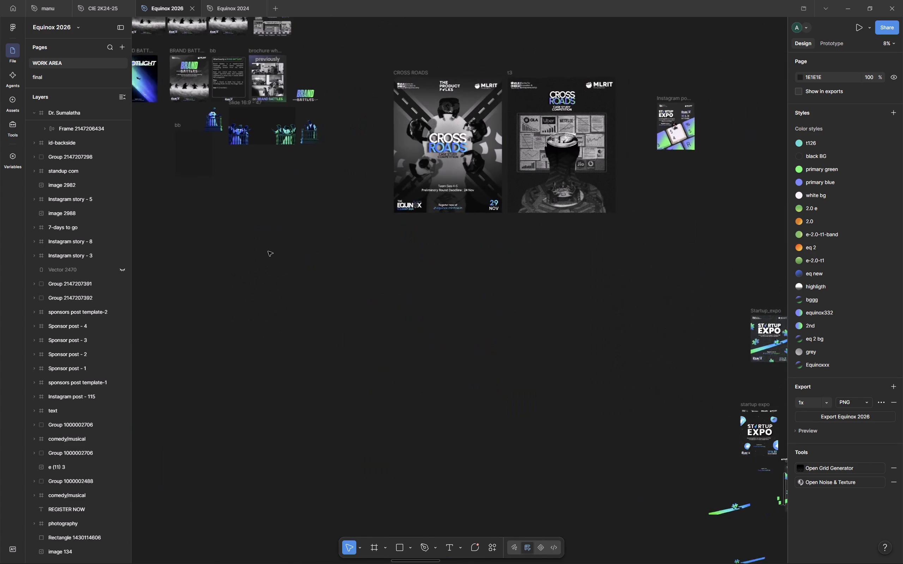
scroll(268, 251, right, 5)
scroll(268, 251, down, 5)
scroll(268, 251, left, 2)
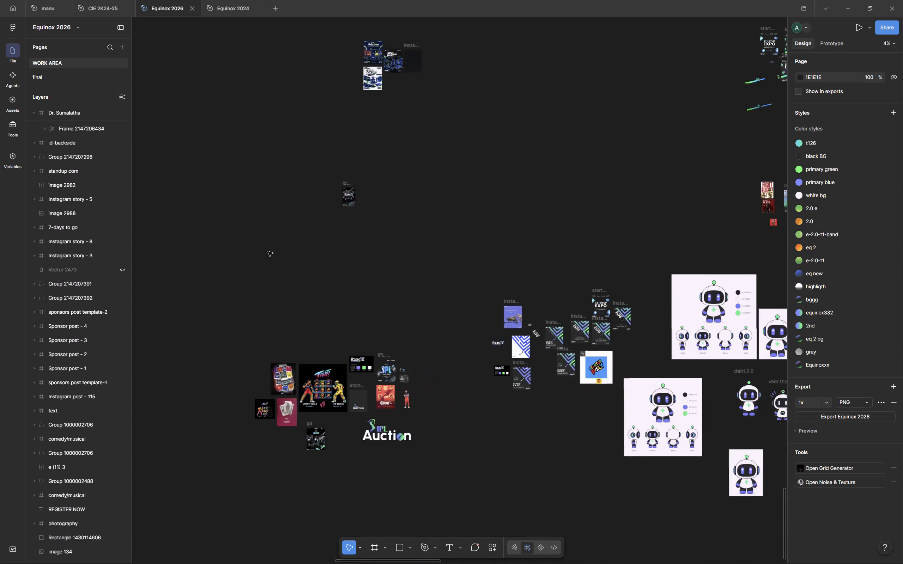
scroll(268, 251, left, 3)
scroll(268, 251, up, 1)
scroll(268, 251, down, 4)
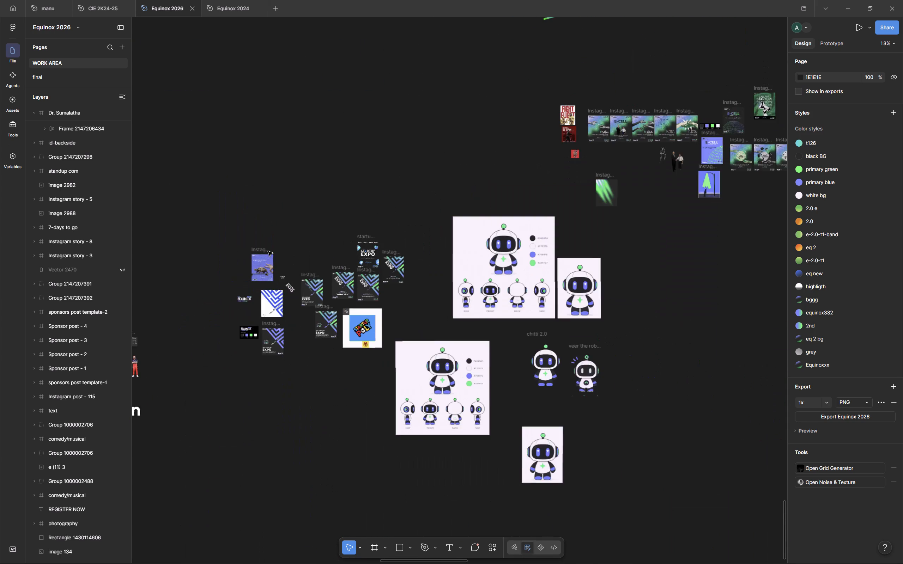
Examine the E-Cell Meet Up posts, Call for Startups post and Cross Roads shapes for gradient and halftone ideas.
scroll(268, 251, left, 4)
scroll(268, 251, up, 2)
scroll(268, 251, left, 3)
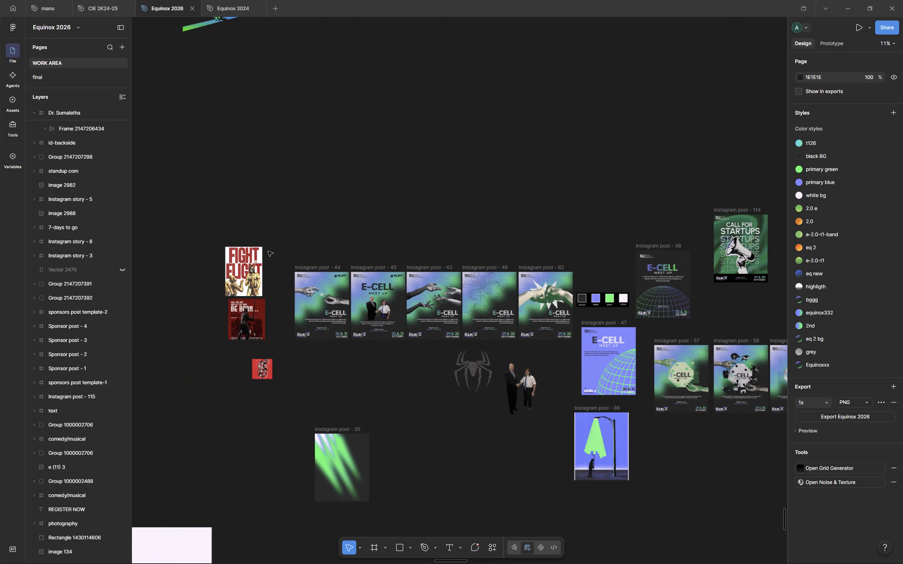
scroll(268, 251, left, 12)
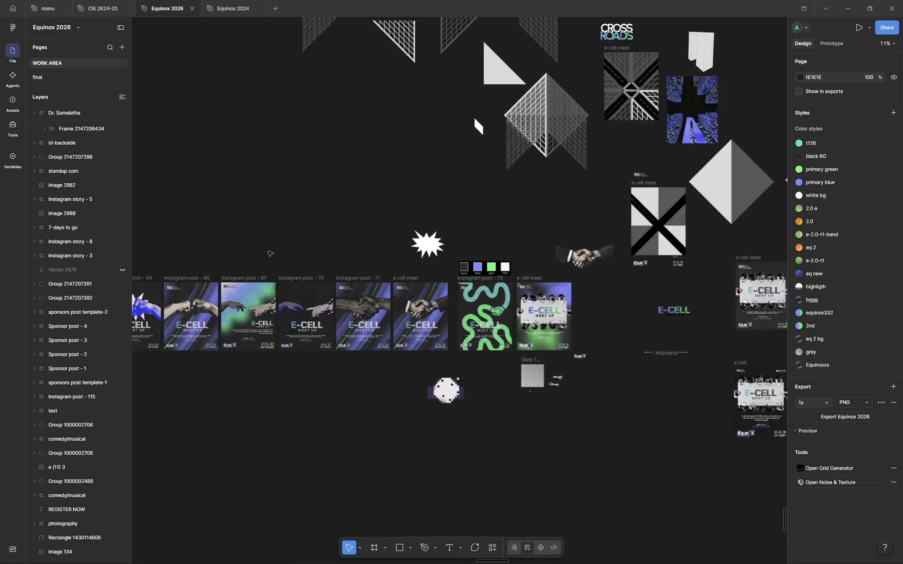
scroll(268, 251, left, 1)
scroll(268, 251, up, 1)
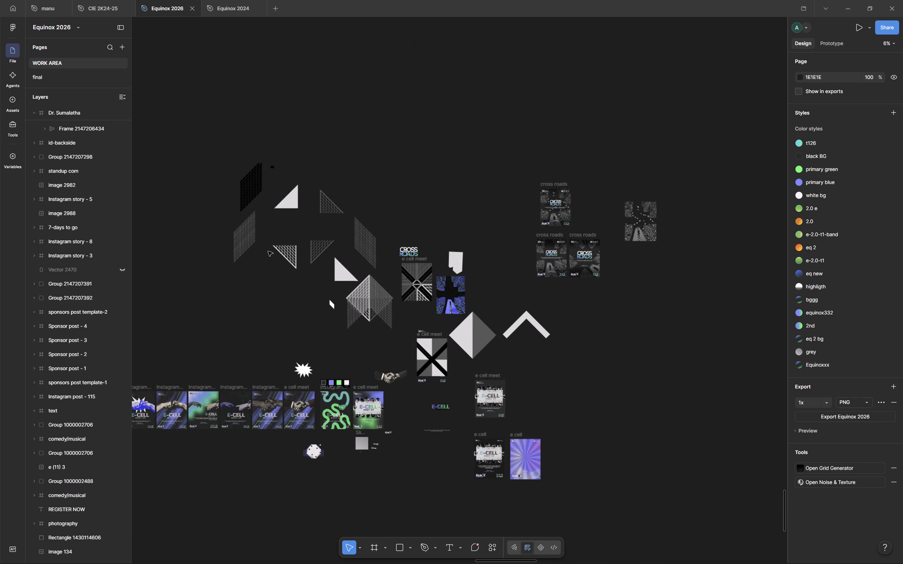
scroll(268, 251, up, 1)
scroll(268, 251, right, 2)
scroll(268, 251, down, 5)
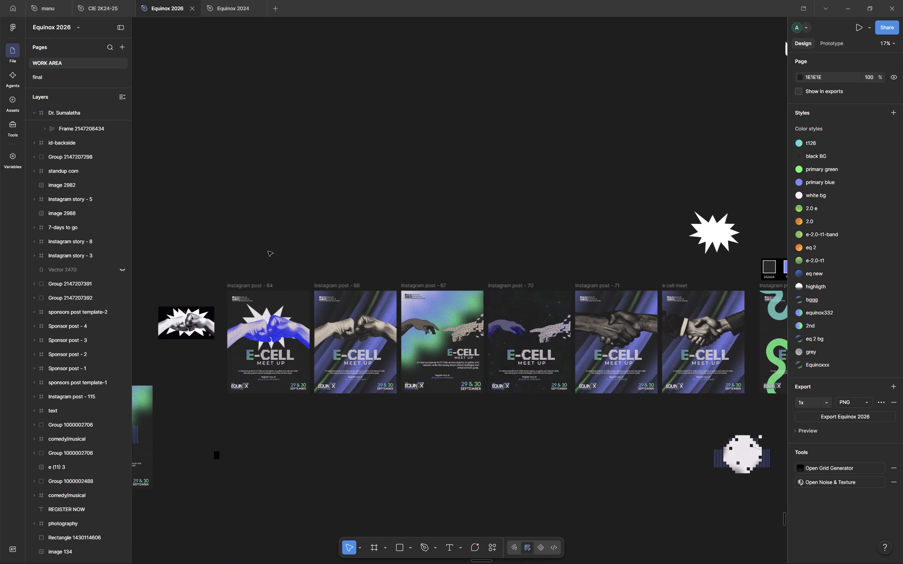
scroll(268, 251, down, 1)
scroll(268, 251, left, 4)
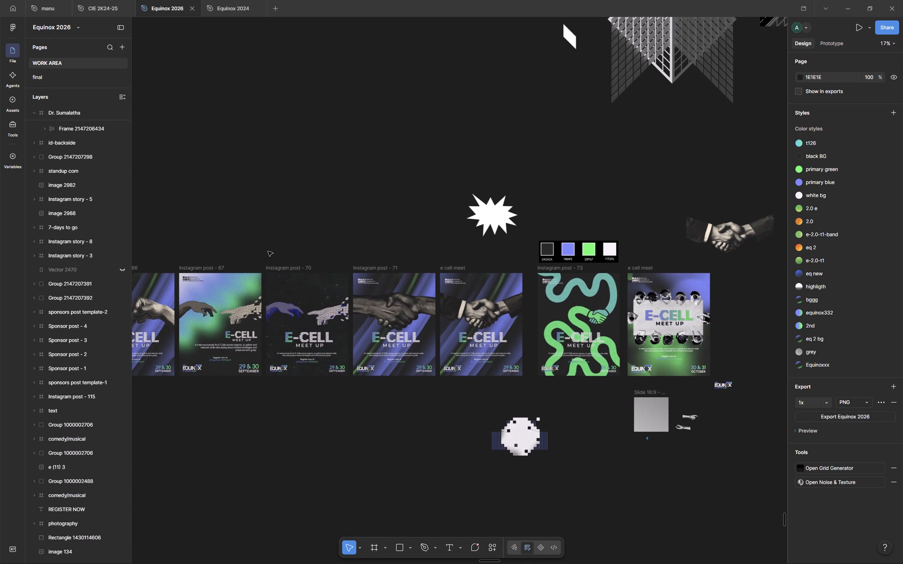
scroll(268, 251, right, 6)
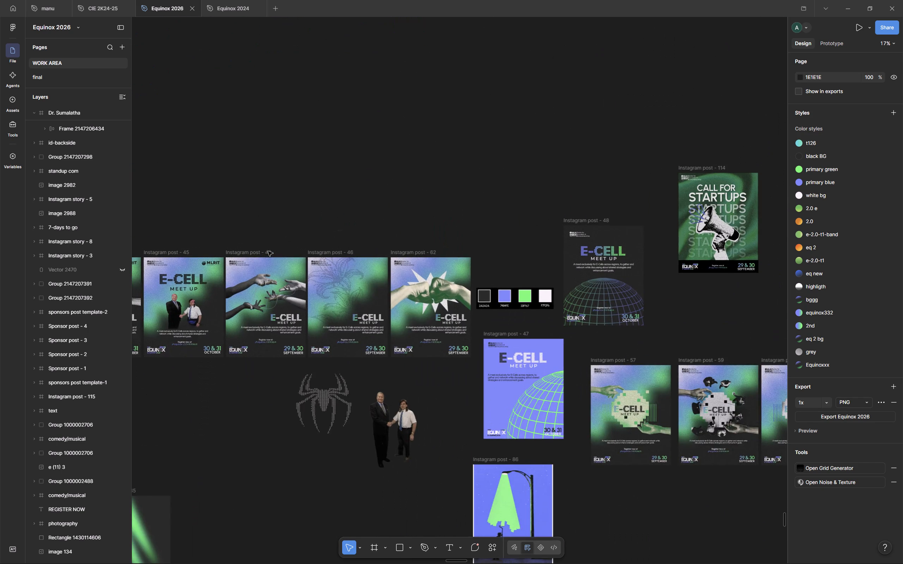
scroll(268, 251, down, 3)
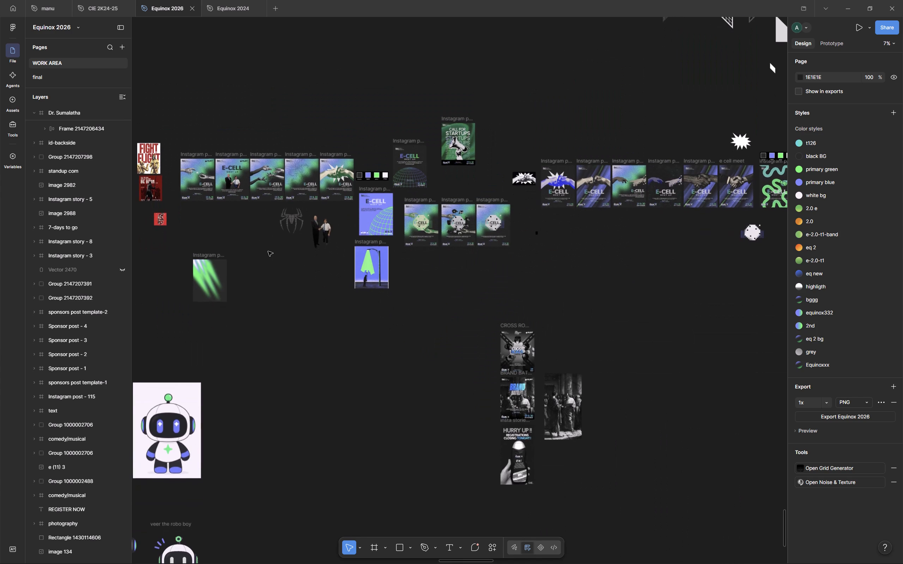
scroll(268, 251, down, 1)
scroll(268, 251, right, 1)
scroll(268, 251, up, 1)
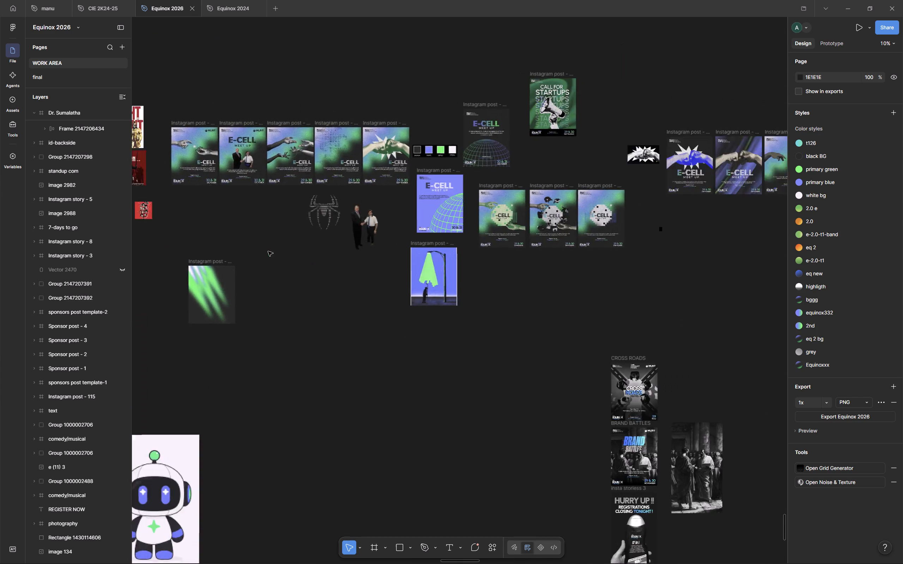
scroll(268, 251, up, 1)
scroll(268, 251, left, 3)
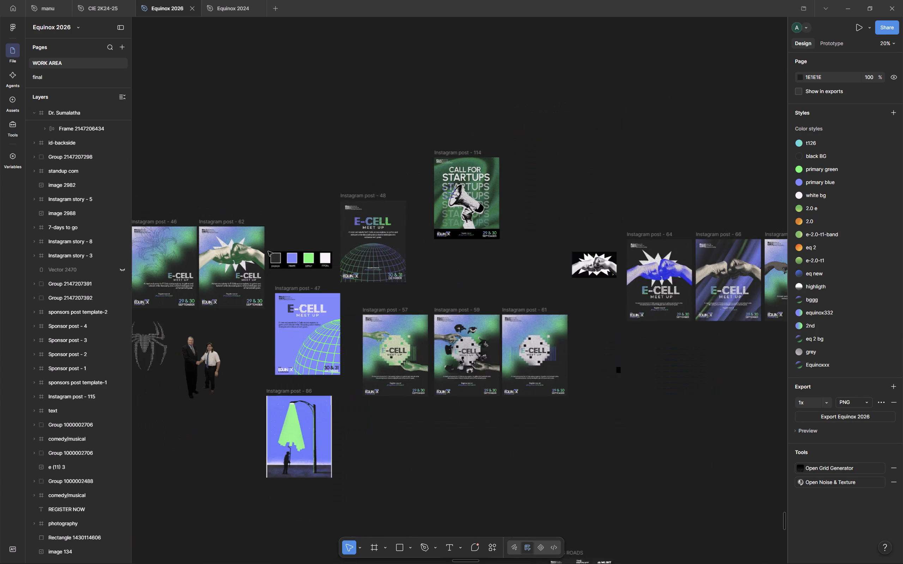
Look over the Startup Expo and Spotlight posts and the 10 ft x 30 ft dropdown designs for matching graphics.
scroll(268, 251, right, 1)
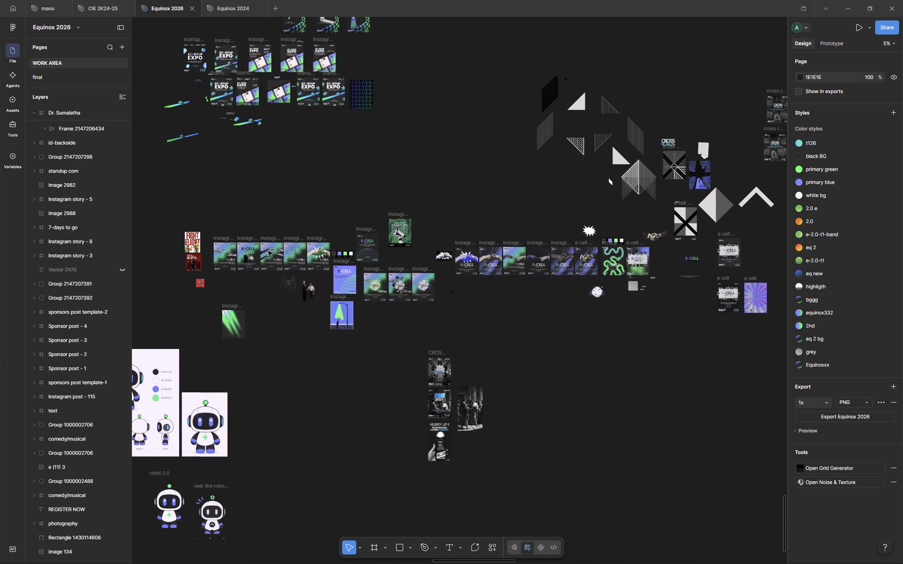
scroll(268, 251, right, 1)
scroll(268, 251, up, 2)
scroll(268, 251, right, 1)
scroll(268, 251, up, 1)
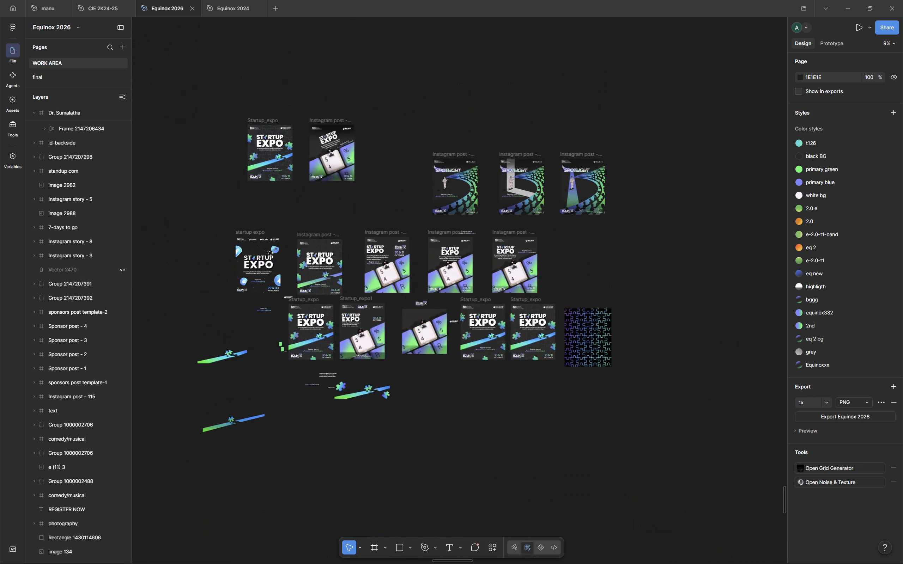
scroll(268, 251, up, 1)
scroll(268, 251, right, 2)
scroll(268, 251, up, 1)
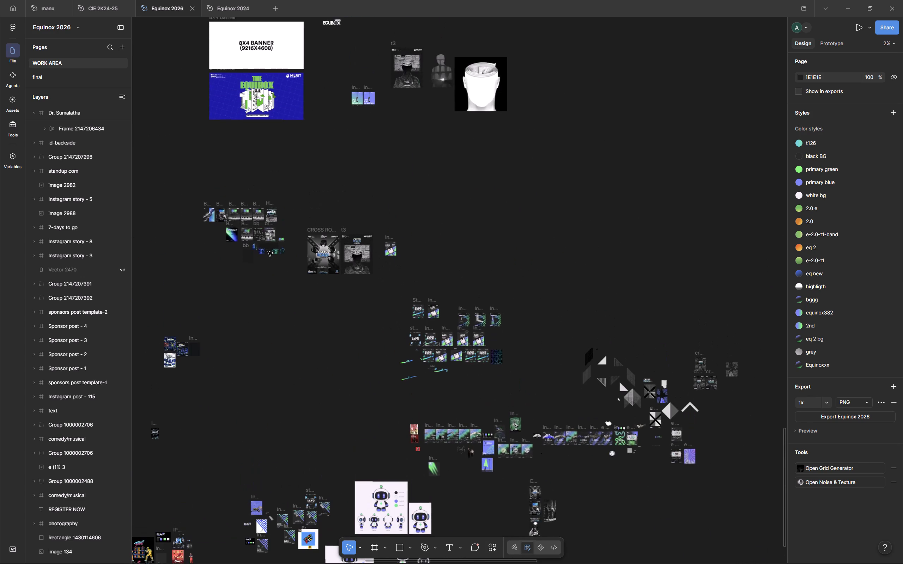
scroll(268, 251, up, 2)
scroll(268, 251, left, 7)
scroll(268, 251, down, 1)
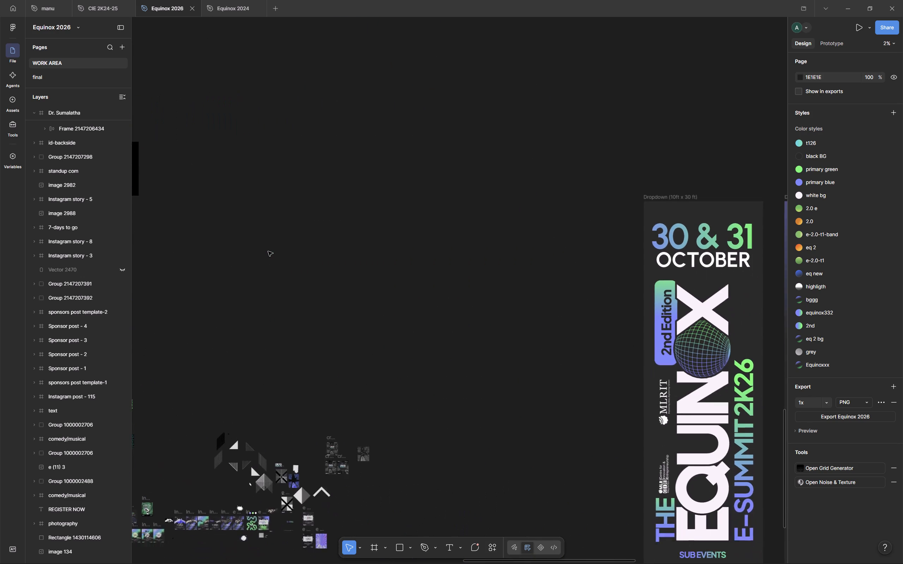
scroll(268, 251, down, 1)
scroll(268, 251, left, 7)
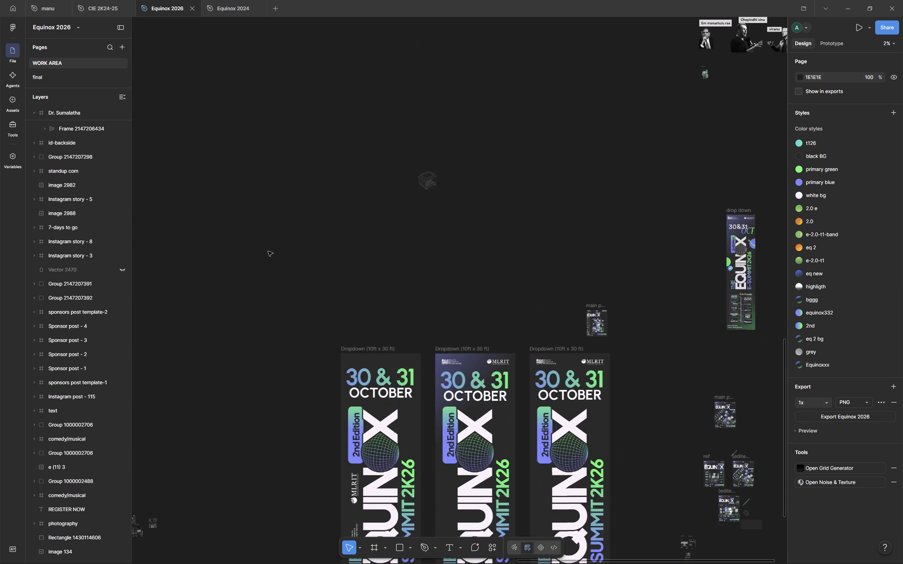
scroll(268, 251, left, 2)
Survey the remaining poster, standee and logo artwork, returning to the event title frames and the INSPOS section.
scroll(268, 251, up, 6)
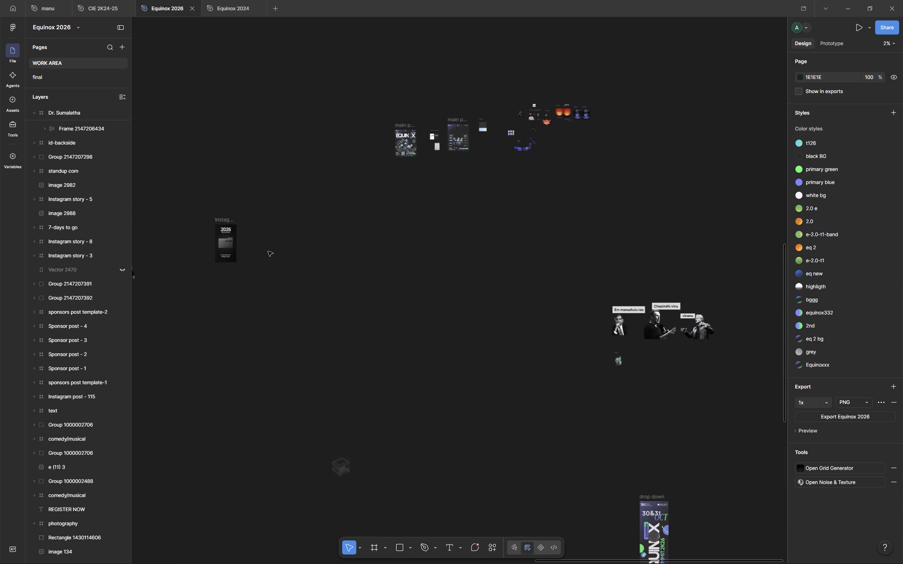
scroll(268, 251, up, 2)
scroll(268, 251, left, 4)
scroll(268, 251, right, 6)
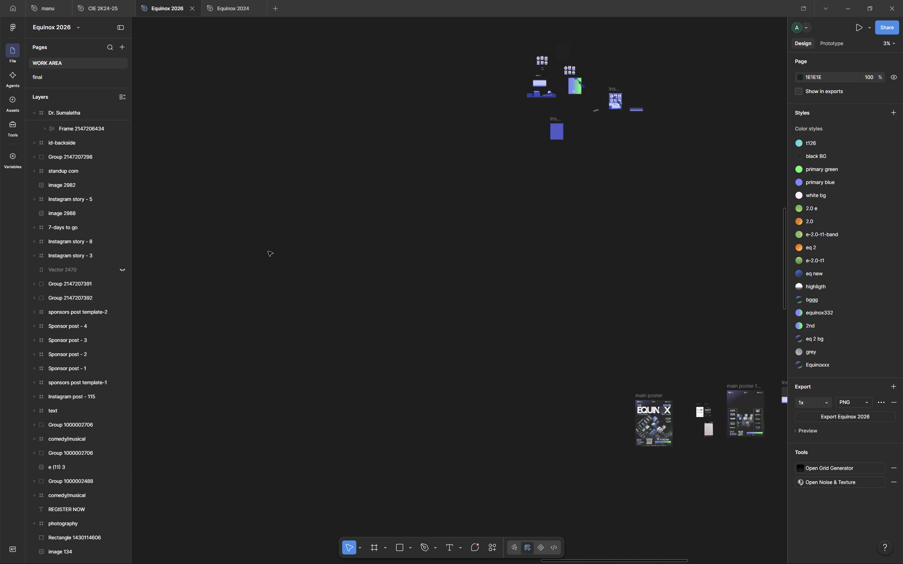
scroll(268, 251, right, 14)
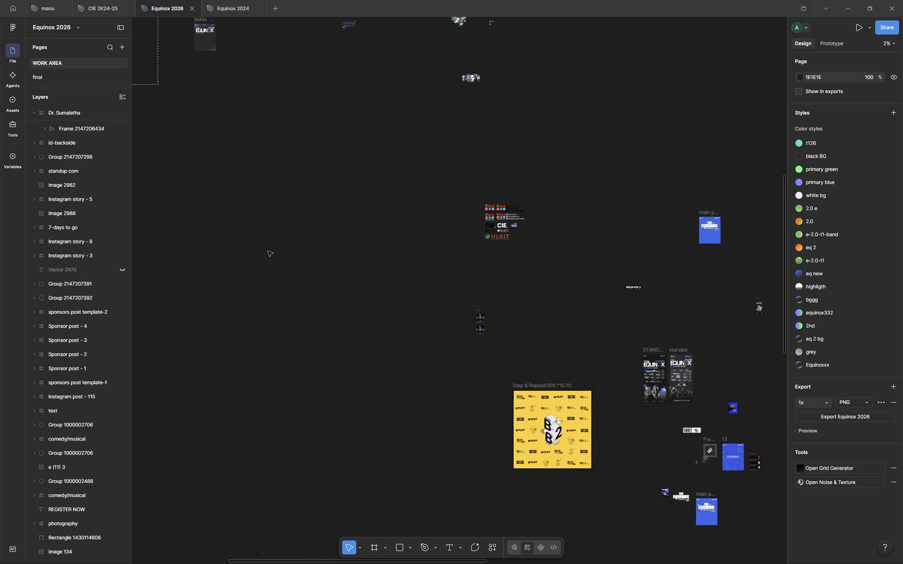
scroll(268, 251, up, 6)
scroll(268, 251, right, 3)
scroll(268, 251, up, 4)
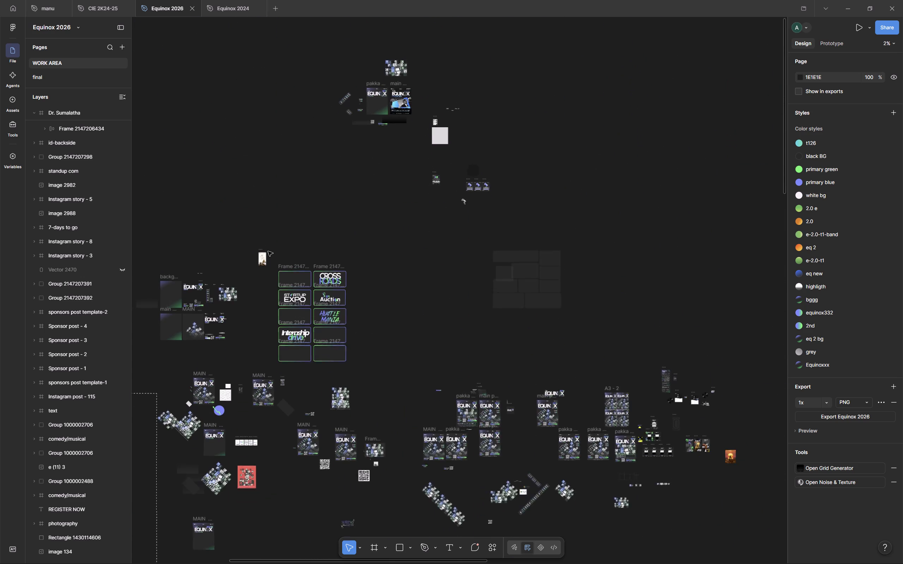
scroll(268, 251, right, 1)
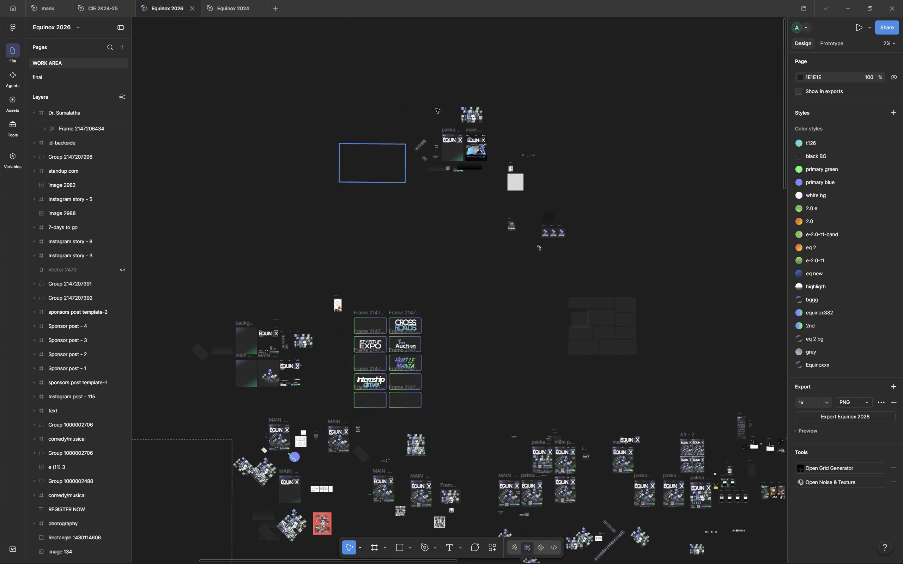
scroll(462, 86, right, 4)
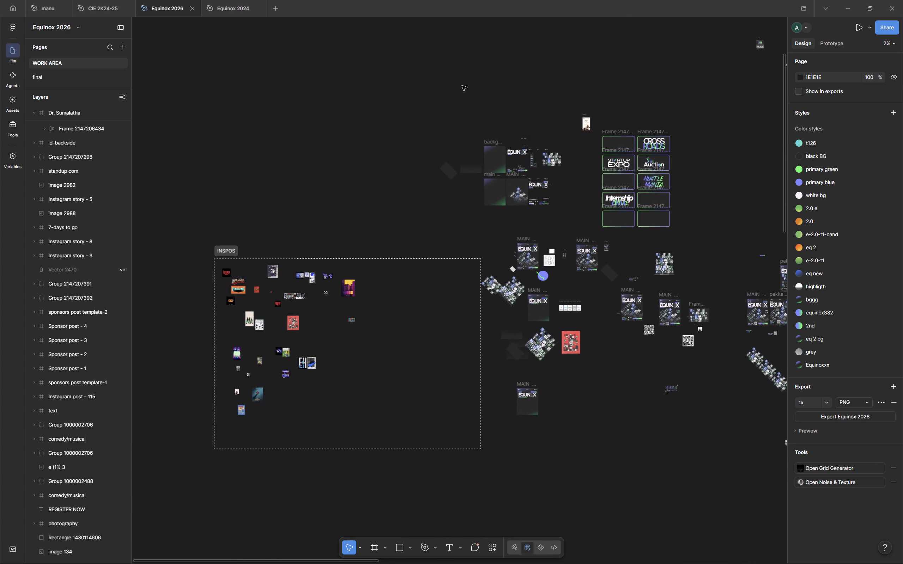
Open the final page of the Equinox 2026 file.
click(36, 75)
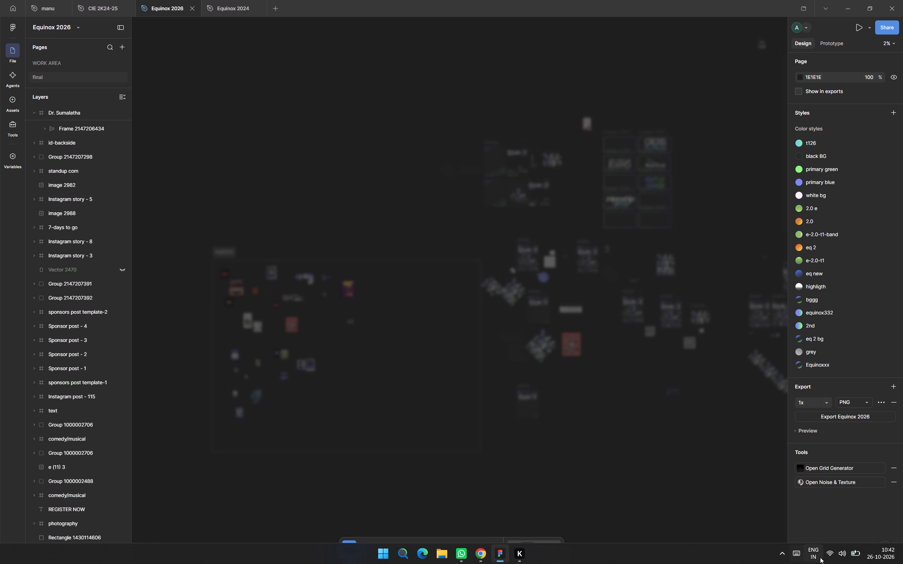
Switch the computer's Wi-Fi connection to the MLRIT CIE network.
click(830, 555)
click(785, 384)
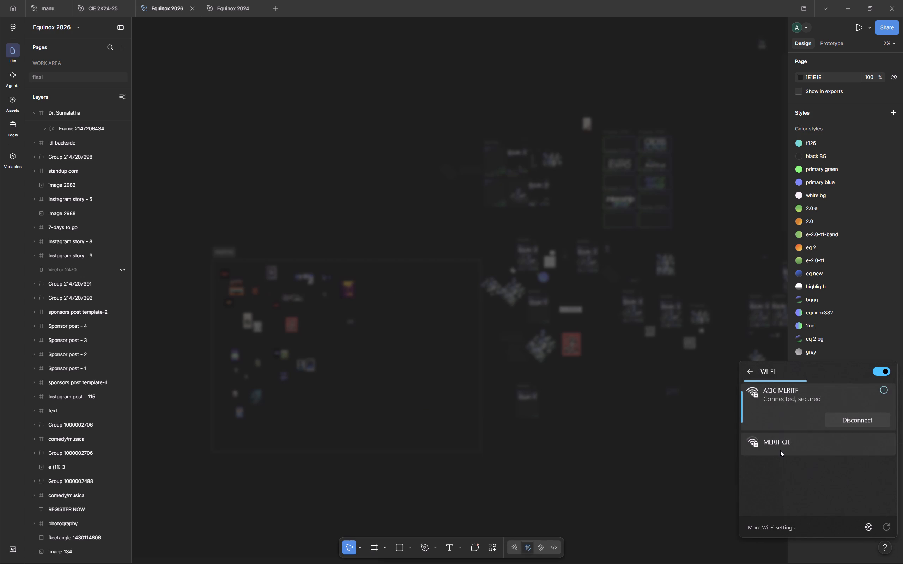
click(781, 449)
click(835, 460)
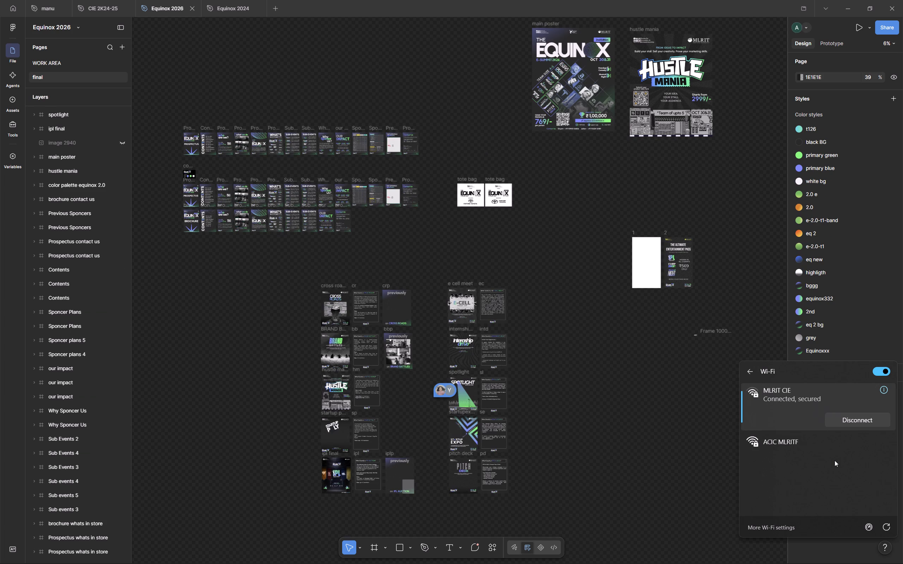
Examine the final page's event posts and prospectus pages, then the IPL Auction poster up close, for usable graphics.
scroll(460, 287, right, 2)
scroll(460, 287, up, 1)
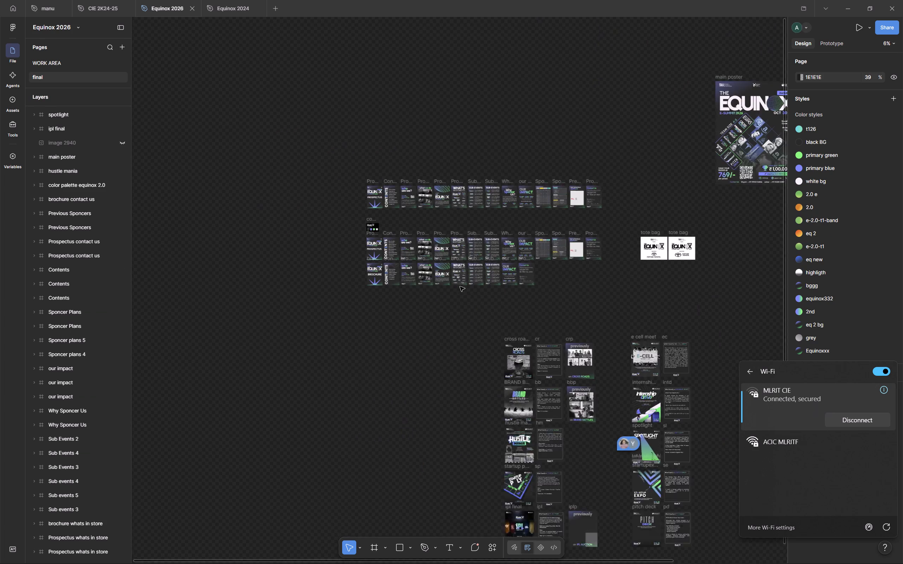
scroll(460, 287, up, 1)
scroll(460, 287, left, 5)
scroll(460, 287, down, 5)
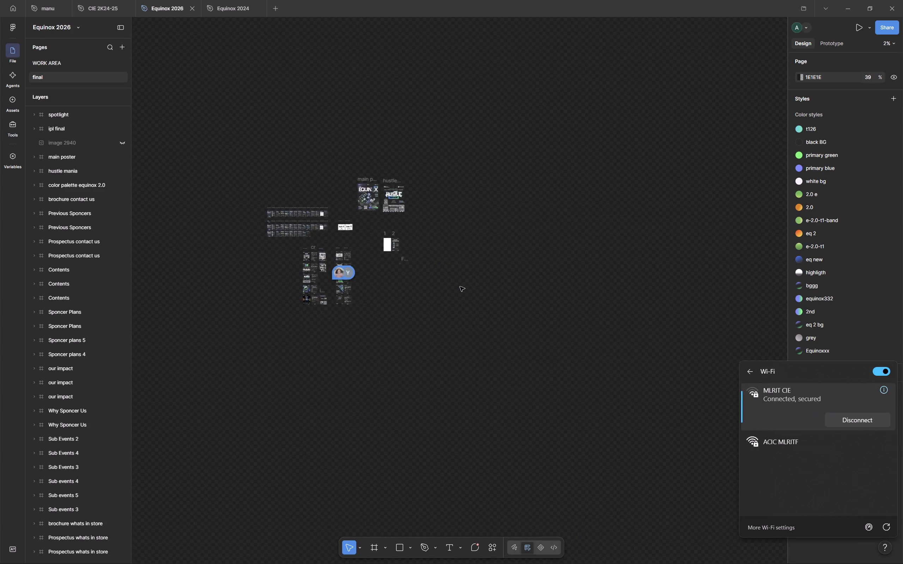
scroll(460, 287, right, 5)
scroll(460, 287, left, 7)
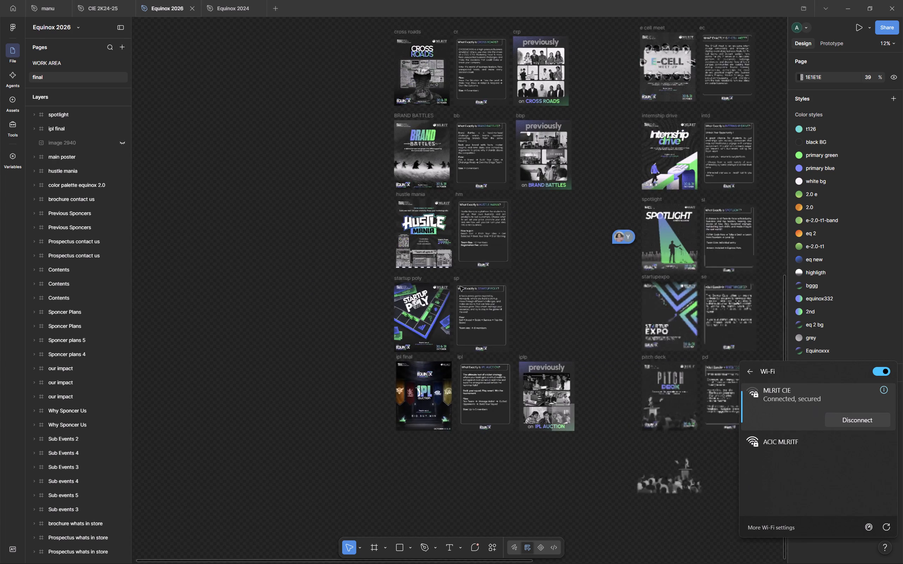
scroll(460, 287, left, 1)
scroll(460, 287, up, 2)
scroll(460, 287, down, 5)
scroll(460, 287, up, 1)
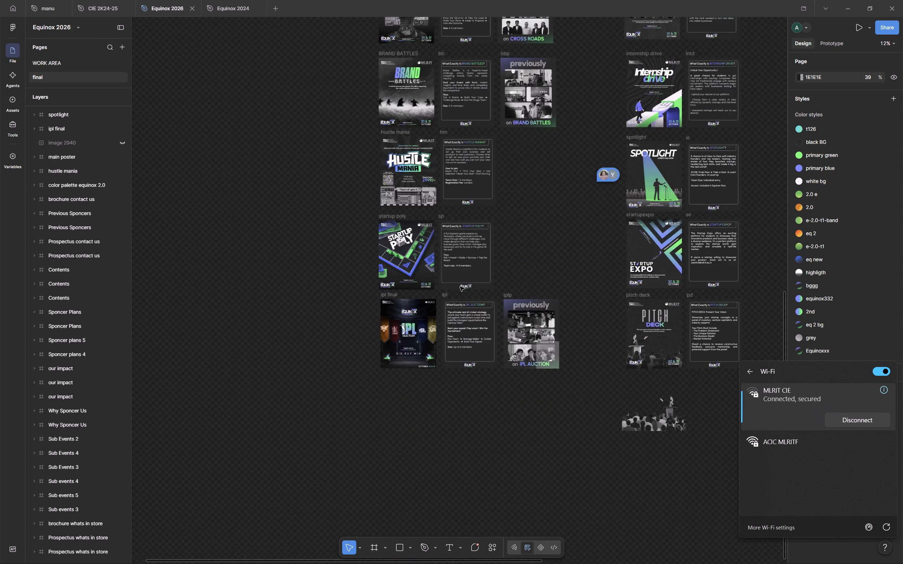
scroll(460, 287, down, 1)
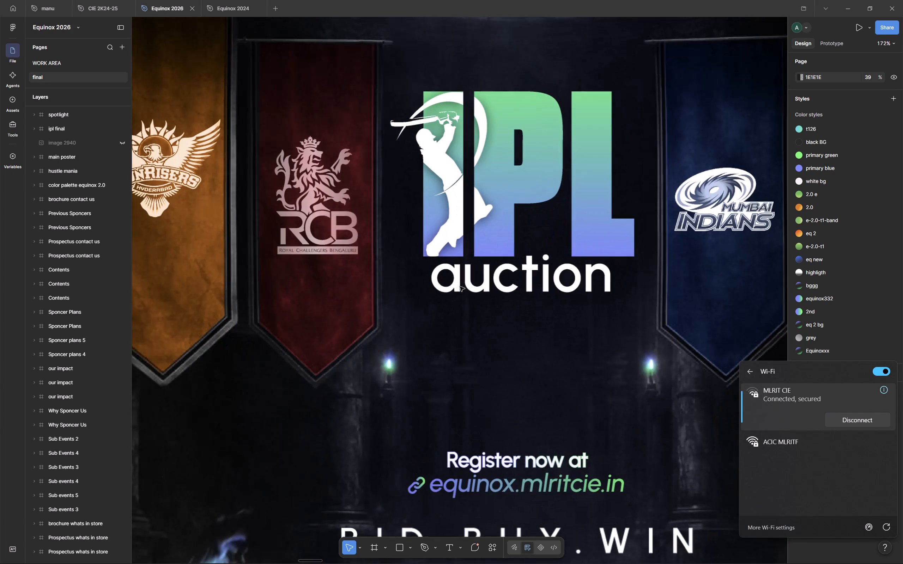
scroll(435, 133, up, 1)
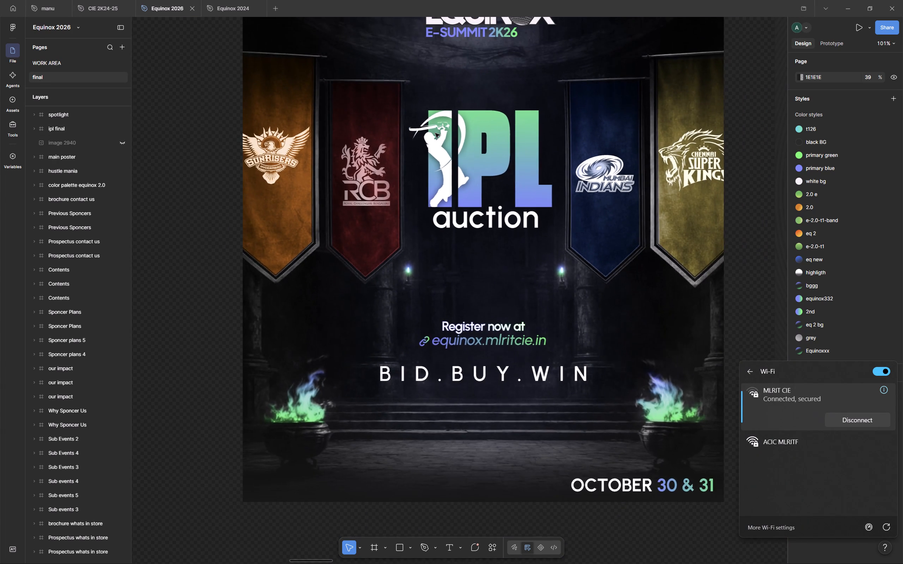
scroll(435, 133, up, 1)
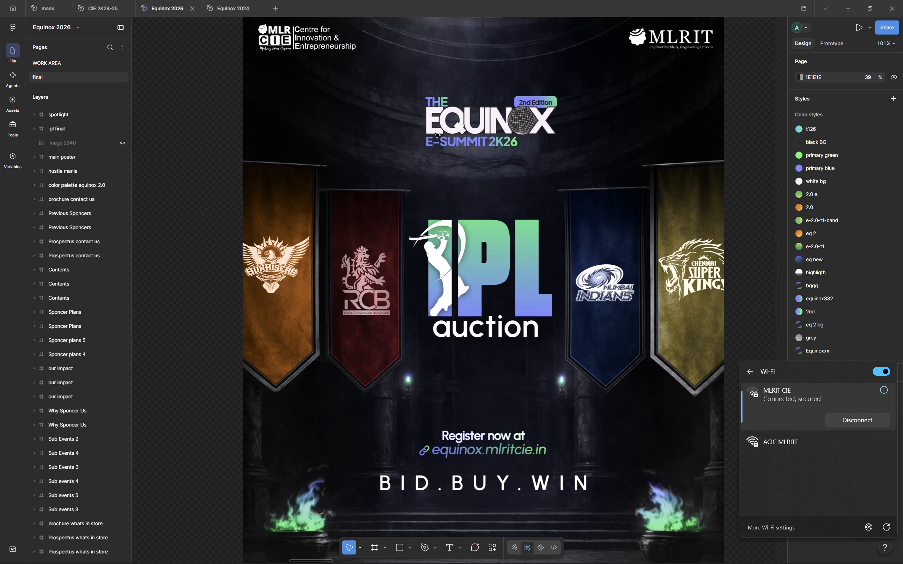
scroll(506, 148, up, 4)
Return to the WORK AREA page and select the batsman's upper-body vector in the IPL Auction title frame.
click(88, 63)
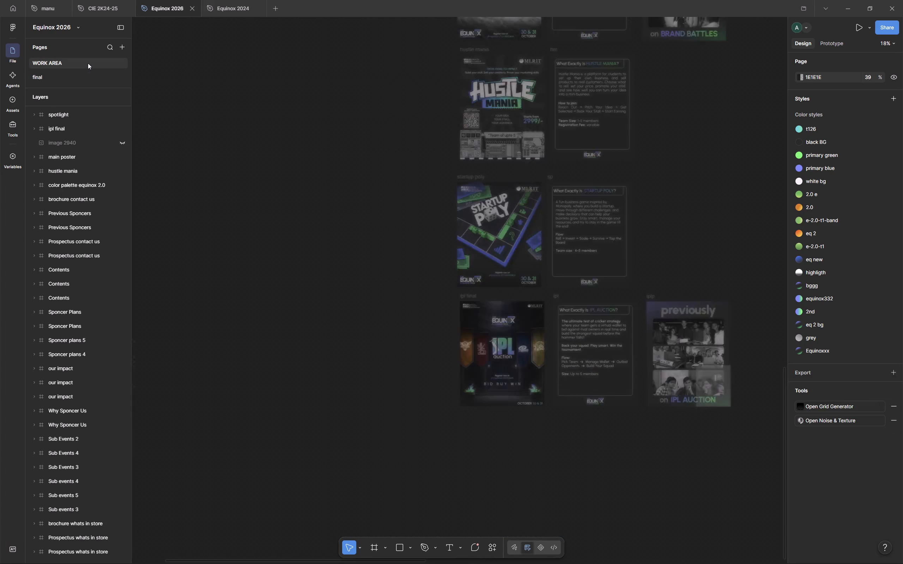
scroll(556, 343, left, 2)
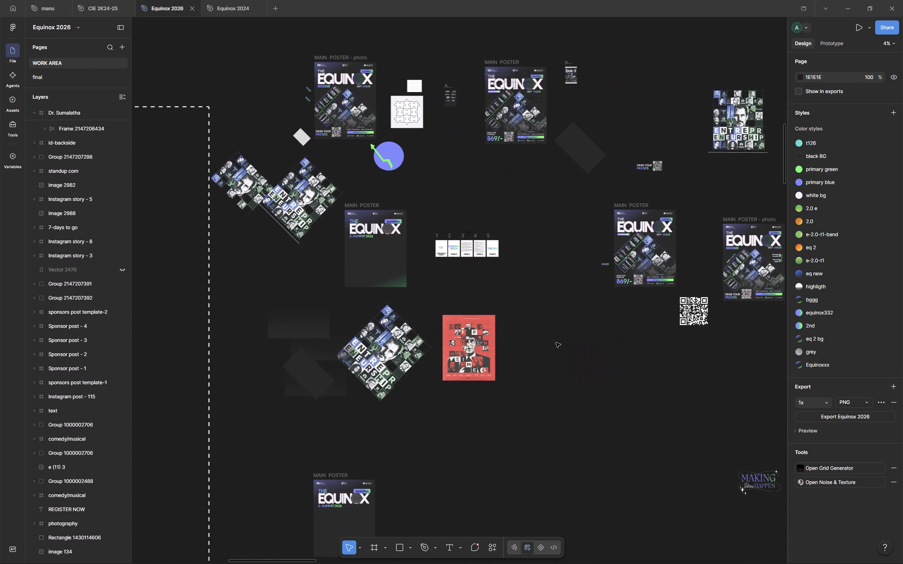
scroll(556, 343, up, 9)
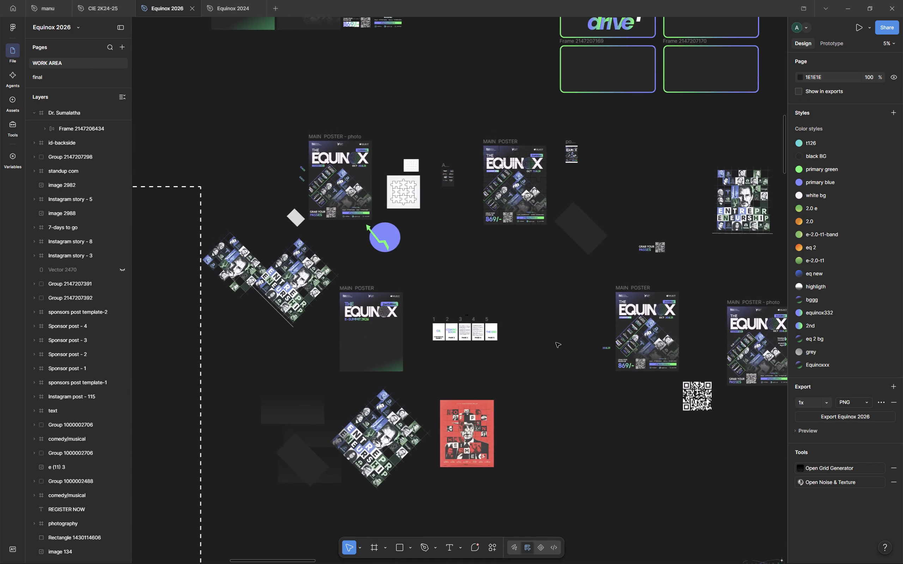
scroll(556, 343, up, 6)
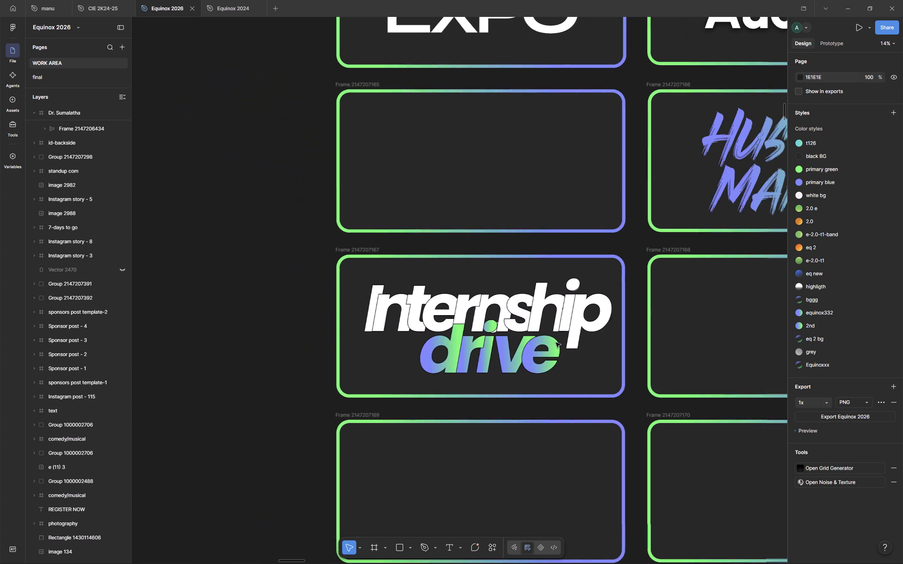
scroll(556, 343, up, 4)
scroll(556, 343, right, 4)
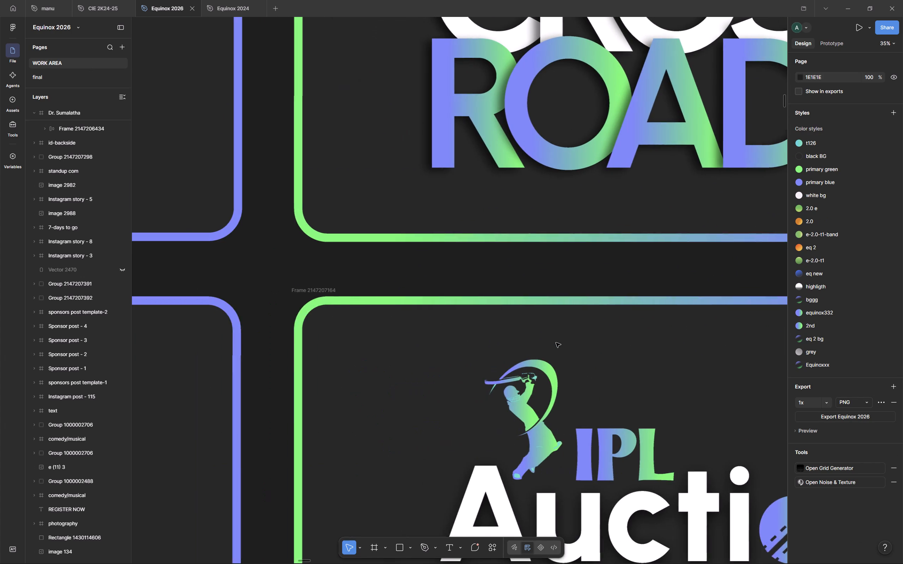
double_click(525, 385)
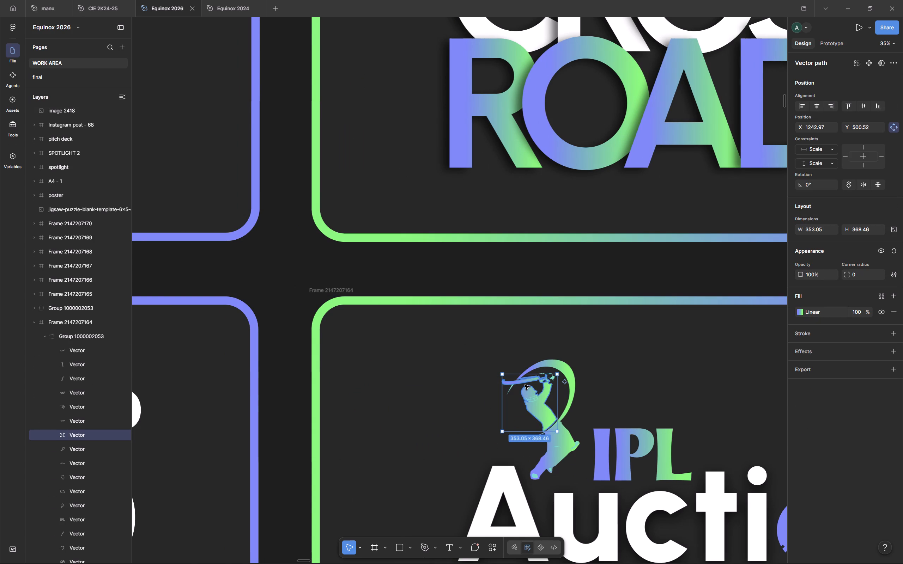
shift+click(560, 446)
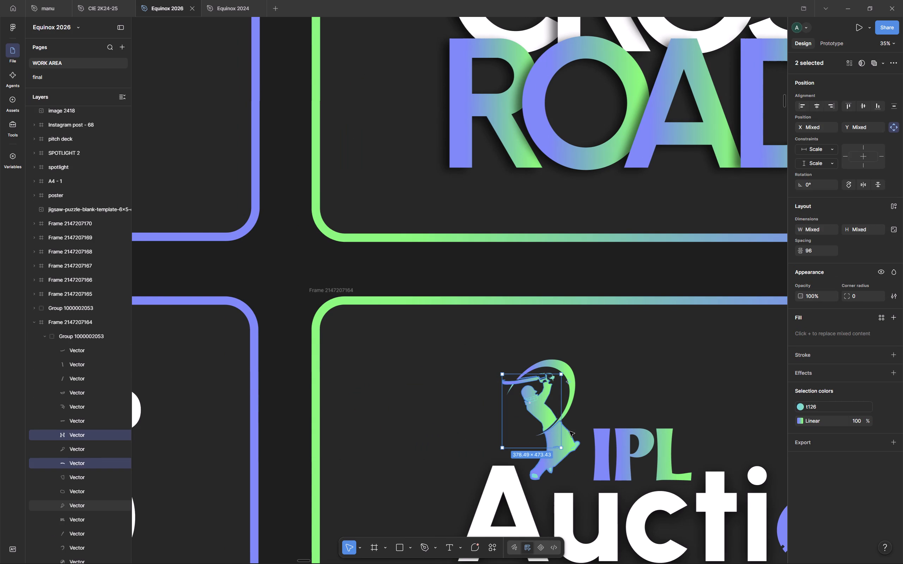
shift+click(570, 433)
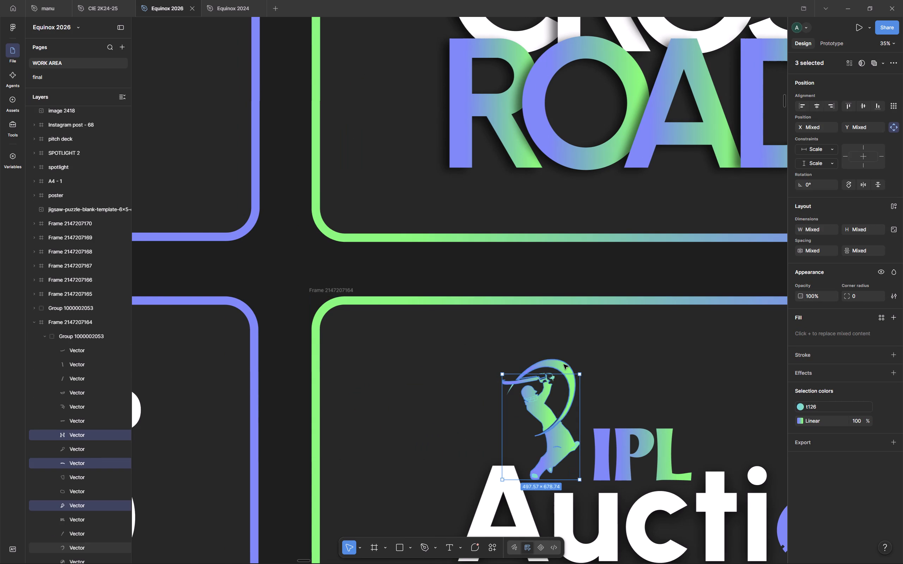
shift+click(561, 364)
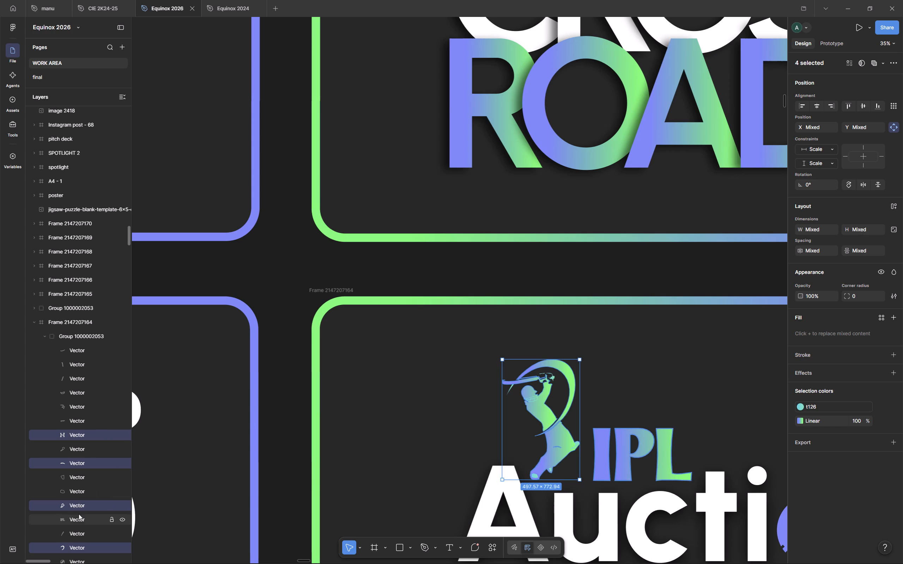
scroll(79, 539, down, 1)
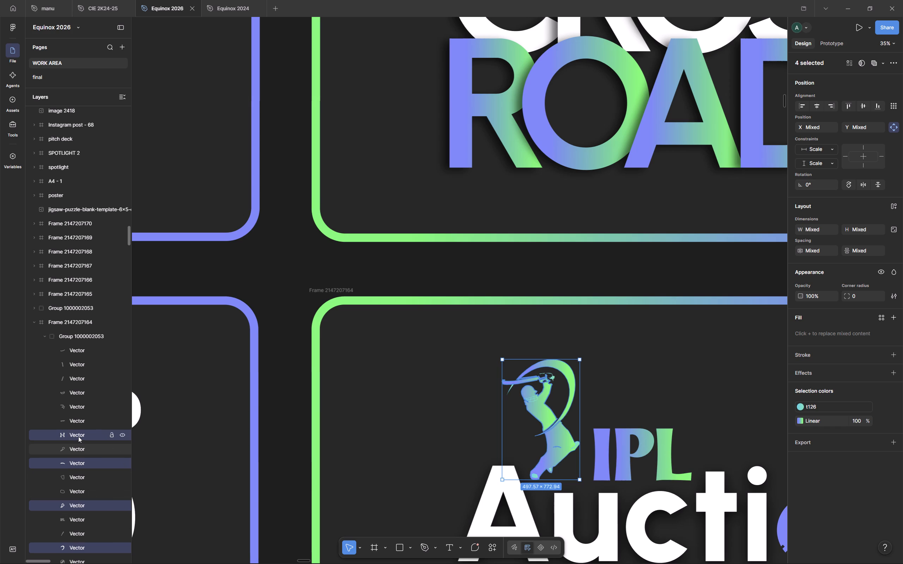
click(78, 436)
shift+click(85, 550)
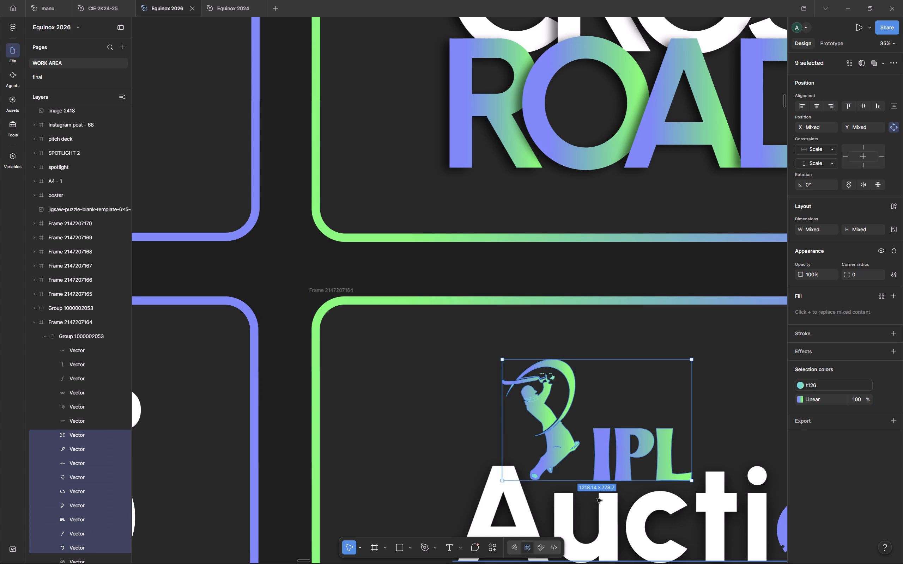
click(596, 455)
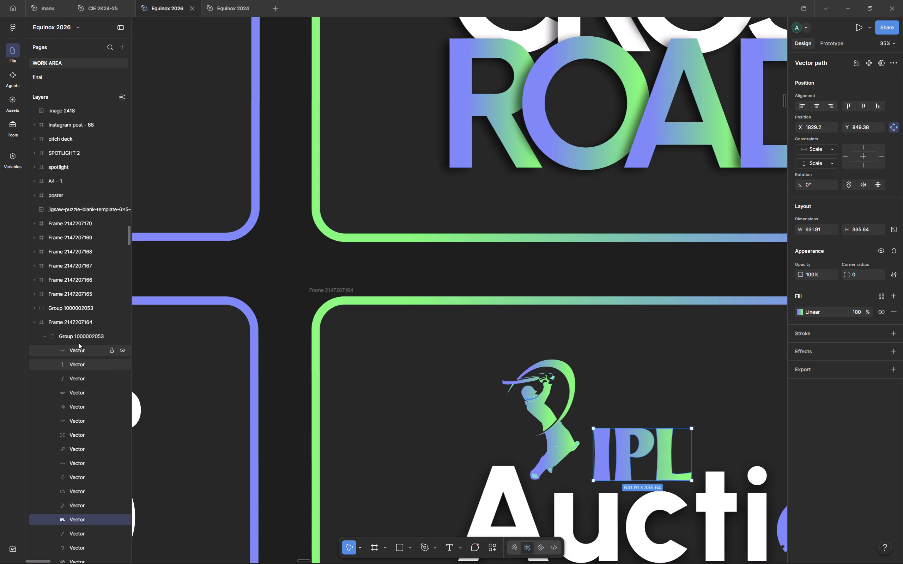
Copy the whole IPL Auction title group, including the gradient batsman and cricket ball, from its event title frame.
click(80, 333)
scroll(80, 333, down, 1)
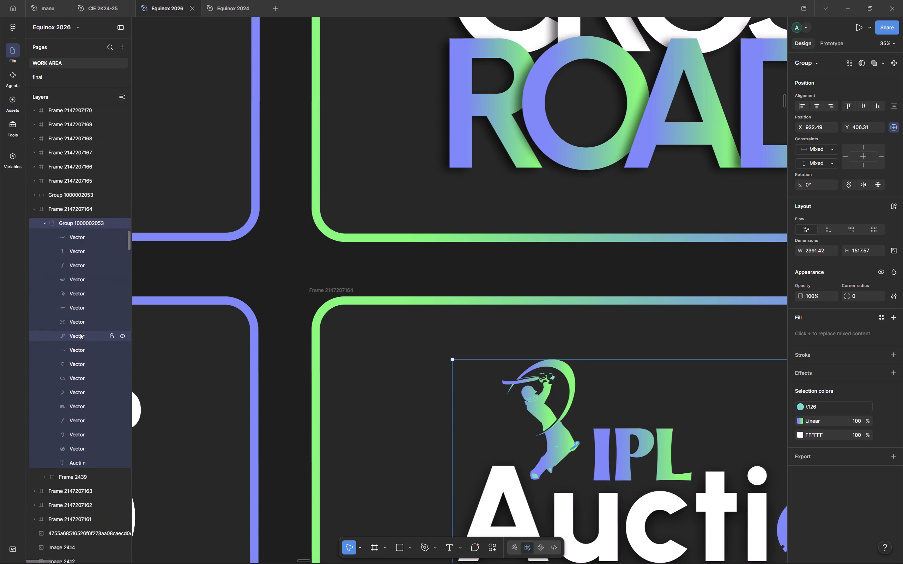
scroll(80, 333, down, 1)
scroll(80, 333, up, 1)
scroll(445, 428, down, 2)
scroll(445, 428, left, 2)
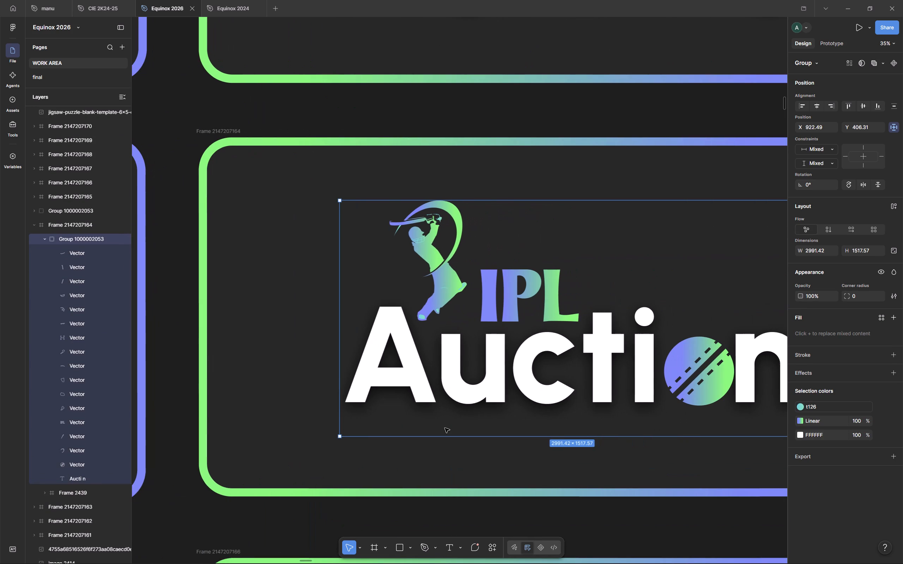
scroll(534, 379, left, 1)
key(ctrl+c)
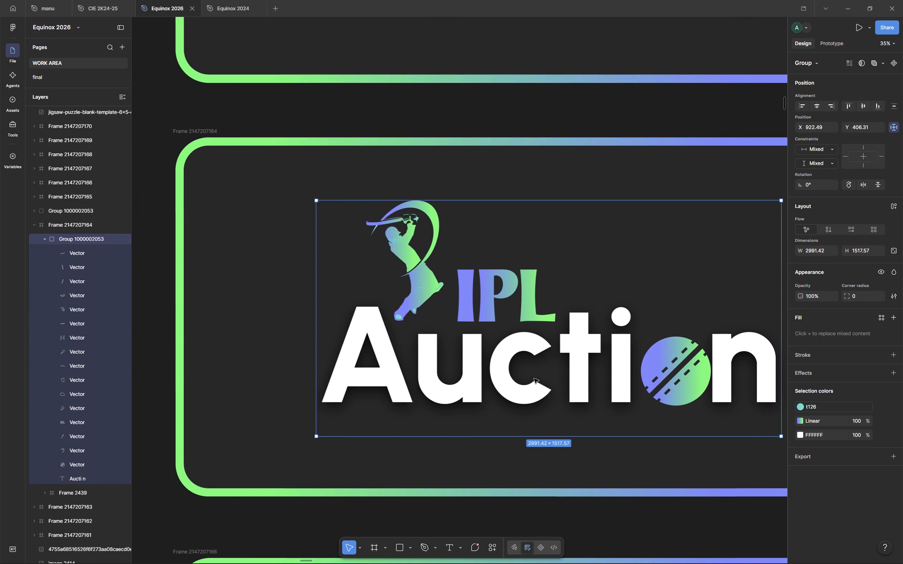
Look for the certificate layout around the event title frames, Equinox posters, standees and 8×4 banner artwork.
scroll(534, 379, left, 3)
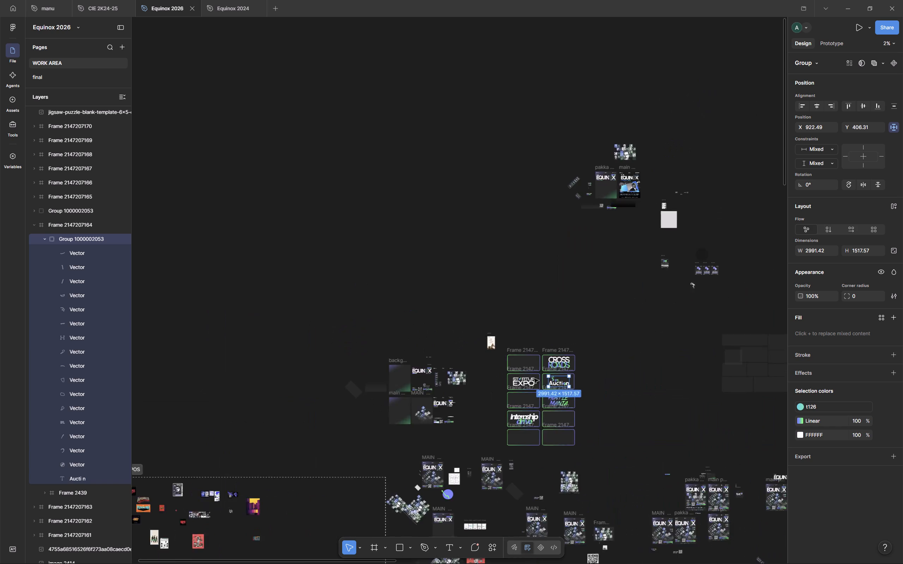
scroll(534, 379, left, 9)
scroll(534, 379, down, 6)
scroll(534, 379, left, 2)
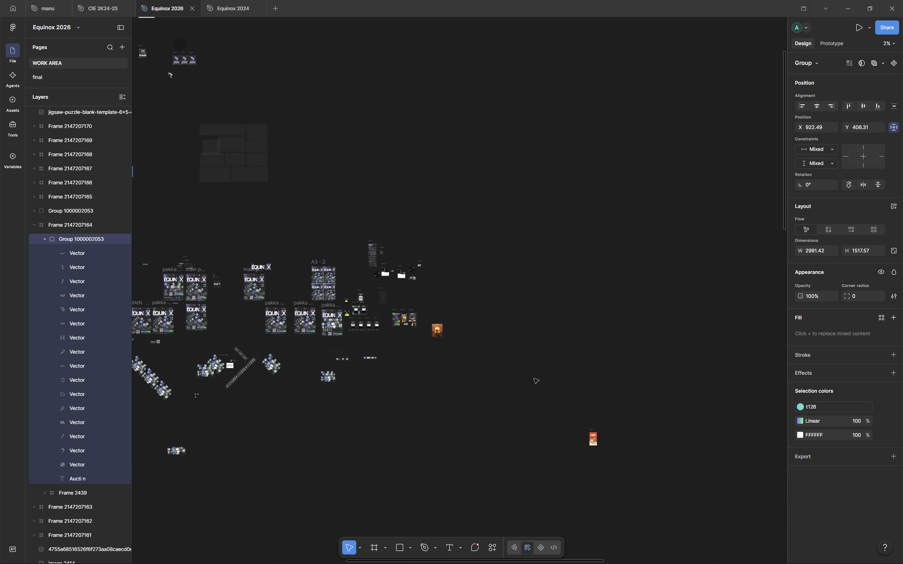
scroll(534, 379, left, 13)
scroll(534, 379, down, 6)
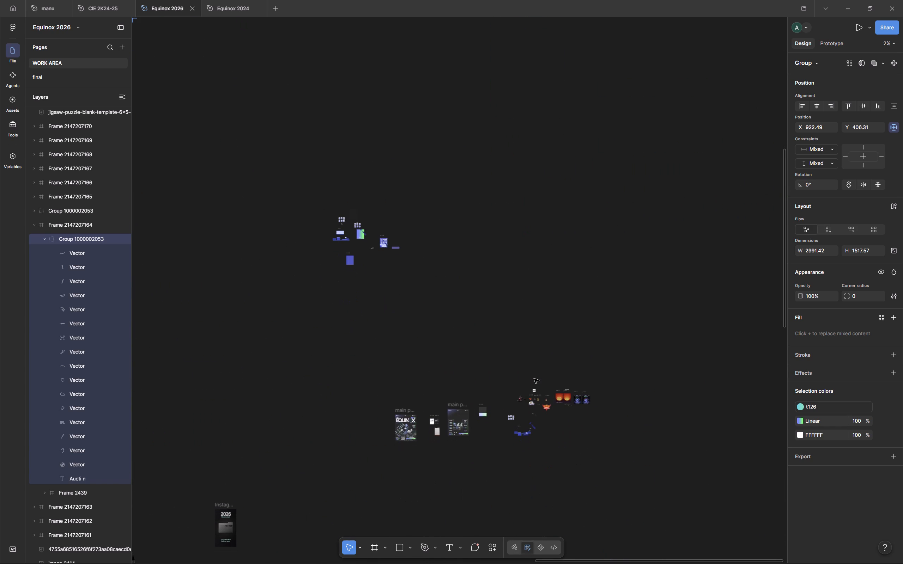
scroll(534, 379, right, 16)
scroll(534, 379, down, 8)
scroll(534, 379, up, 17)
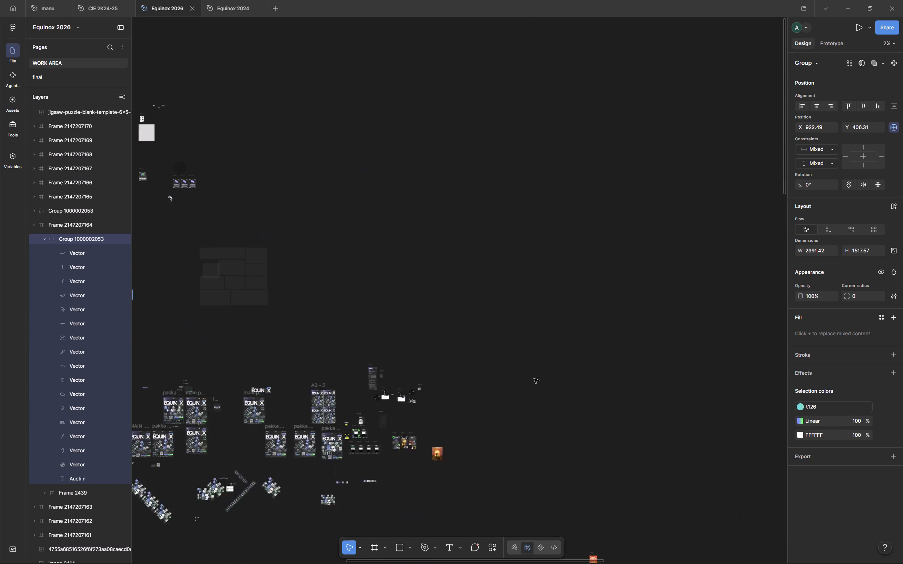
scroll(534, 379, up, 1)
scroll(534, 379, right, 8)
scroll(534, 379, down, 2)
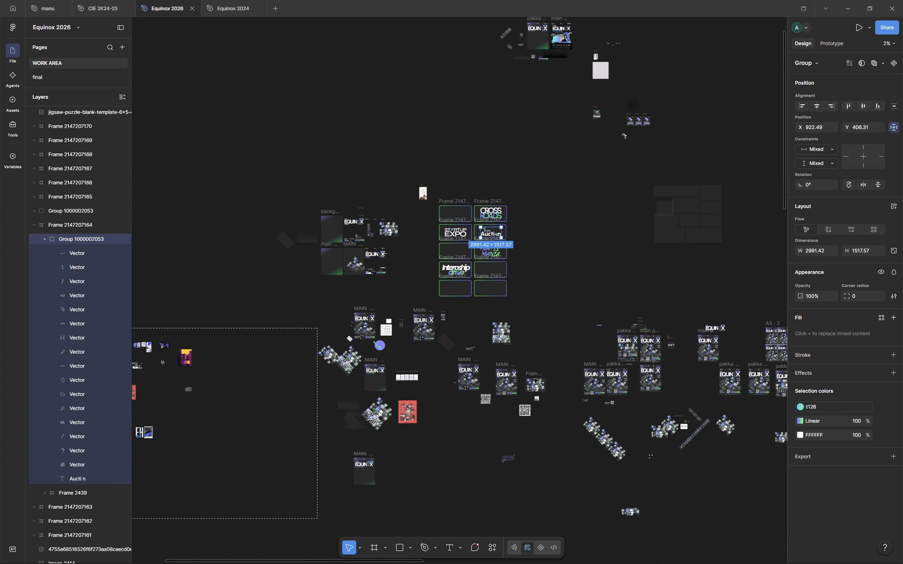
scroll(534, 379, right, 3)
scroll(534, 379, up, 1)
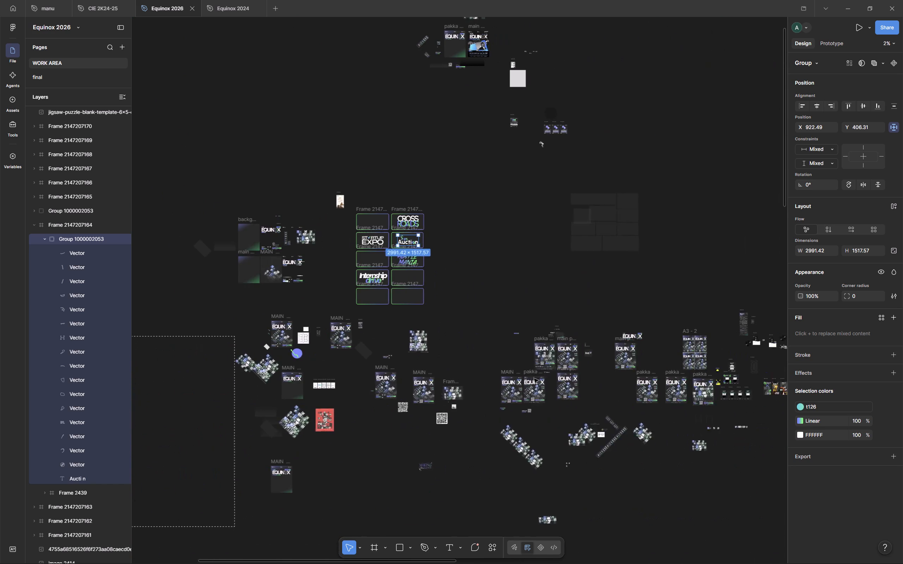
scroll(534, 379, up, 1)
scroll(534, 379, down, 2)
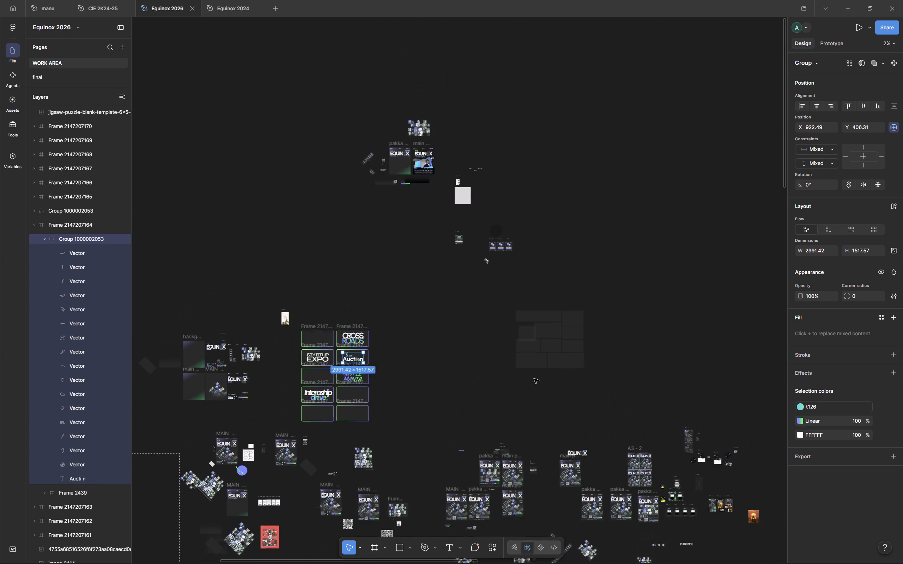
scroll(534, 379, down, 2)
scroll(534, 379, left, 6)
scroll(534, 379, down, 4)
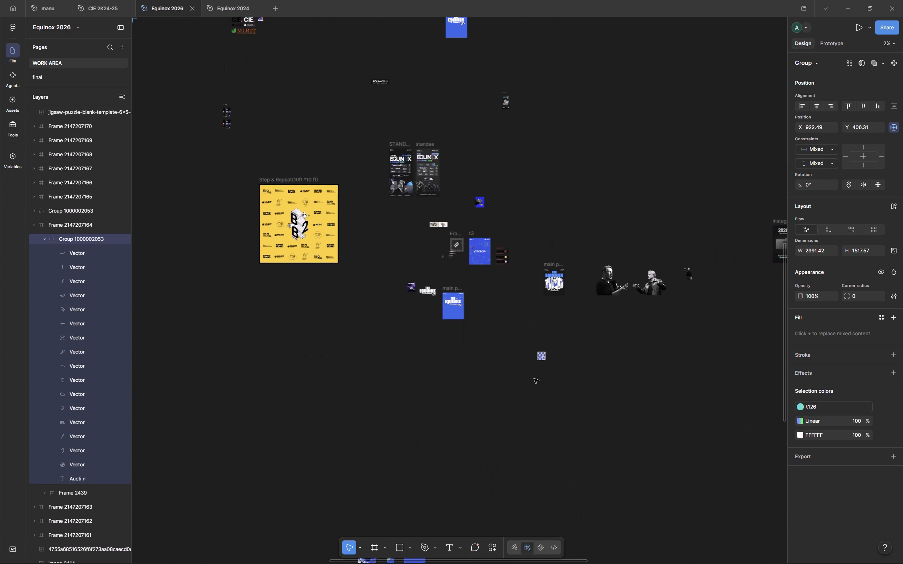
scroll(534, 379, down, 11)
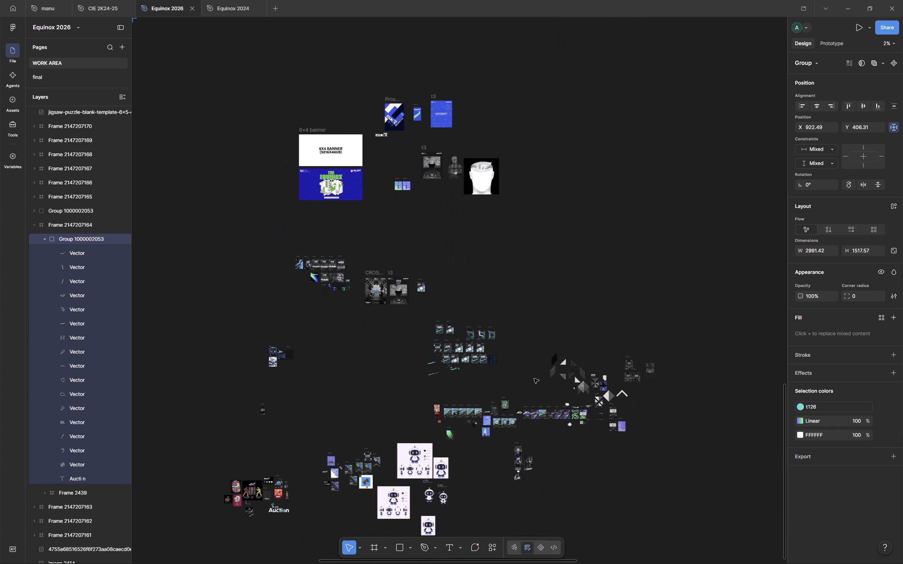
Look for the certificate layout around the 10 ft x 30 ft dropdowns, INSPOS section, robot artwork and main posters.
scroll(547, 454, up, 11)
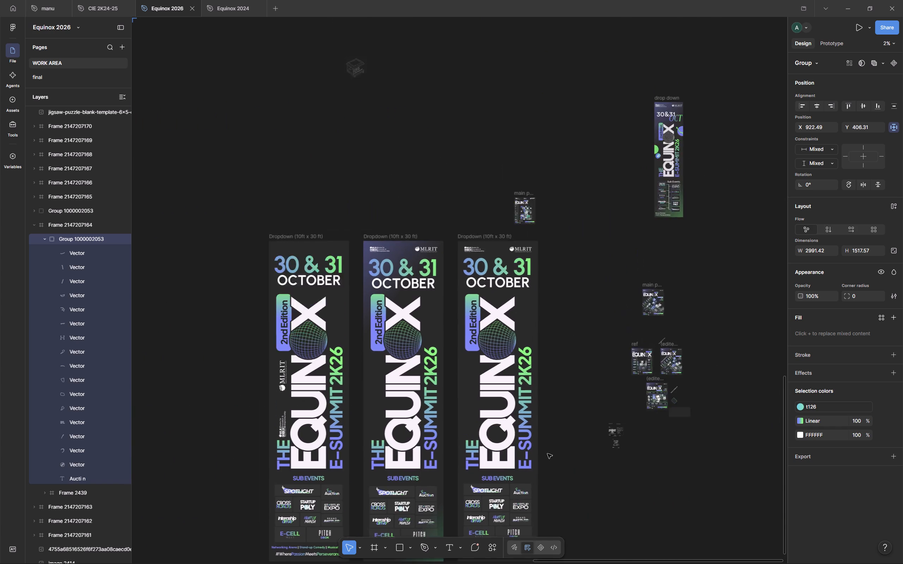
scroll(547, 454, up, 8)
scroll(547, 454, down, 3)
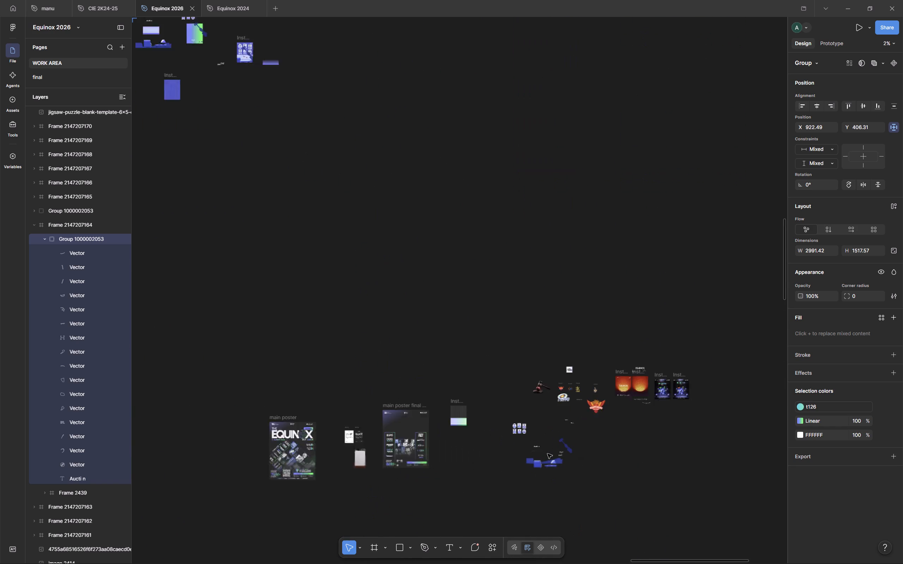
scroll(547, 454, up, 4)
scroll(547, 454, right, 3)
scroll(547, 454, left, 6)
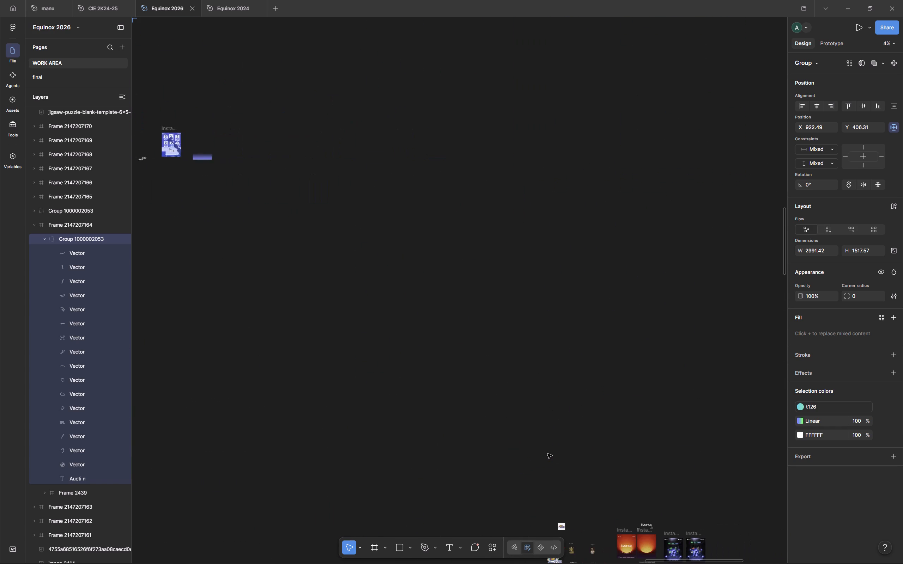
scroll(547, 454, up, 9)
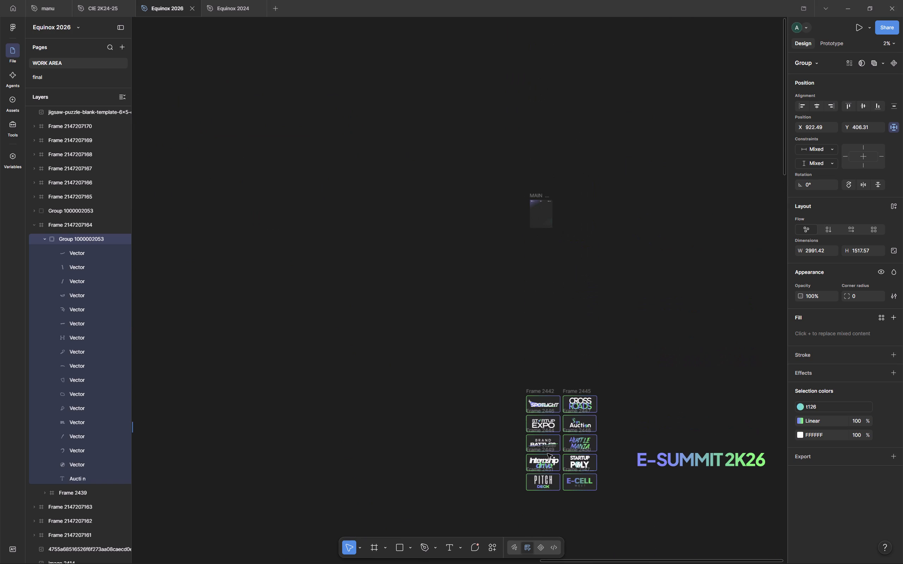
scroll(547, 454, up, 1)
scroll(547, 454, right, 16)
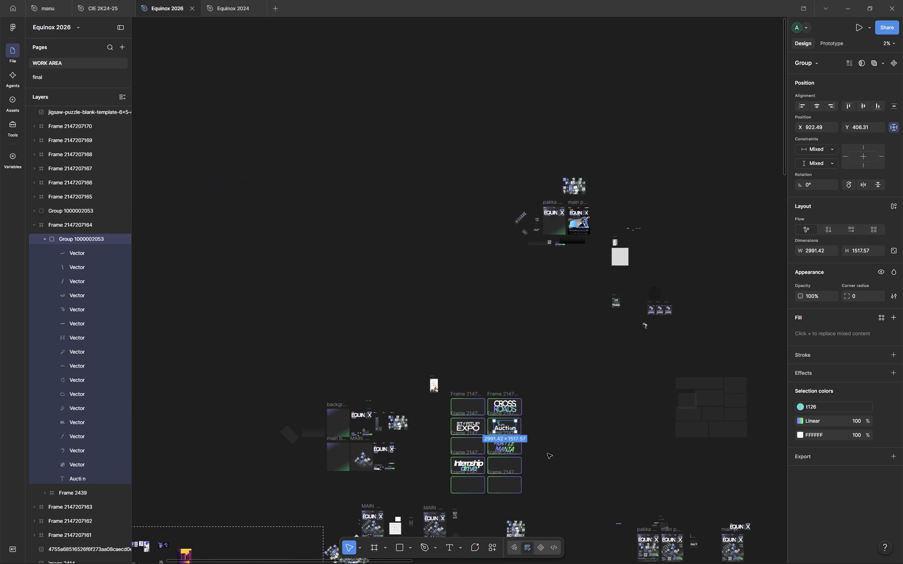
scroll(547, 454, right, 9)
scroll(547, 454, down, 5)
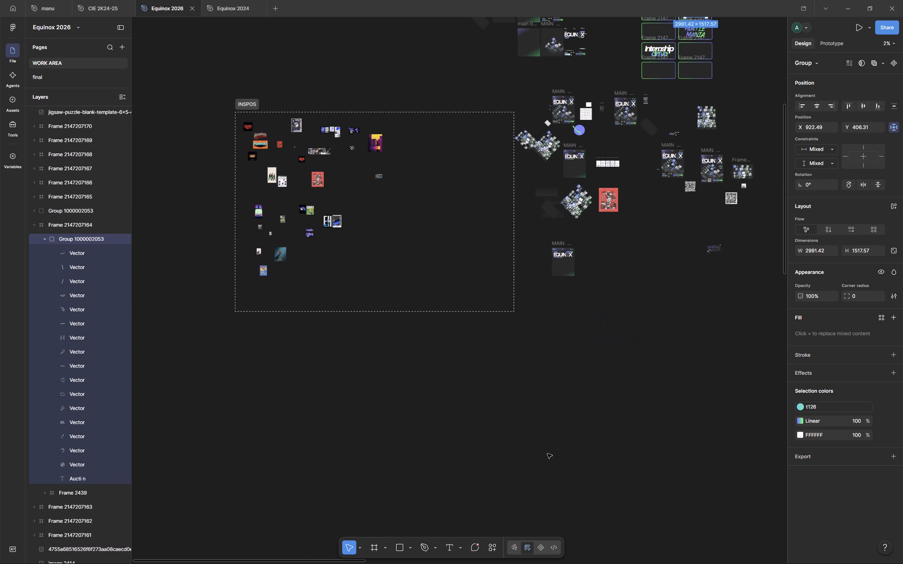
scroll(547, 454, down, 14)
scroll(547, 454, down, 7)
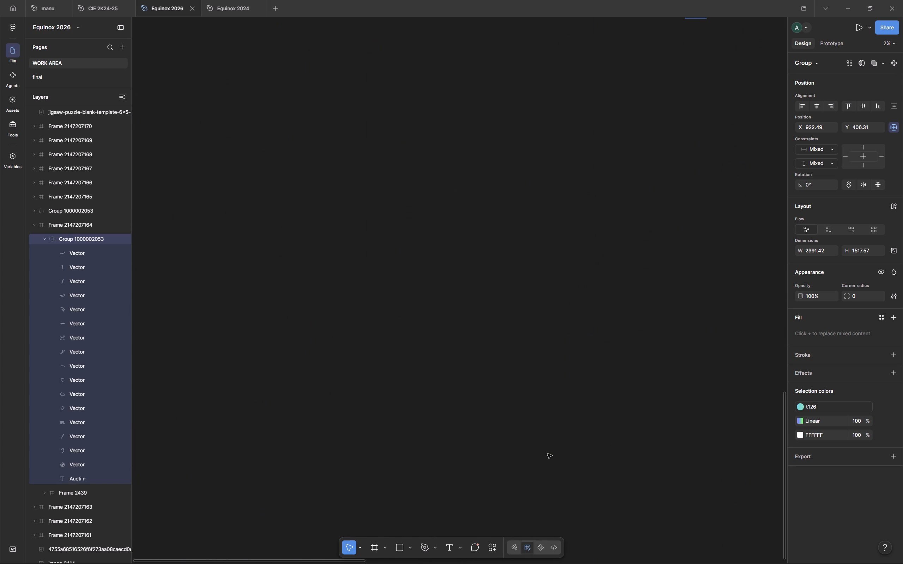
scroll(547, 454, down, 4)
scroll(547, 454, left, 14)
scroll(547, 454, down, 2)
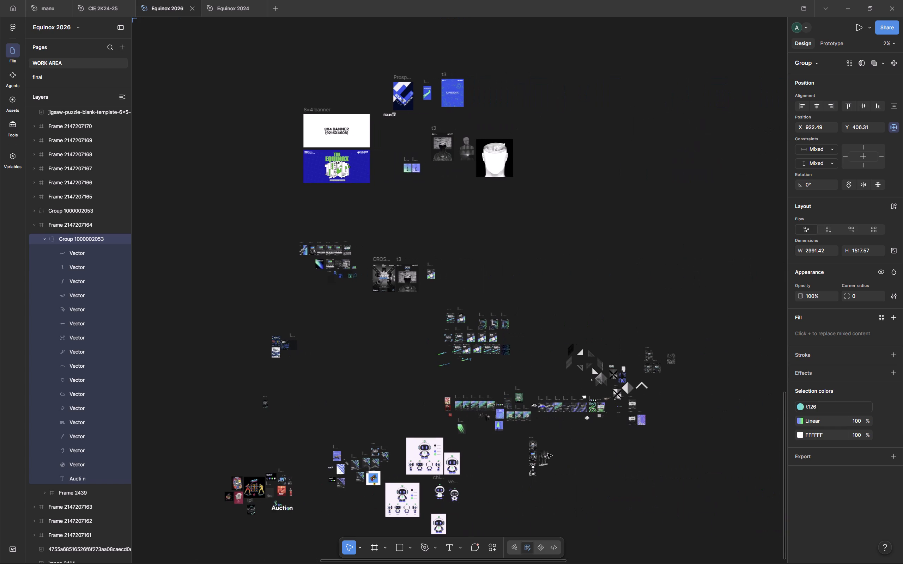
scroll(547, 454, down, 1)
scroll(547, 454, left, 12)
scroll(547, 454, up, 5)
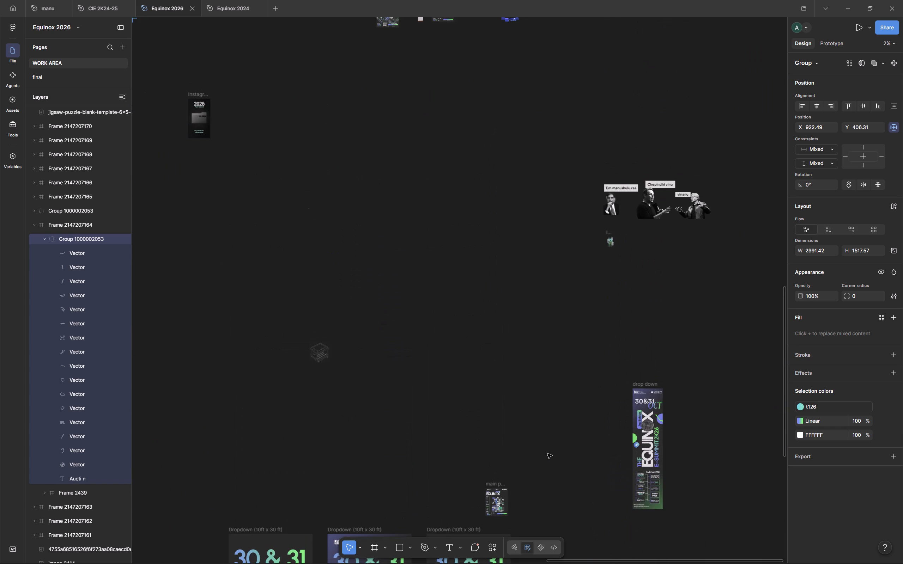
scroll(547, 454, up, 7)
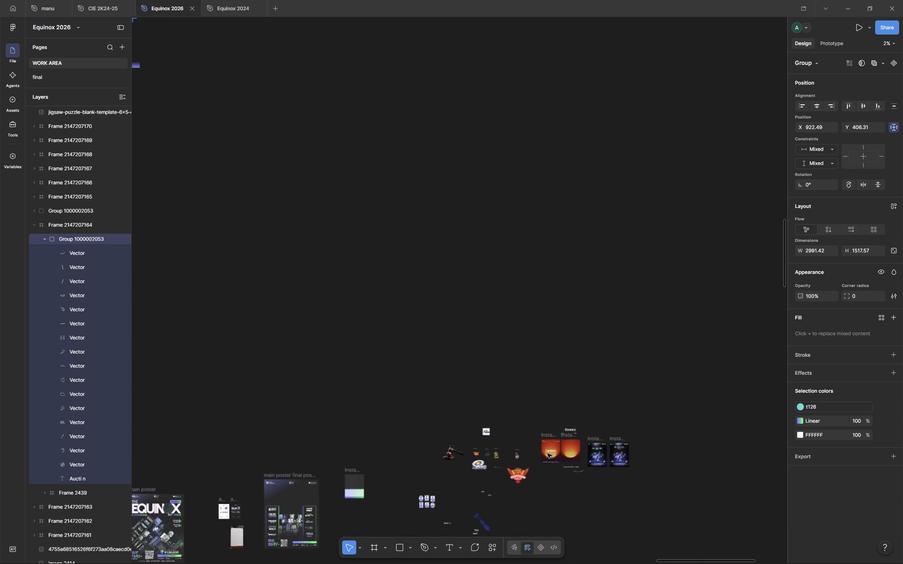
scroll(547, 454, right, 2)
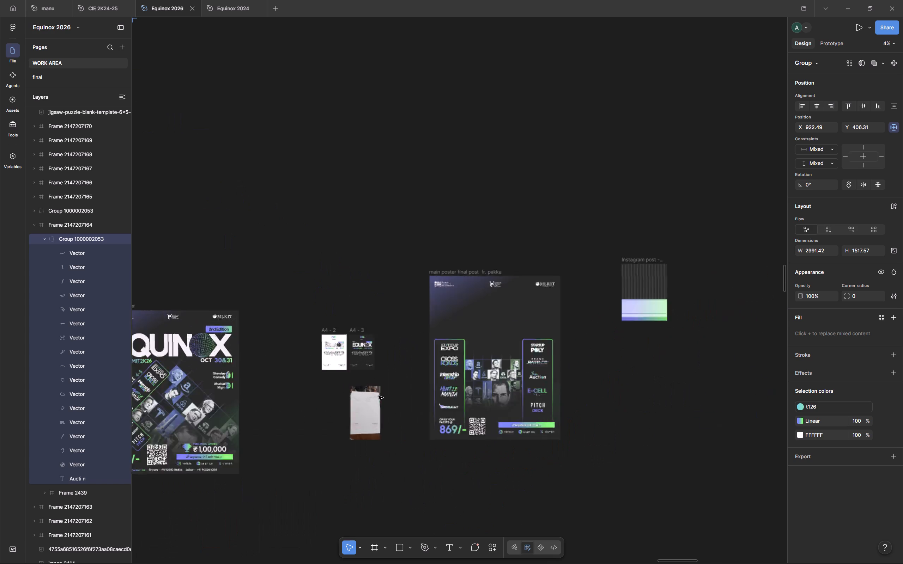
scroll(378, 396, right, 2)
Search the page for "certi" and go to the certificate of appreciation text and its blue-green gradient frame.
key(ctrl+f)
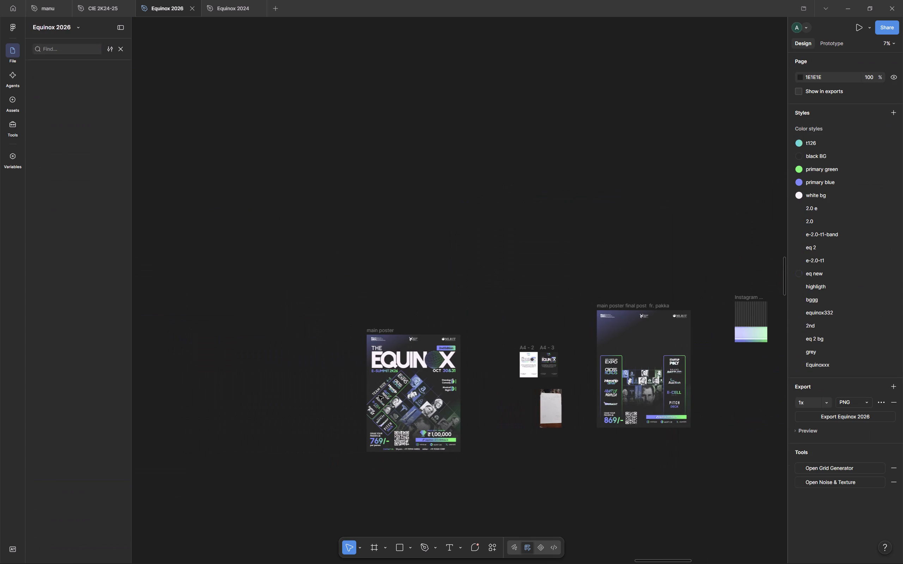
key(v)
key(BackSpace)
text(certi)
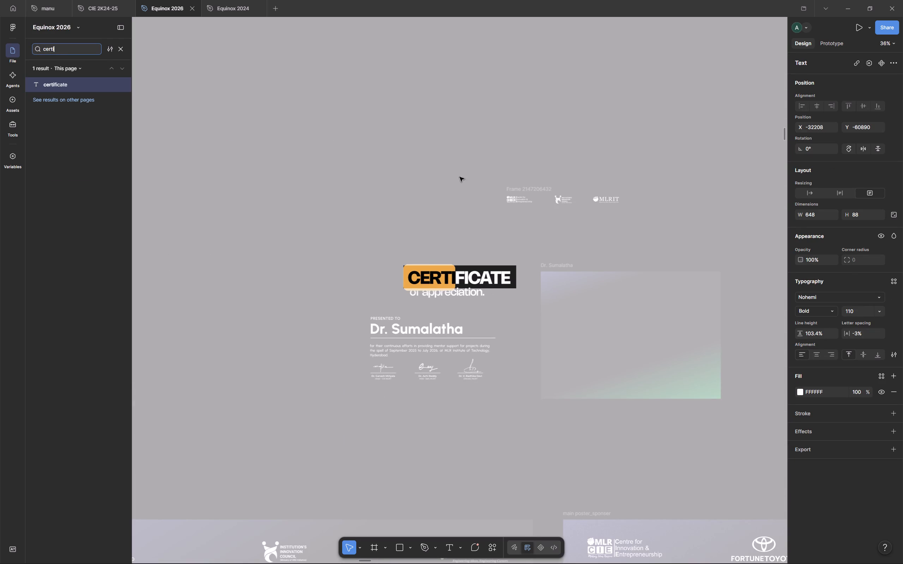
click(378, 211)
scroll(541, 275, left, 2)
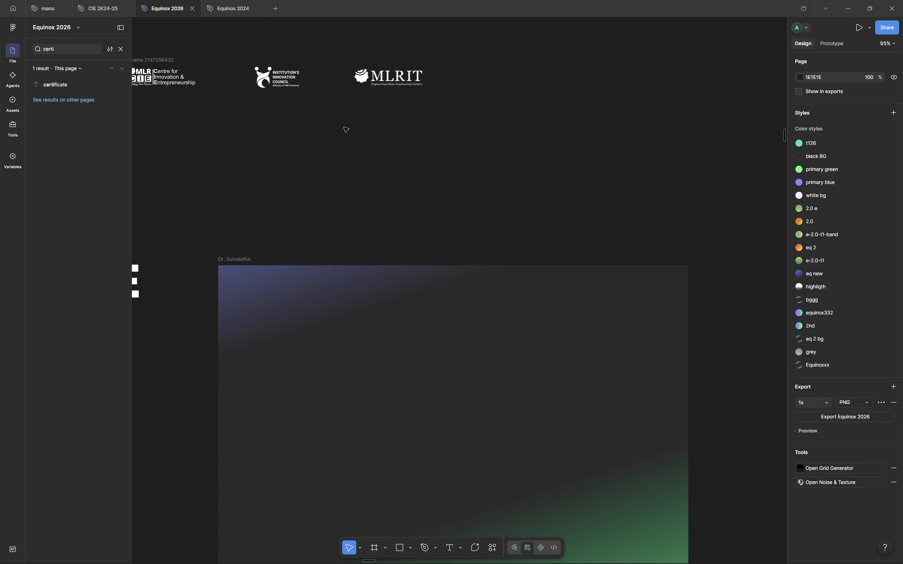
key(Escape)
scroll(263, 265, down, 2)
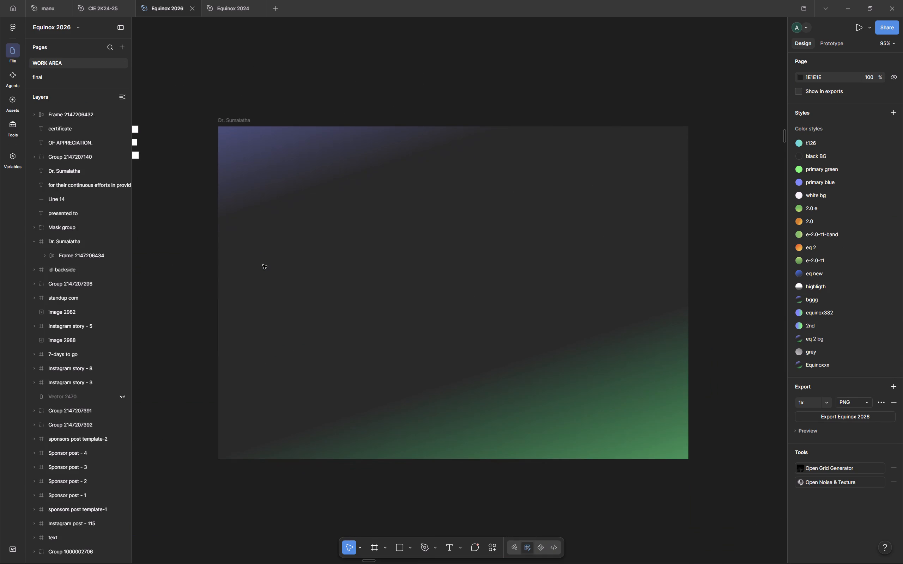
Paste the IPL Auction group on the canvas by the certificate artwork and select the pasted group.
key(ctrl+v)
click(766, 134)
key(k)
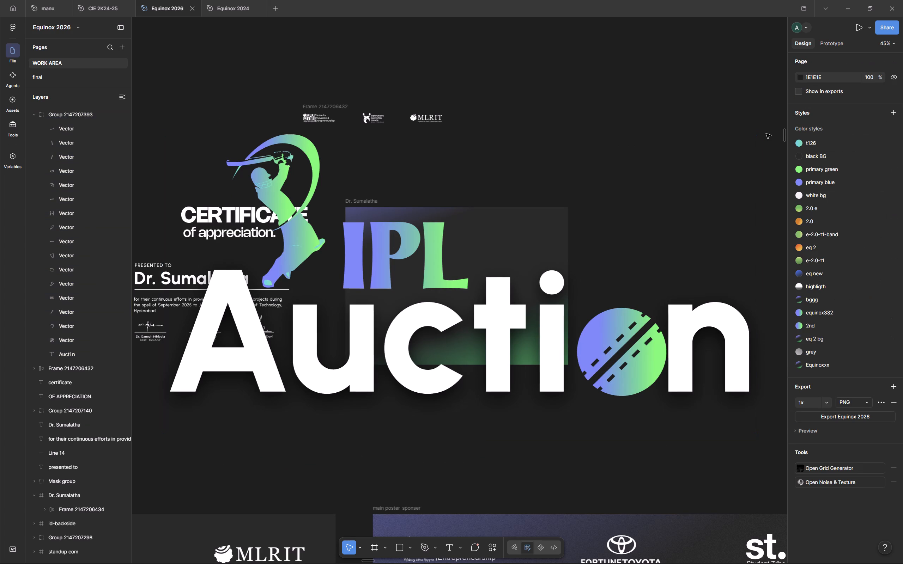
key(Escape)
click(486, 286)
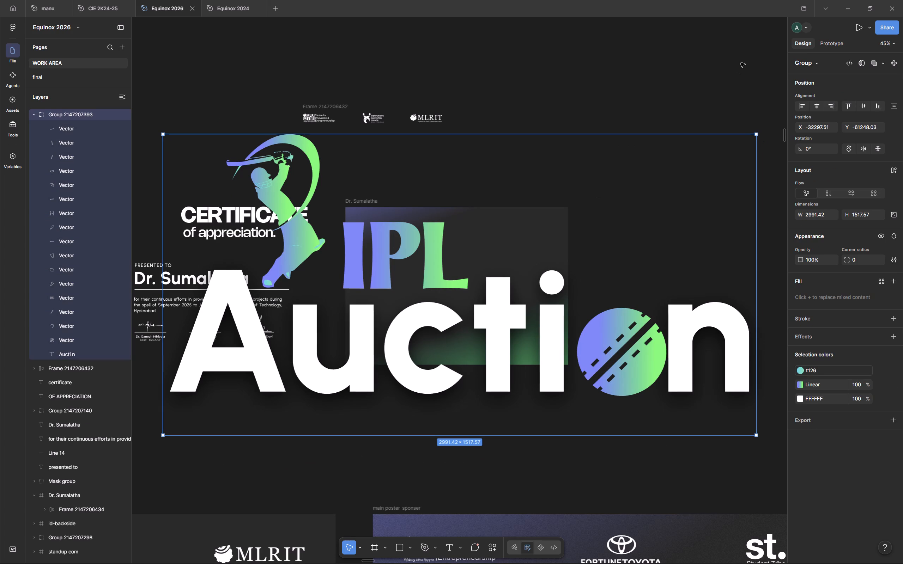
Scale the pasted IPL Auction group down to about 1388 × 704 and place it beside the gradient certificate frame.
key(k)
drag(757, 134, 438, 312)
drag(289, 353, 447, 305)
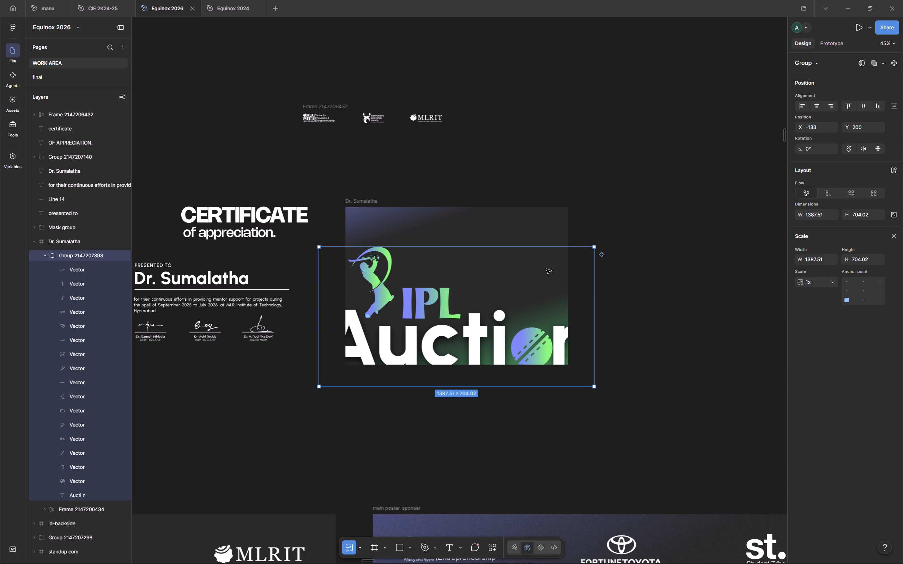
drag(545, 270, 734, 195)
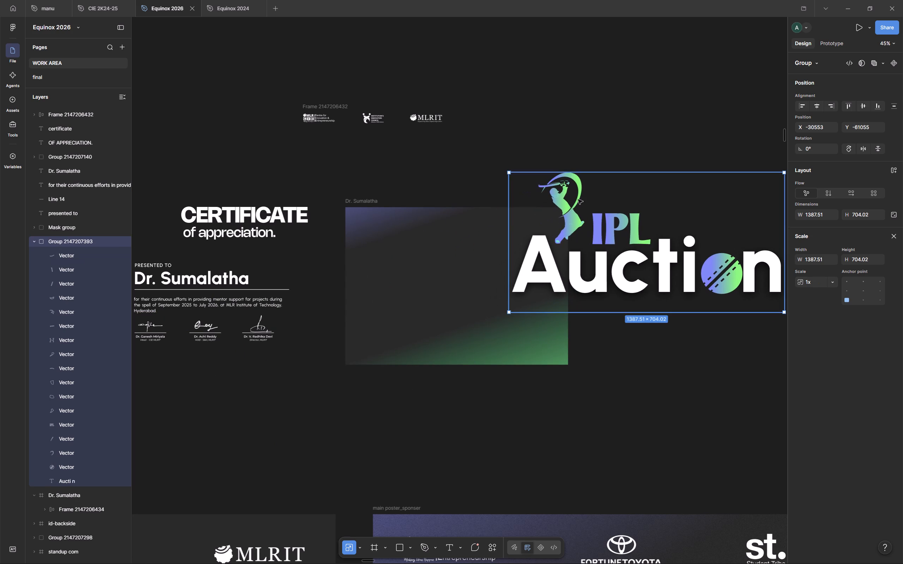
Delete the white "Auction" text from the pasted group.
click(588, 199)
double_click(587, 263)
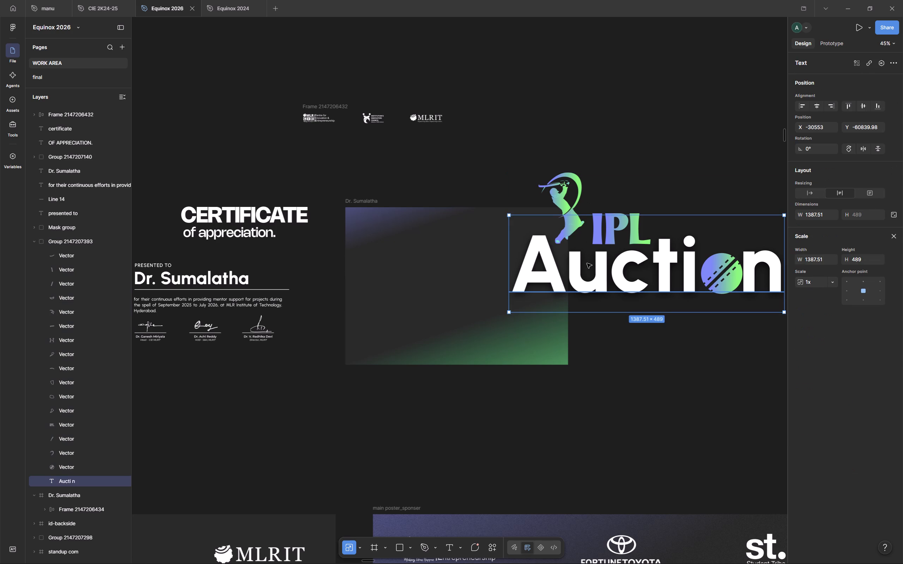
key(Delete)
Move the cricket ball clear of the IPL graphic and take its layer out of the group.
double_click(731, 281)
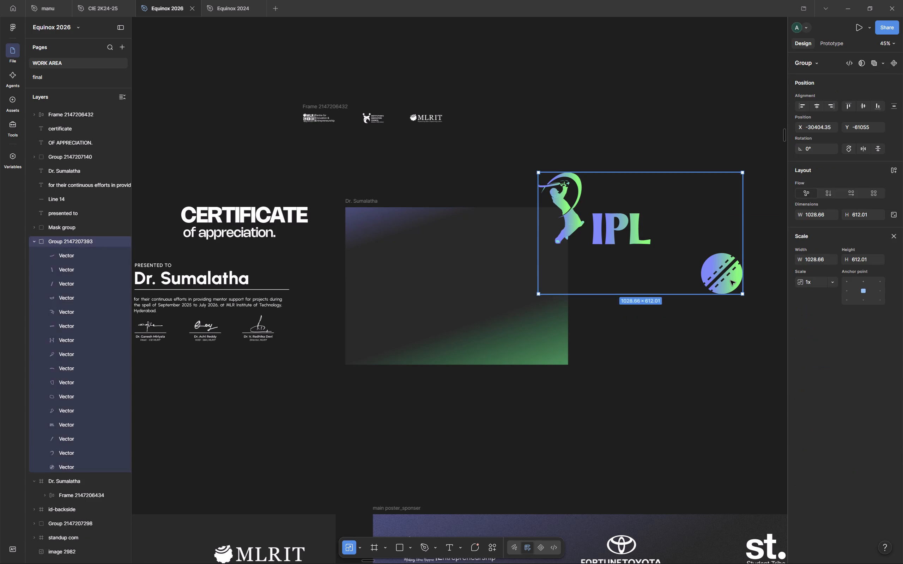
drag(731, 281, 737, 259)
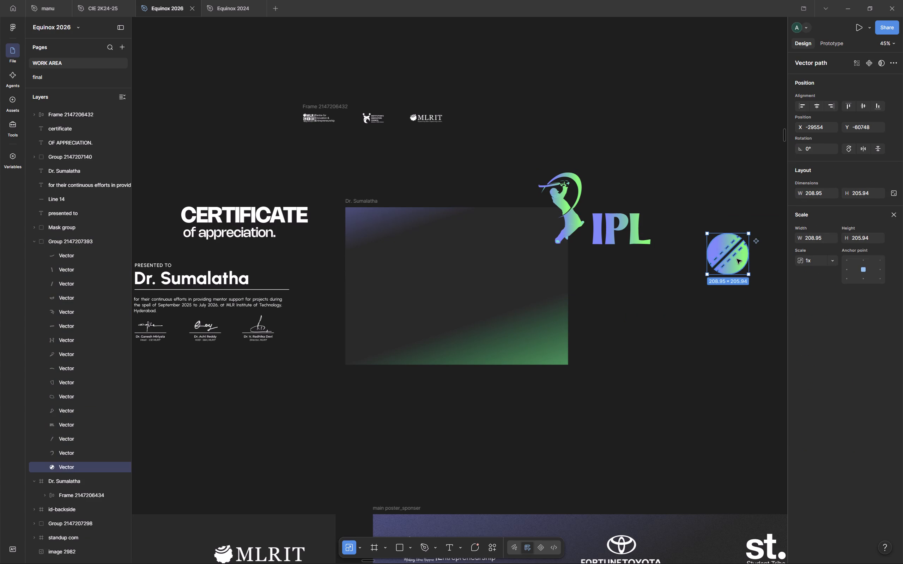
key(ctrl+BackSpace)
drag(732, 261, 733, 160)
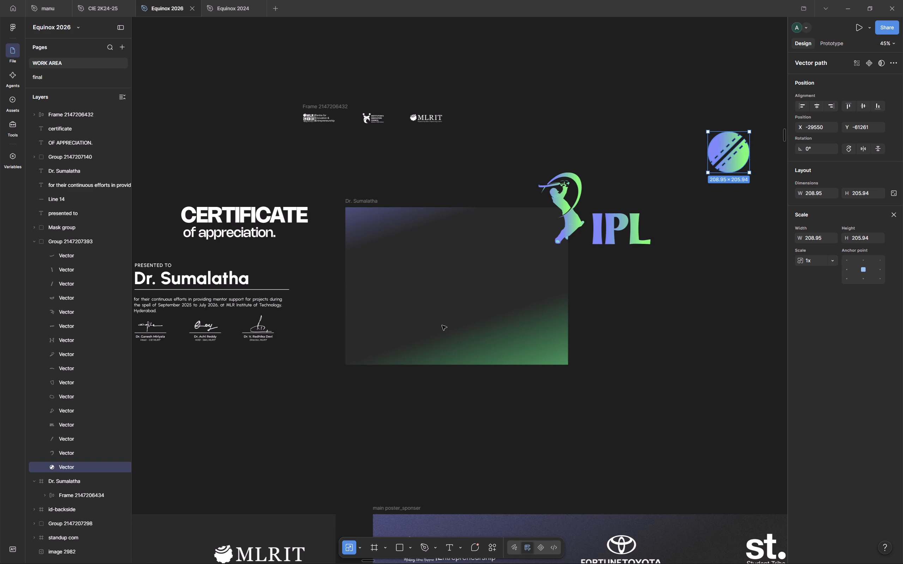
drag(73, 468, 66, 474)
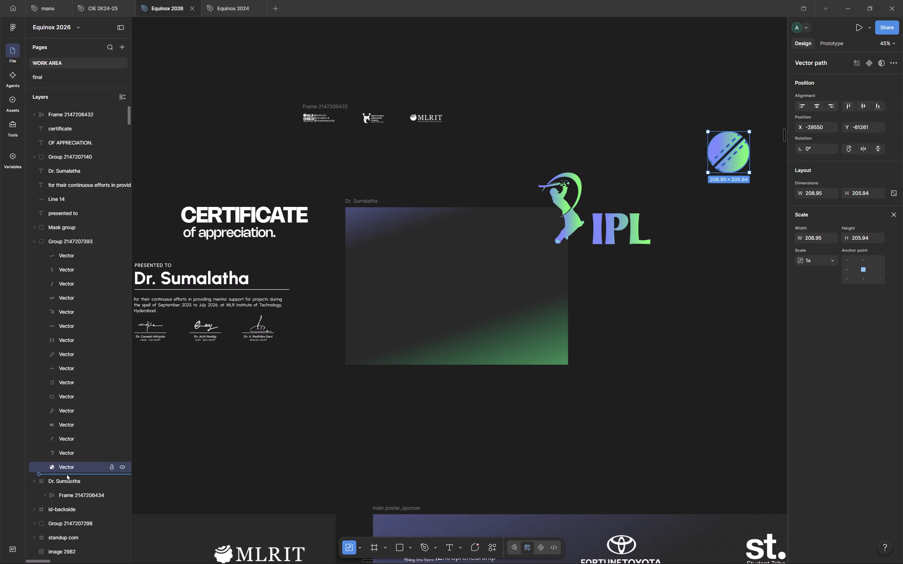
drag(66, 474, 54, 476)
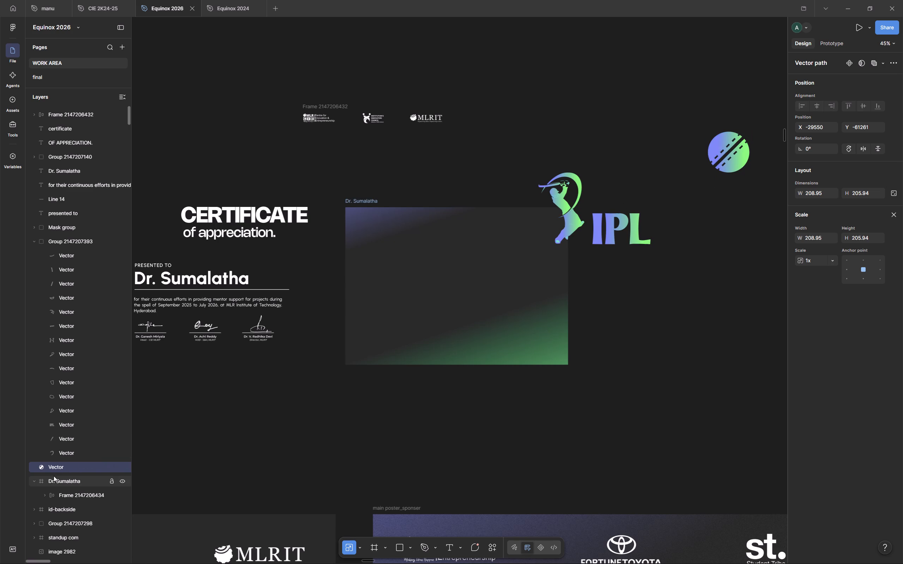
Delete the "IPL" lettering from the group.
click(579, 189)
double_click(603, 231)
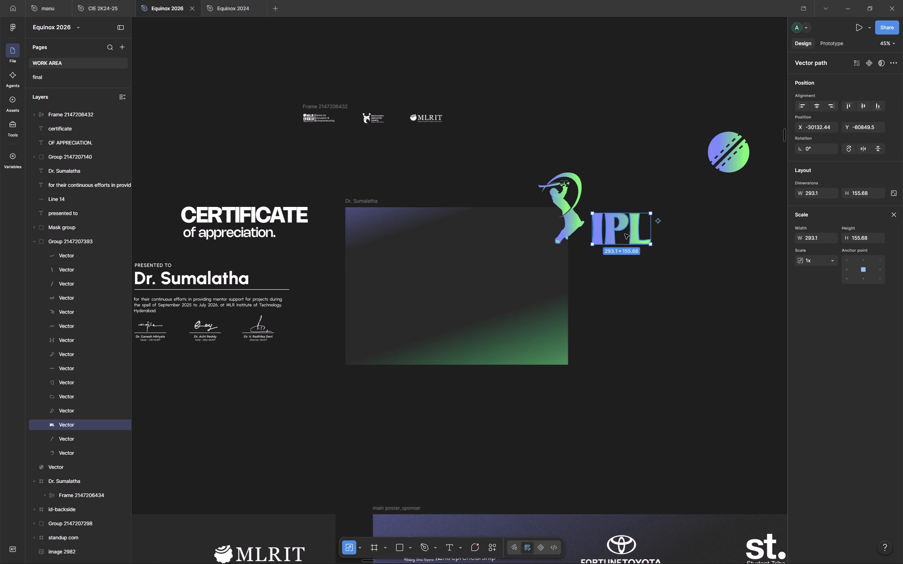
key(Delete)
Place the batsman group in the gradient frame, scaled up to about 401 × 623, at X 663, Y 86.
drag(559, 207, 550, 259)
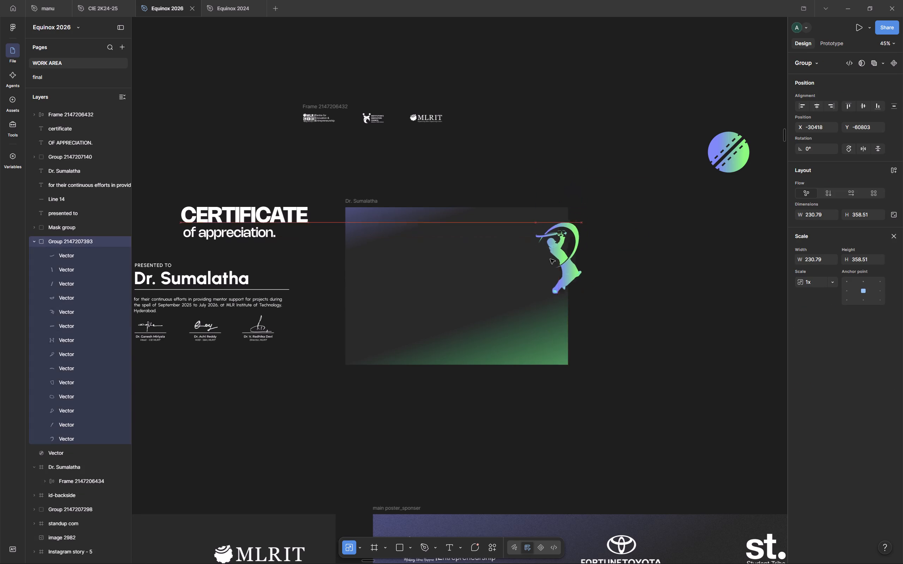
drag(550, 259, 505, 284)
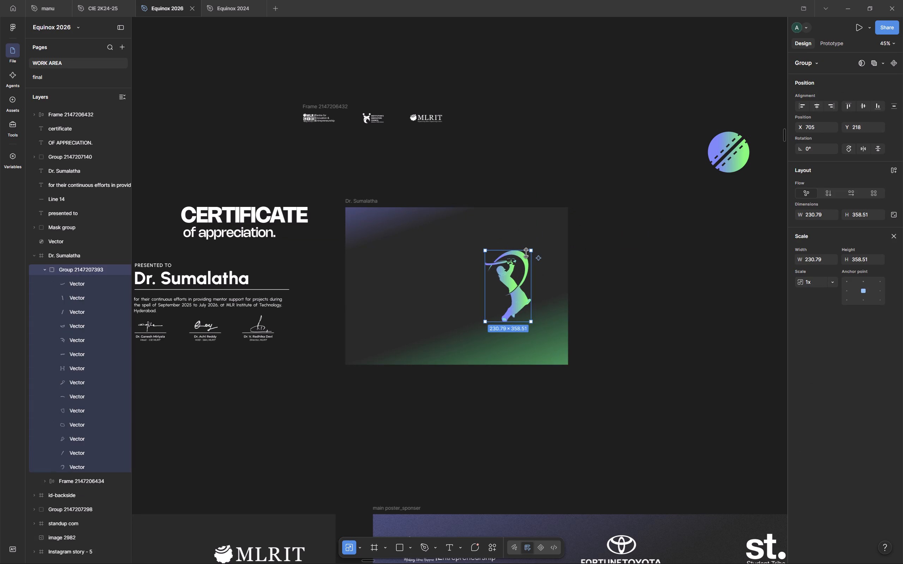
drag(529, 251, 565, 211)
drag(517, 292, 502, 318)
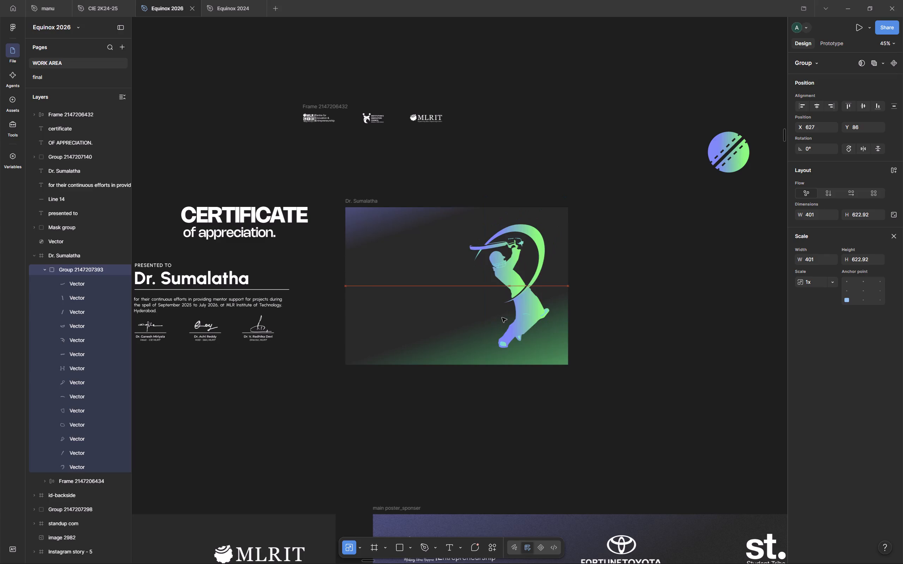
drag(502, 318, 509, 317)
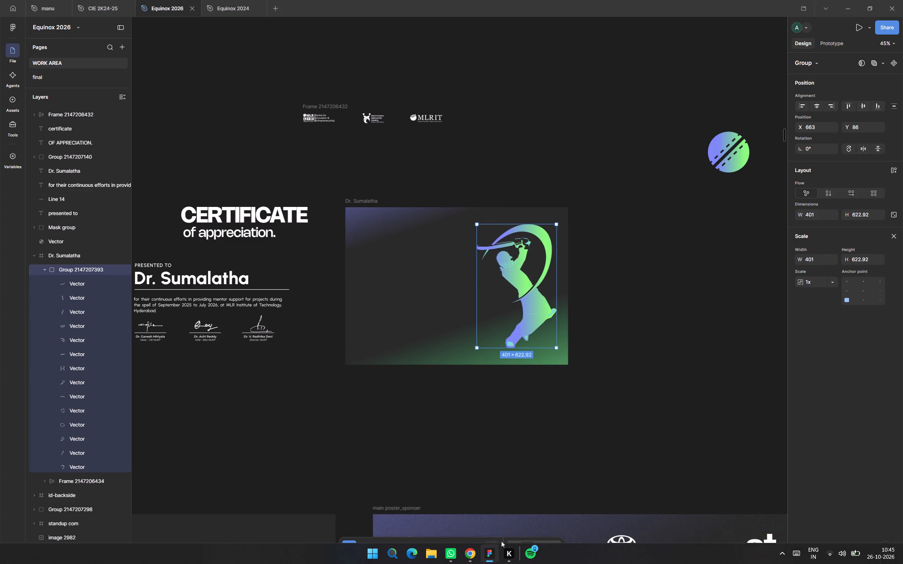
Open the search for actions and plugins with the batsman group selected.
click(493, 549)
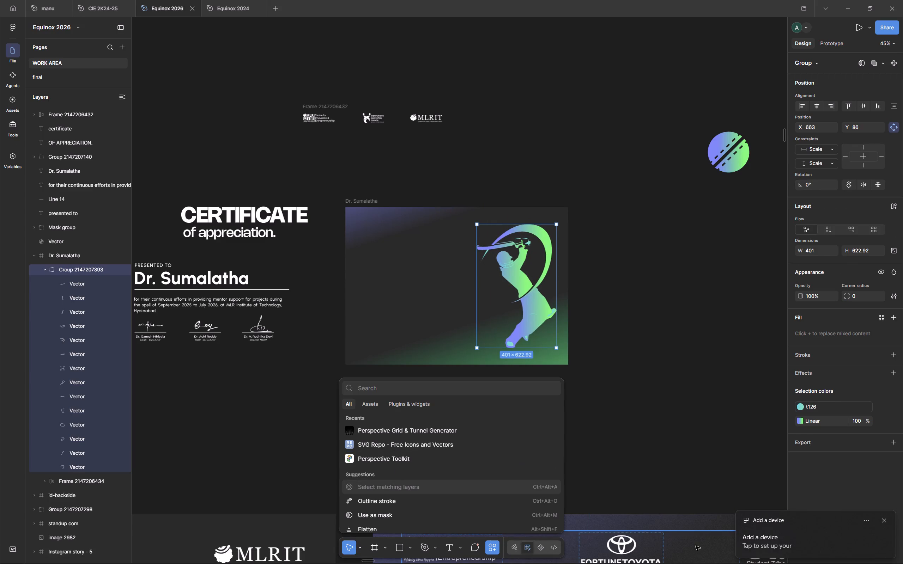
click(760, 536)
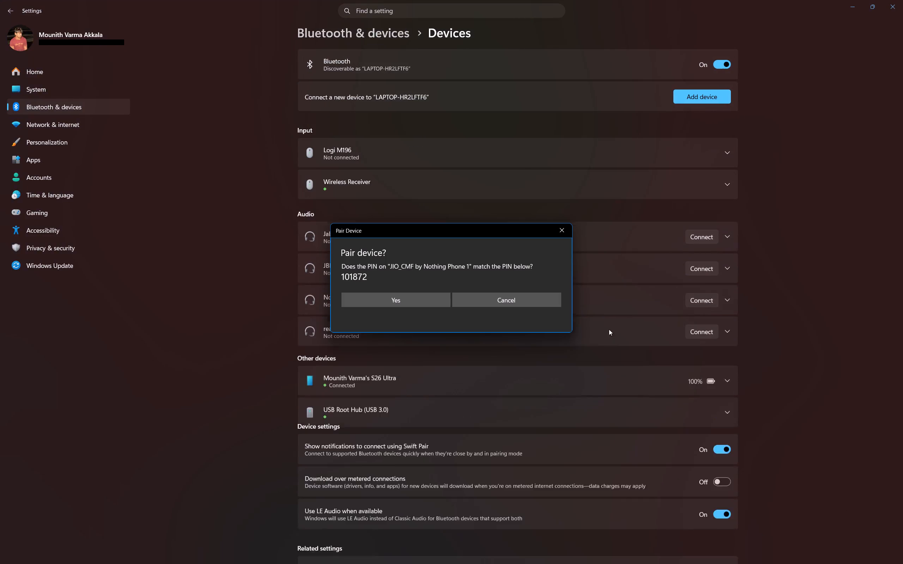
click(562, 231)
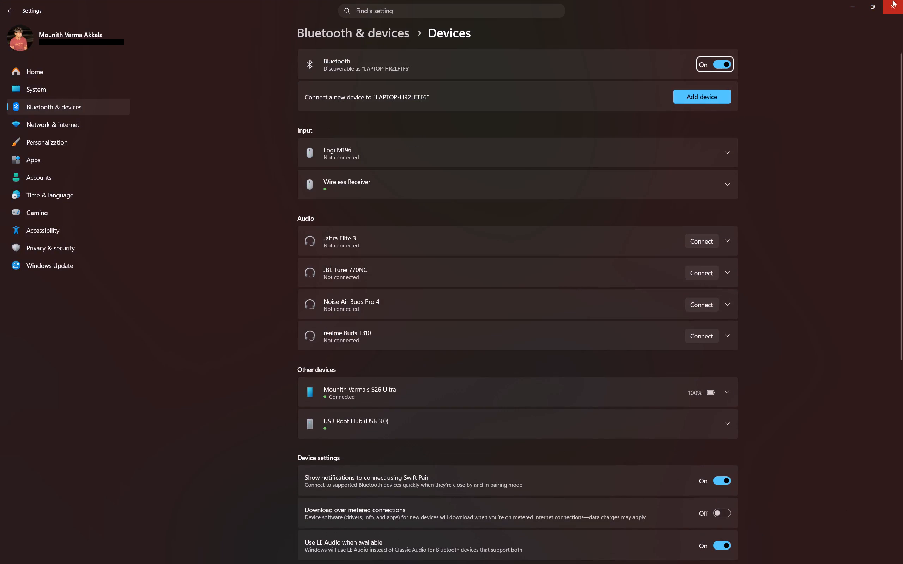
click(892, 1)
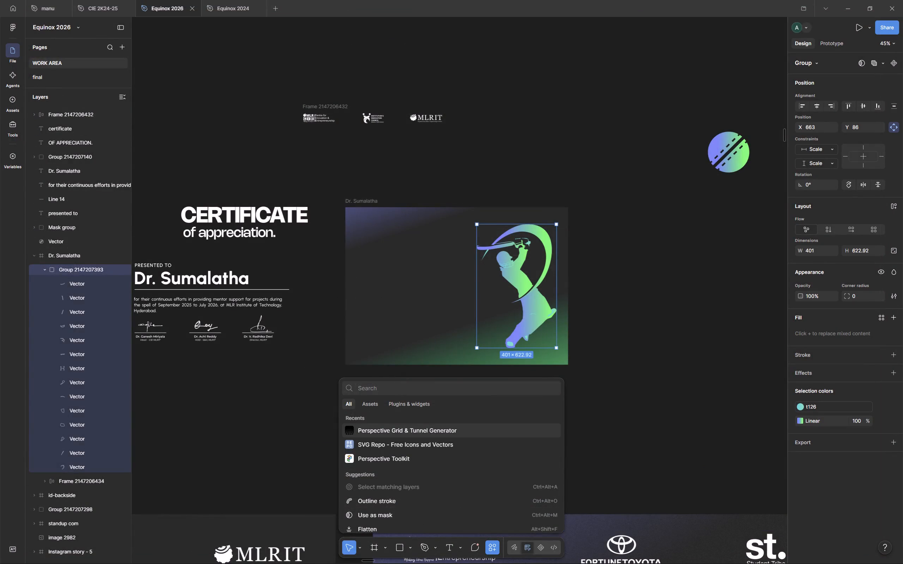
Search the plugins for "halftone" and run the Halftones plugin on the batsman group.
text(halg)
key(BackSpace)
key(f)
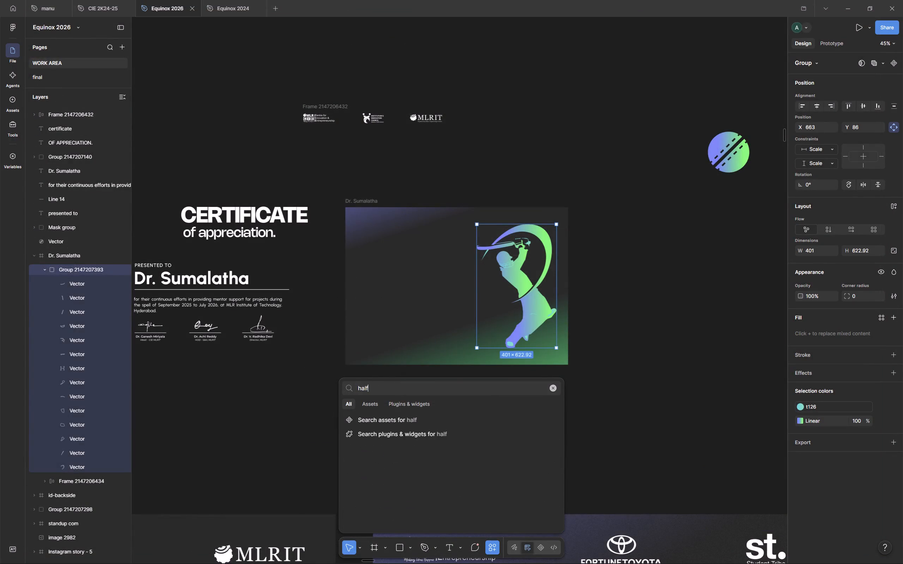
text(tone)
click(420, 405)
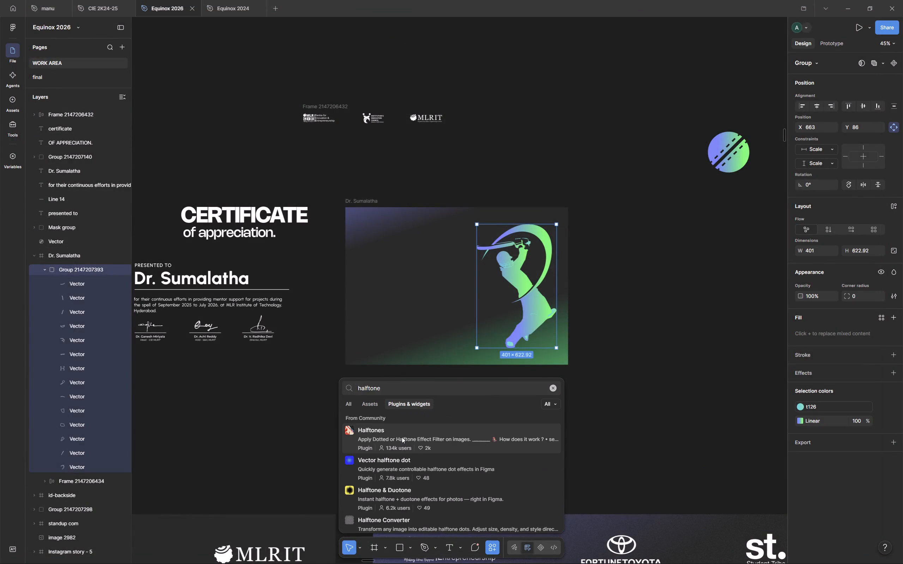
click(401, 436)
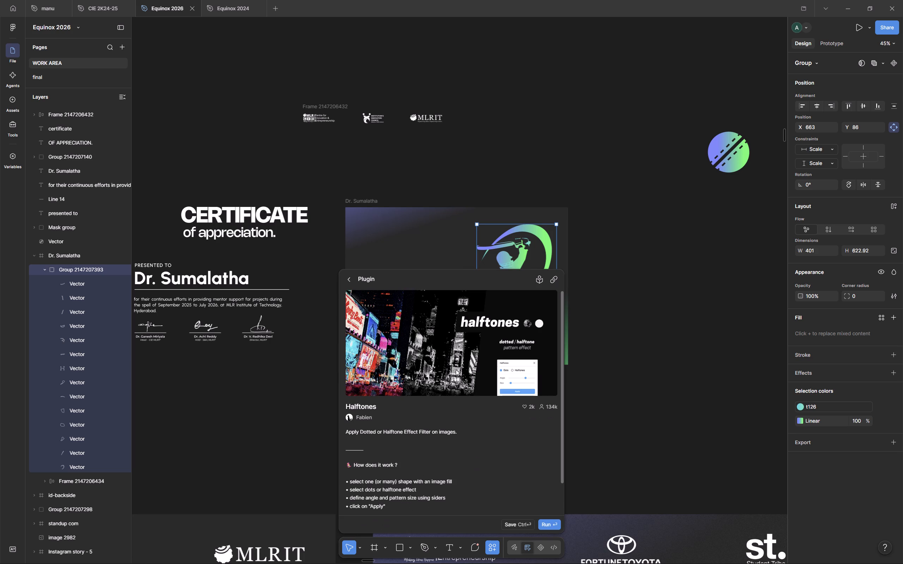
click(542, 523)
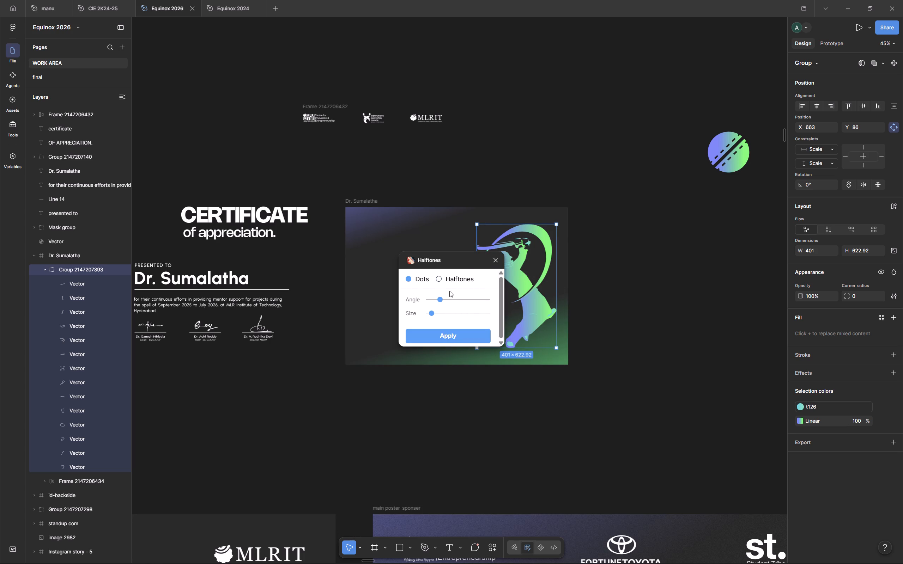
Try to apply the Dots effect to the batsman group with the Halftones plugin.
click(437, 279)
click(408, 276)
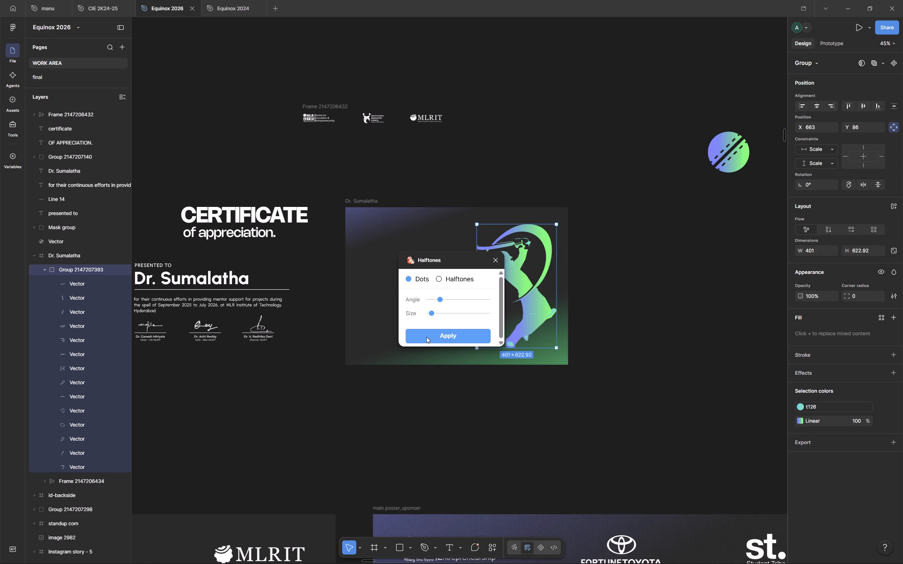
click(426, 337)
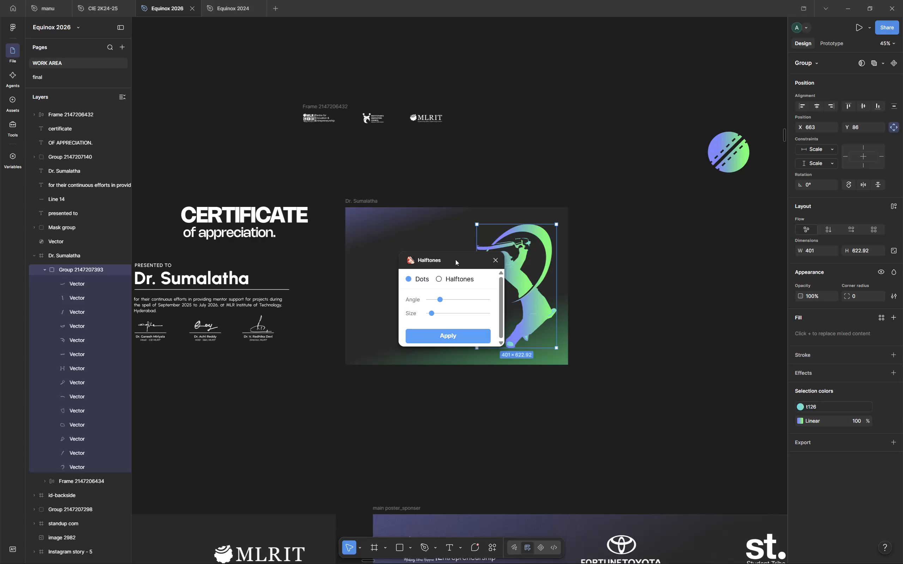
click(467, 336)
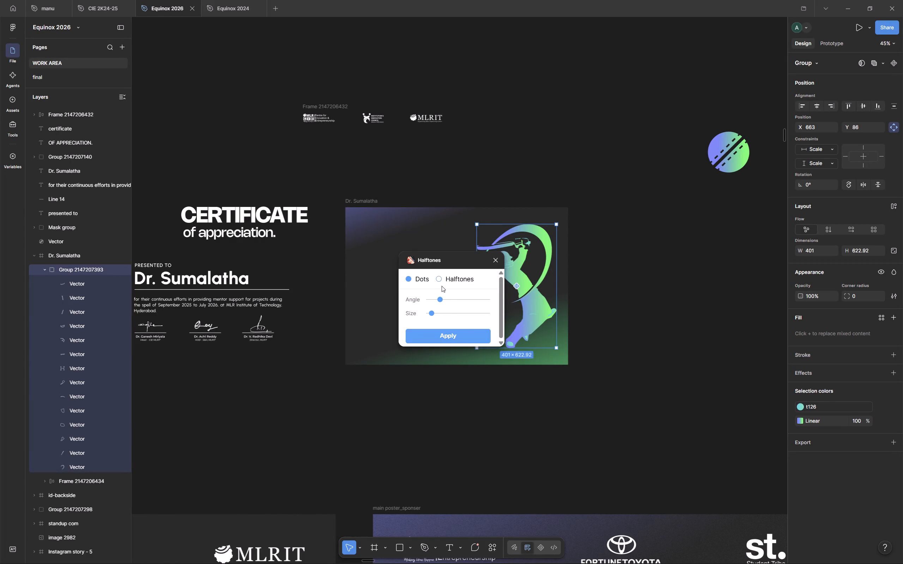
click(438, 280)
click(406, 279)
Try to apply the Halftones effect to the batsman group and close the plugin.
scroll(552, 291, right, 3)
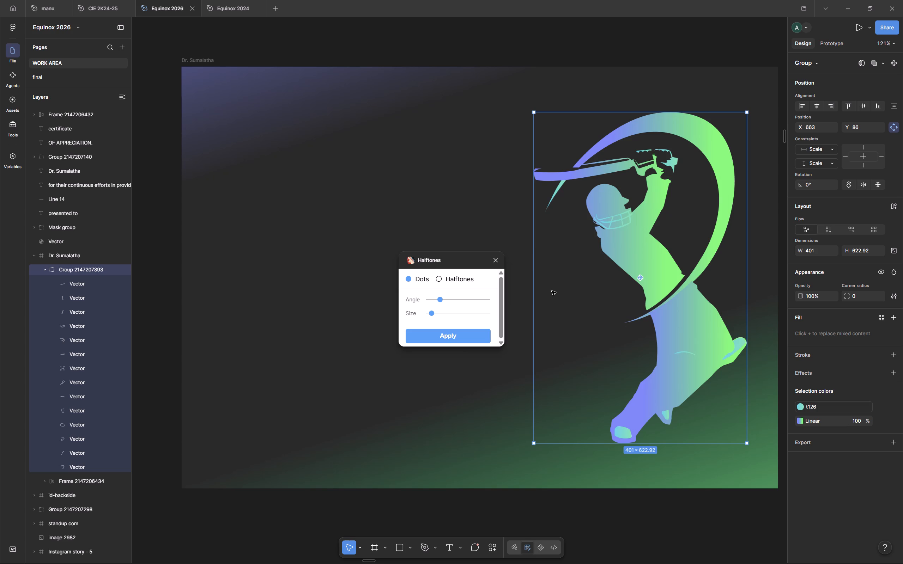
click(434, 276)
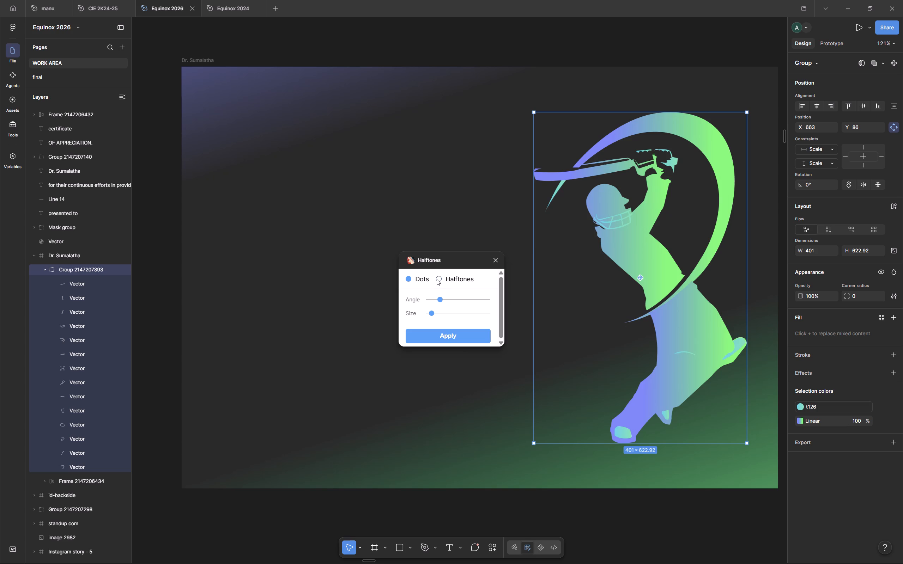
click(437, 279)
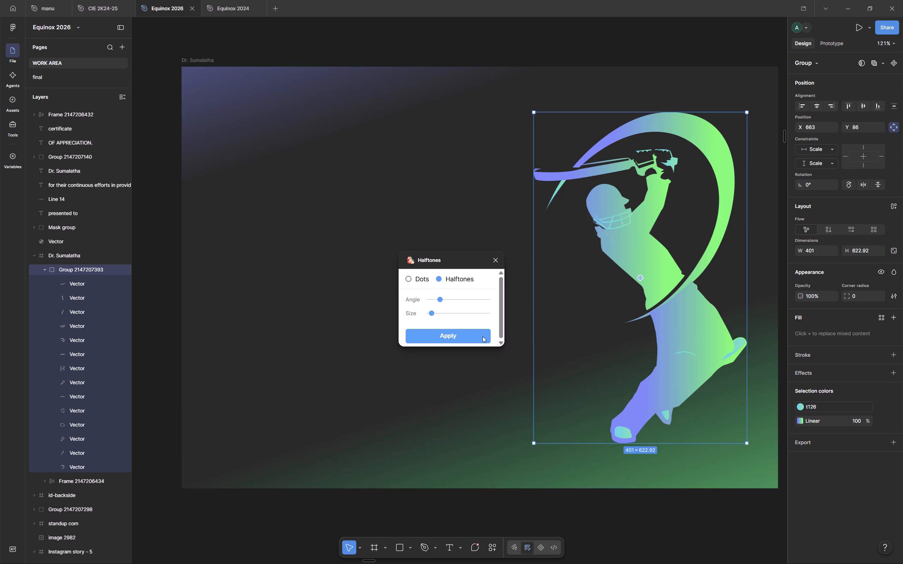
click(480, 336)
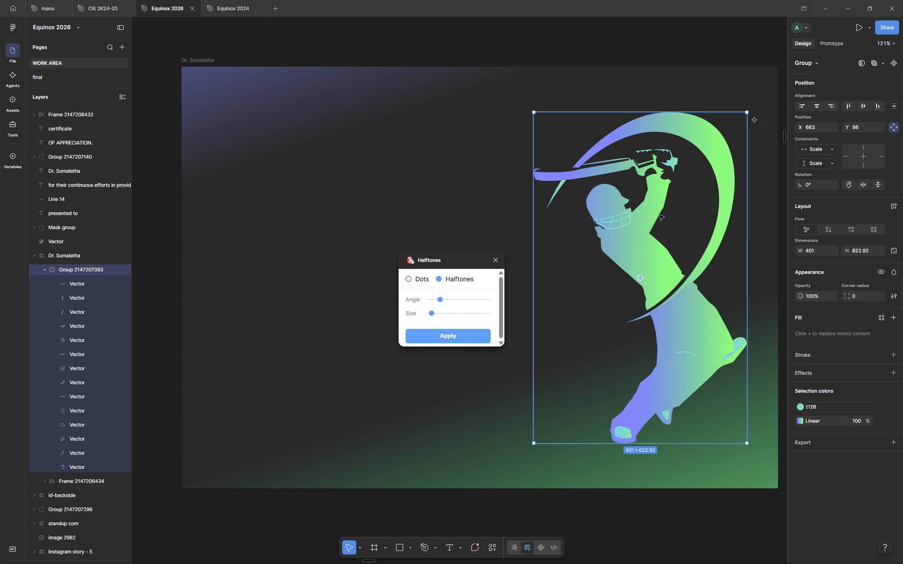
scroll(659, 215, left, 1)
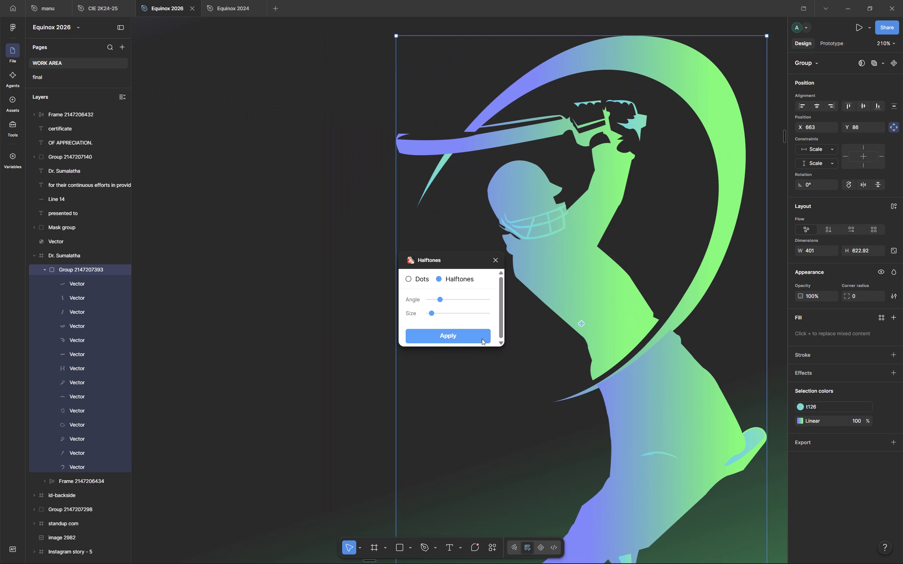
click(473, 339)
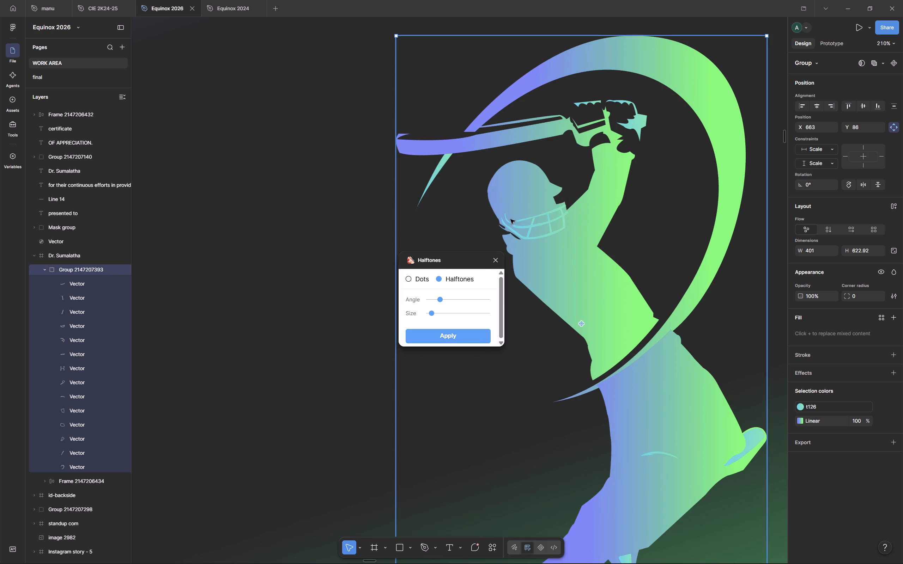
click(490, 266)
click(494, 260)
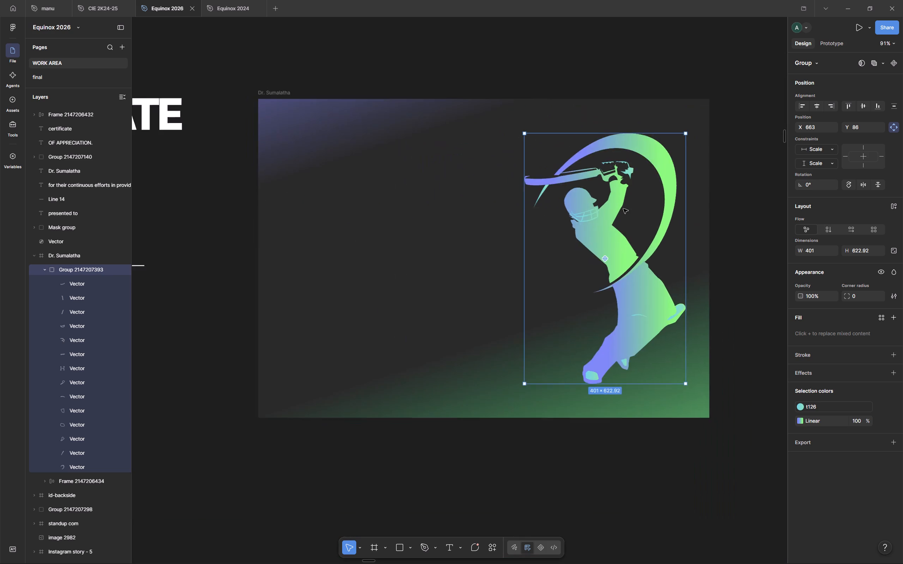
Move the batsman group out of the gradient frame onto the empty canvas beside it.
drag(623, 209, 759, 167)
scroll(759, 167, left, 2)
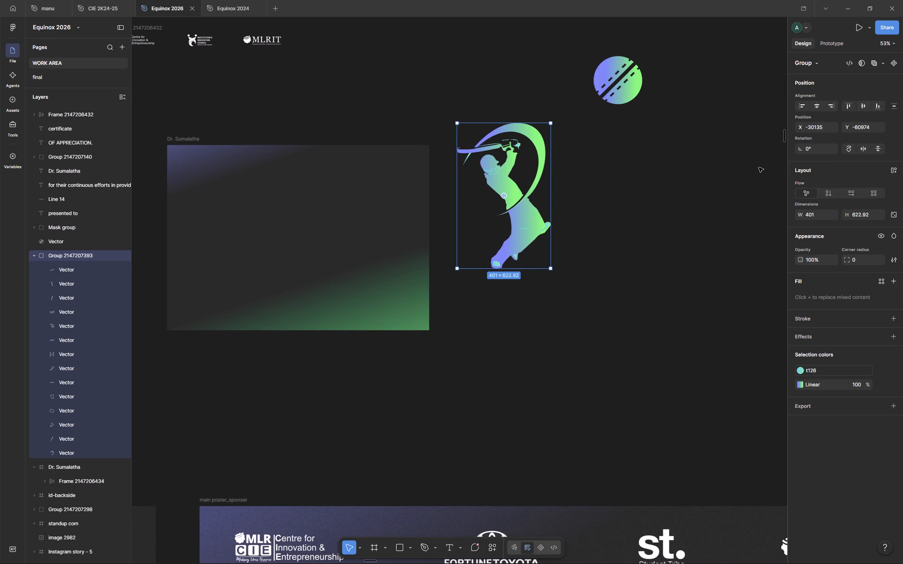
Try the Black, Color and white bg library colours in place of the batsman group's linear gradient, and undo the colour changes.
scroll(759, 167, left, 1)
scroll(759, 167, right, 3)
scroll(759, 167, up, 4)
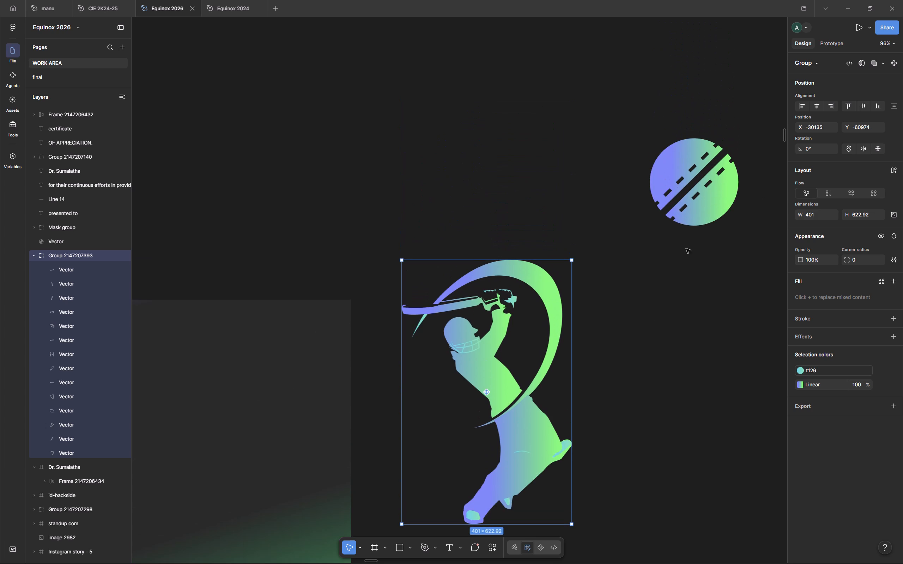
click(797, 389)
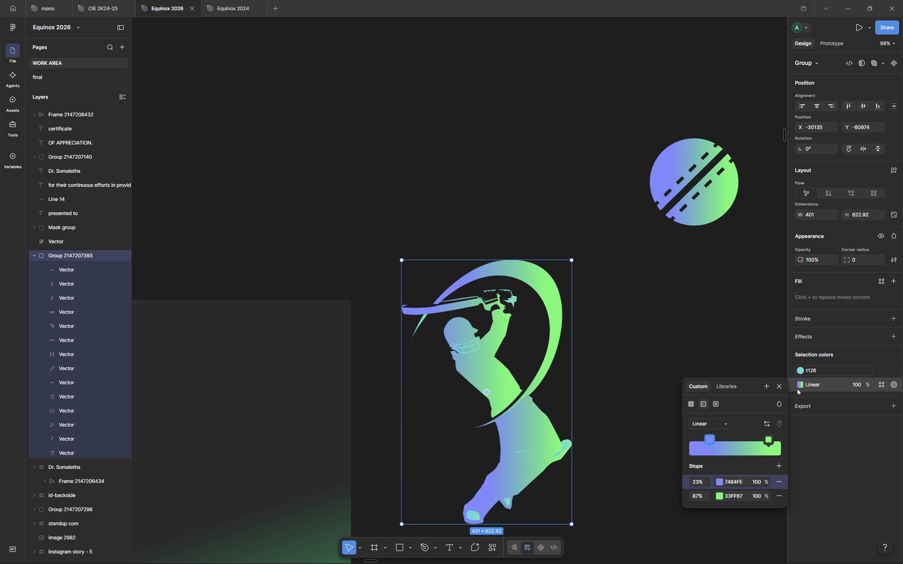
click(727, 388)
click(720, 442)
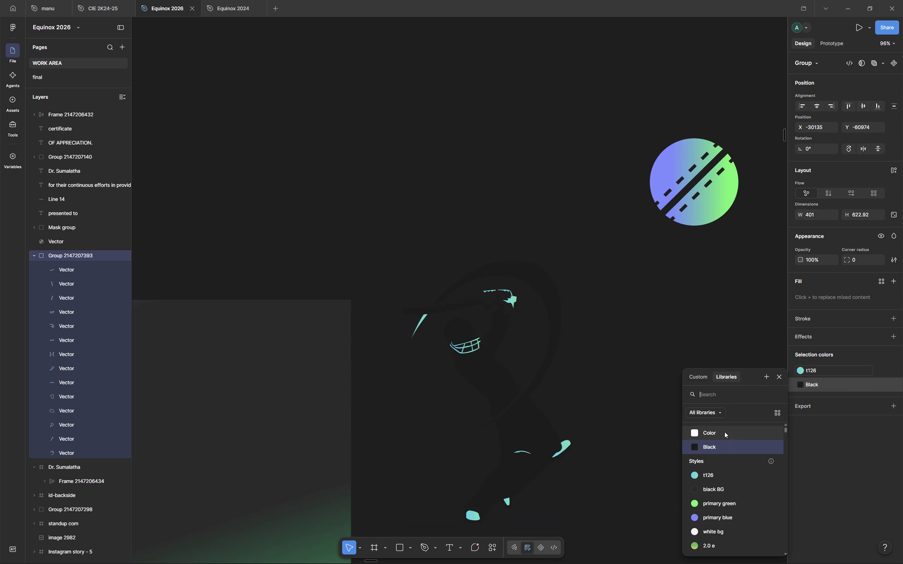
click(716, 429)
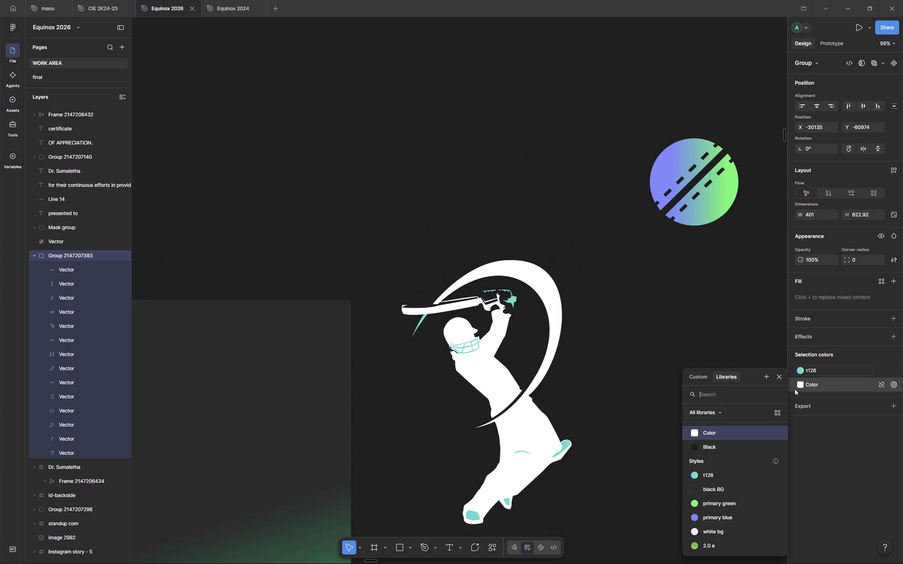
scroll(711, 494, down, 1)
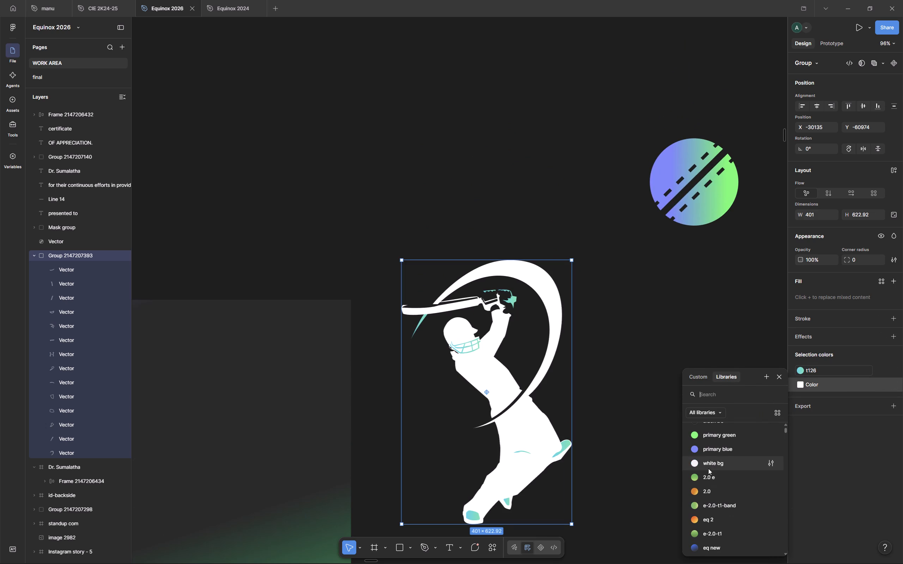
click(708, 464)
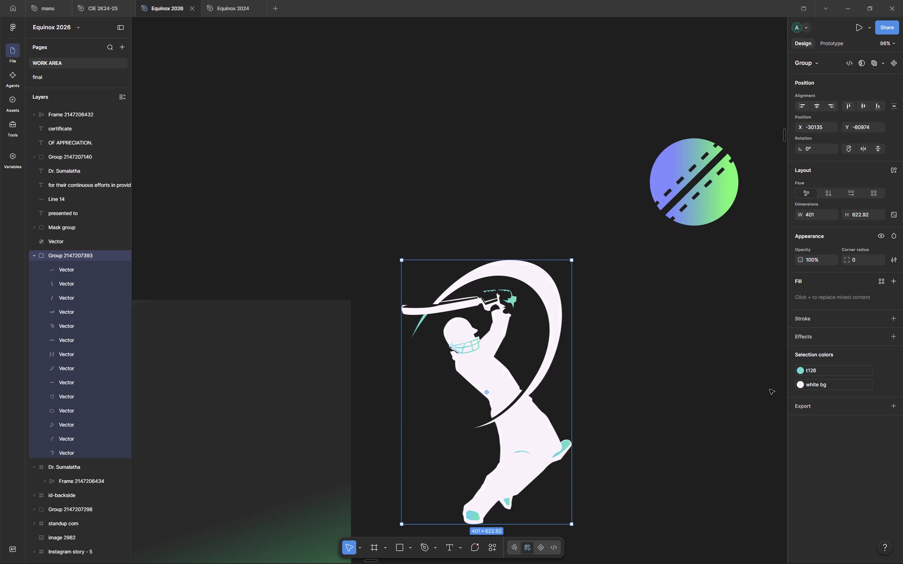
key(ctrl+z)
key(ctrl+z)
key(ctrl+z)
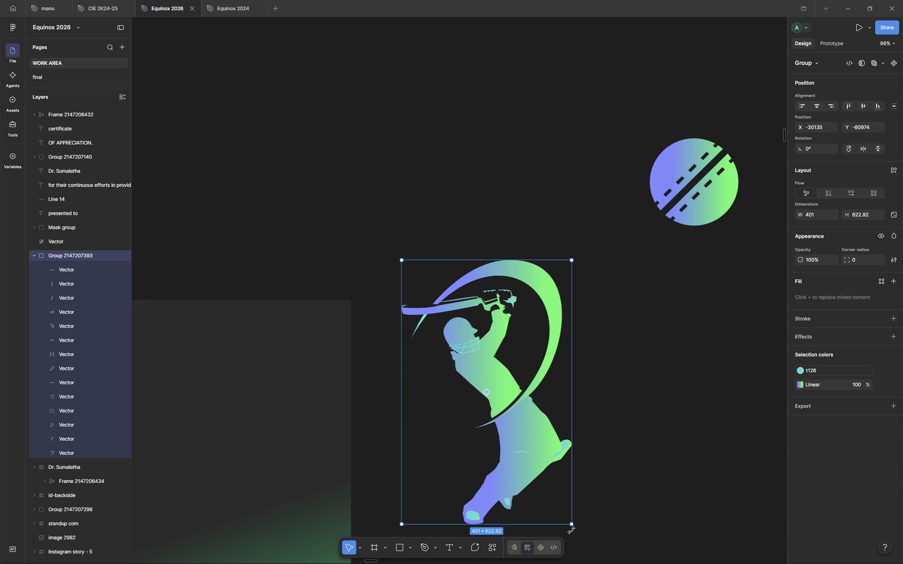
Search the plugins for "half" and save the Vector halftone dot plugin.
click(494, 546)
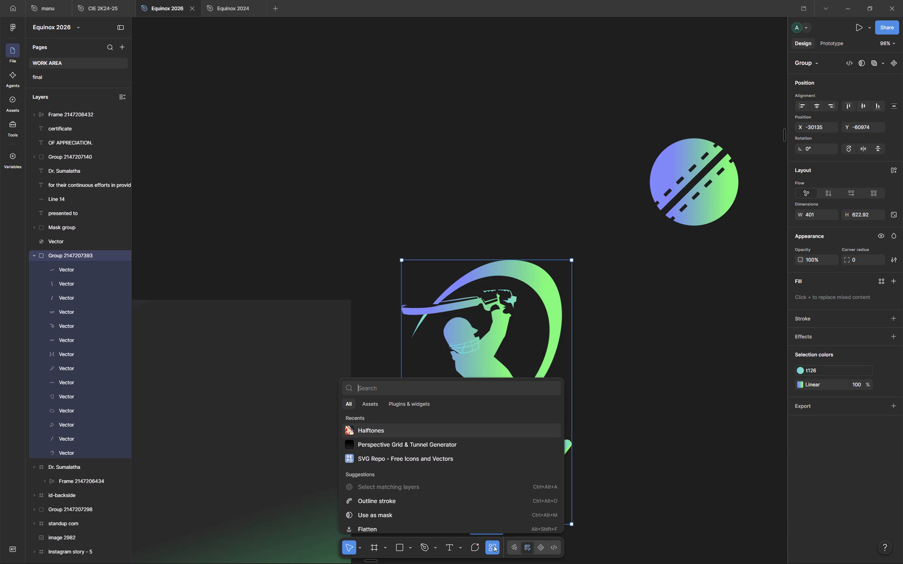
click(410, 406)
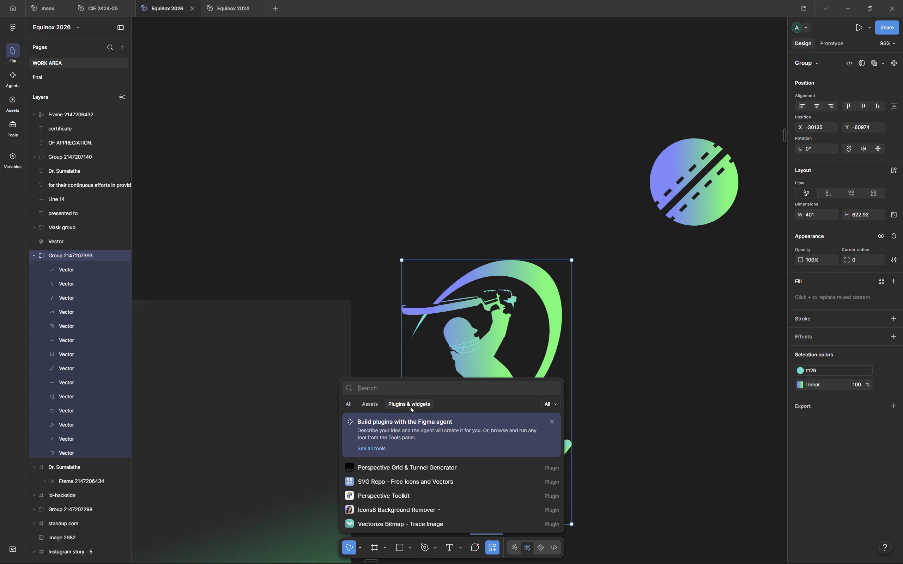
click(410, 389)
text(half)
click(393, 449)
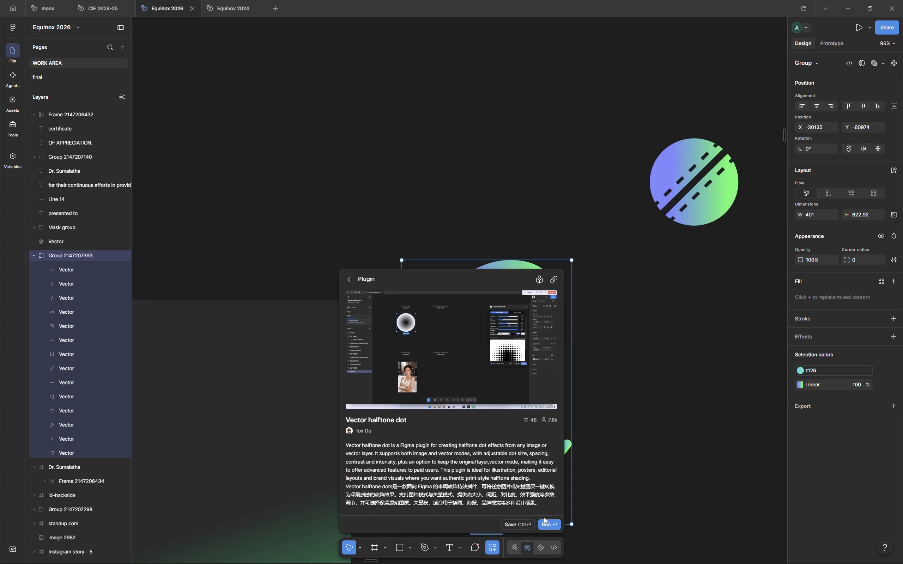
click(519, 523)
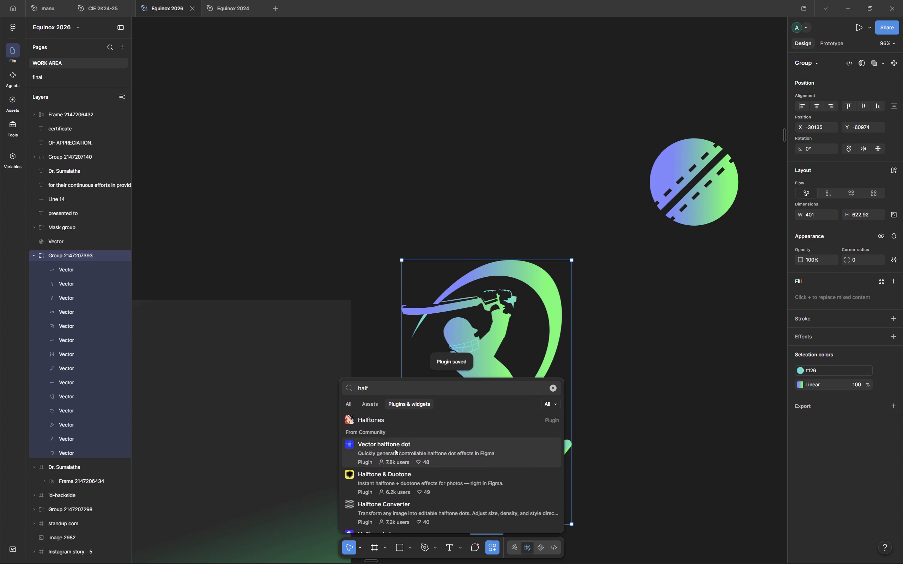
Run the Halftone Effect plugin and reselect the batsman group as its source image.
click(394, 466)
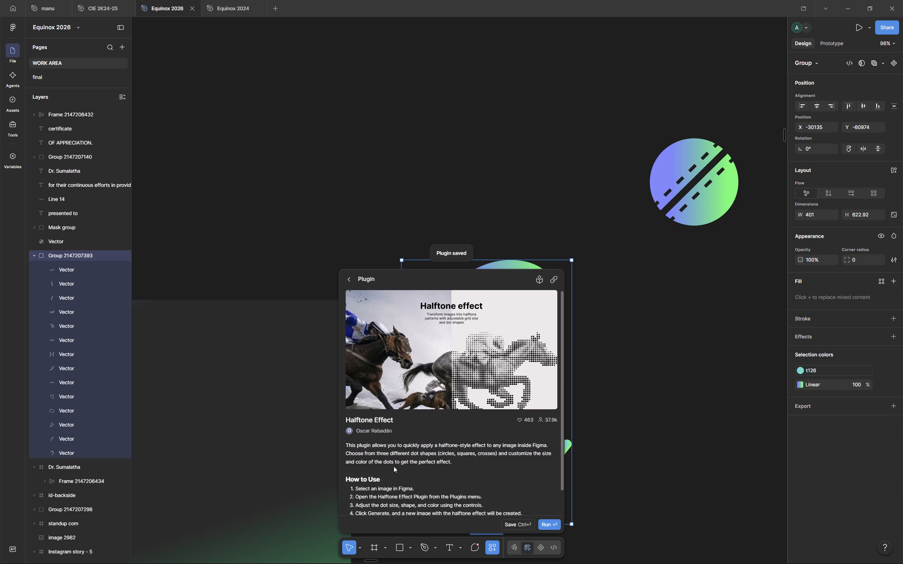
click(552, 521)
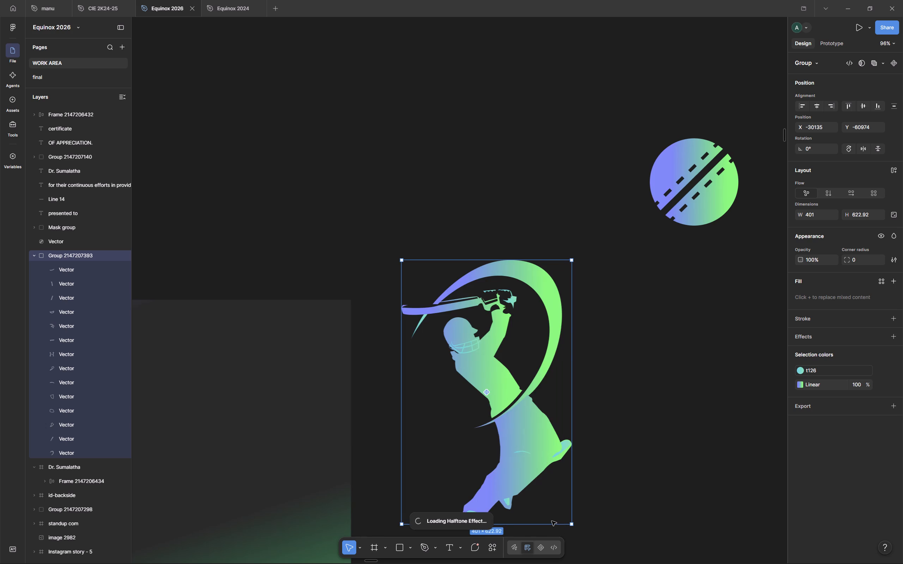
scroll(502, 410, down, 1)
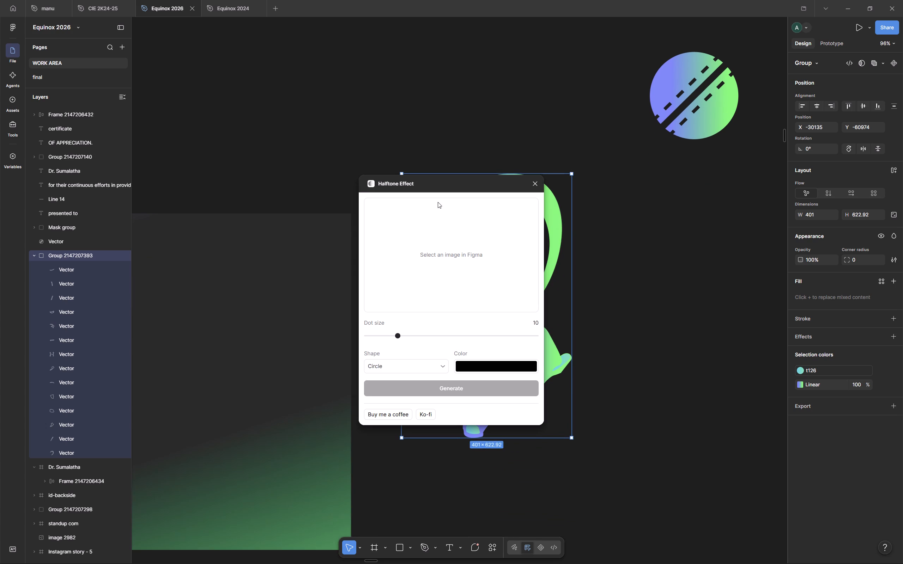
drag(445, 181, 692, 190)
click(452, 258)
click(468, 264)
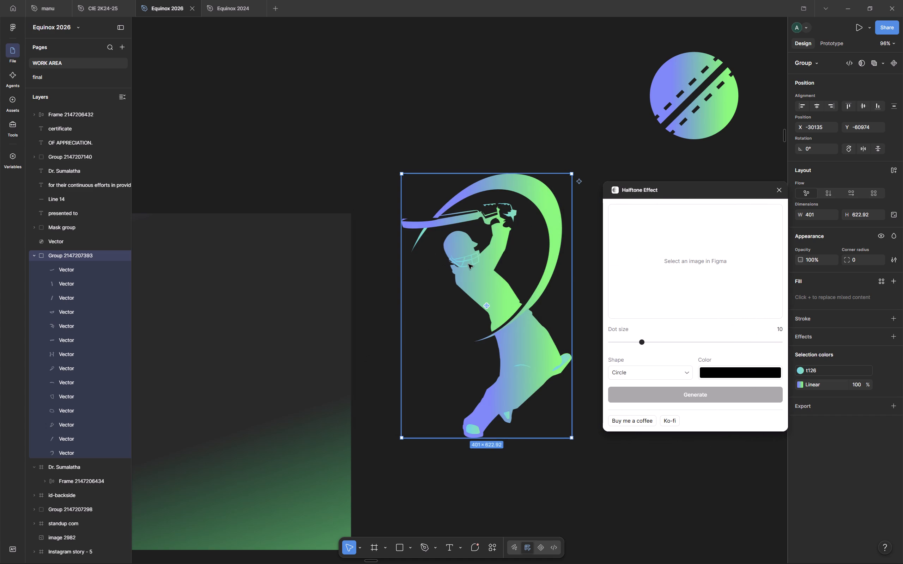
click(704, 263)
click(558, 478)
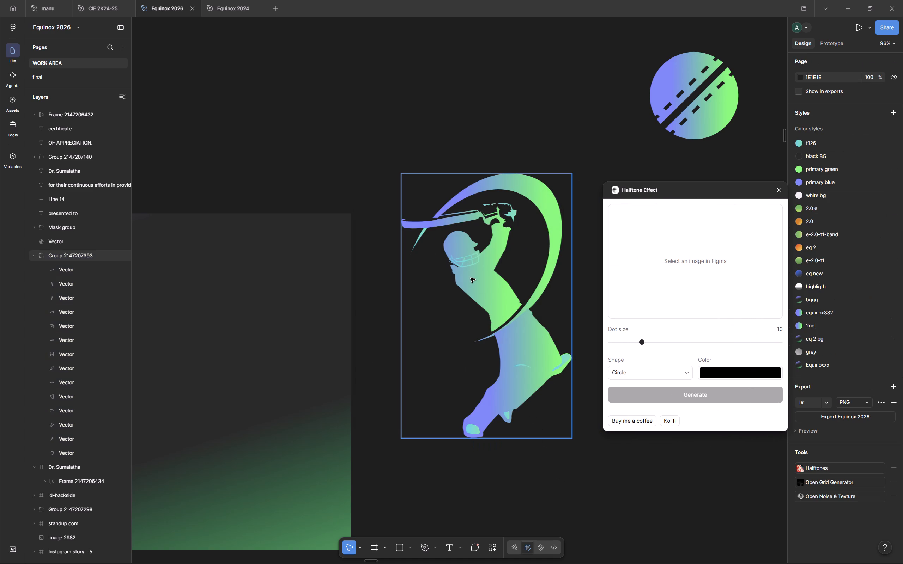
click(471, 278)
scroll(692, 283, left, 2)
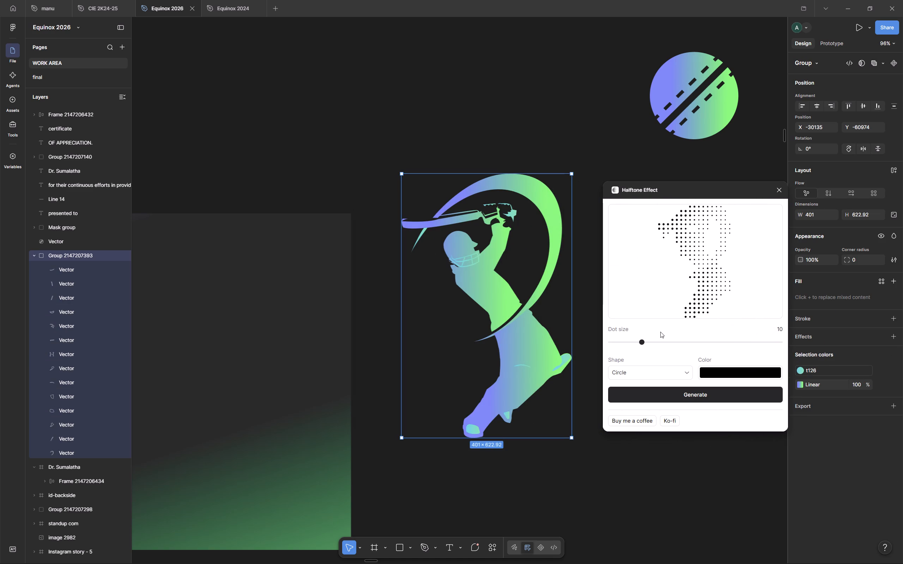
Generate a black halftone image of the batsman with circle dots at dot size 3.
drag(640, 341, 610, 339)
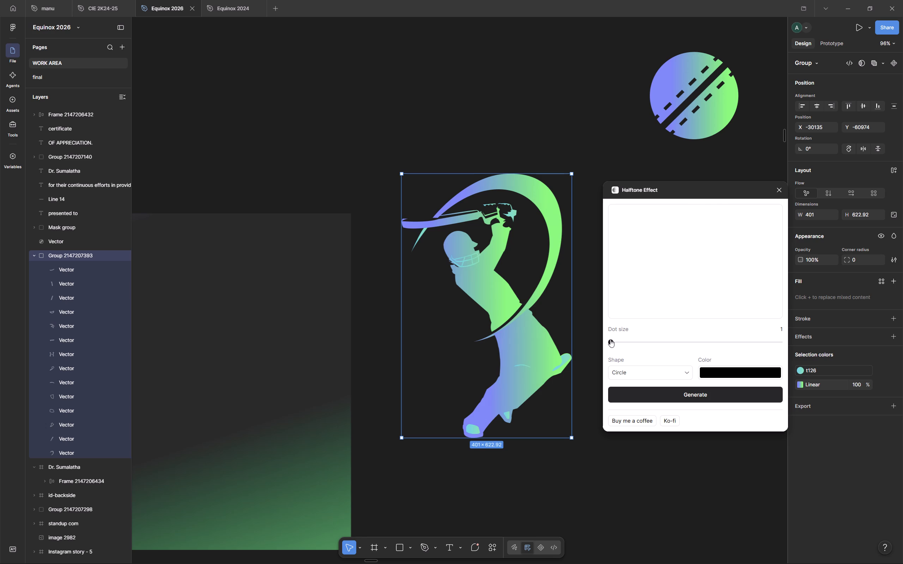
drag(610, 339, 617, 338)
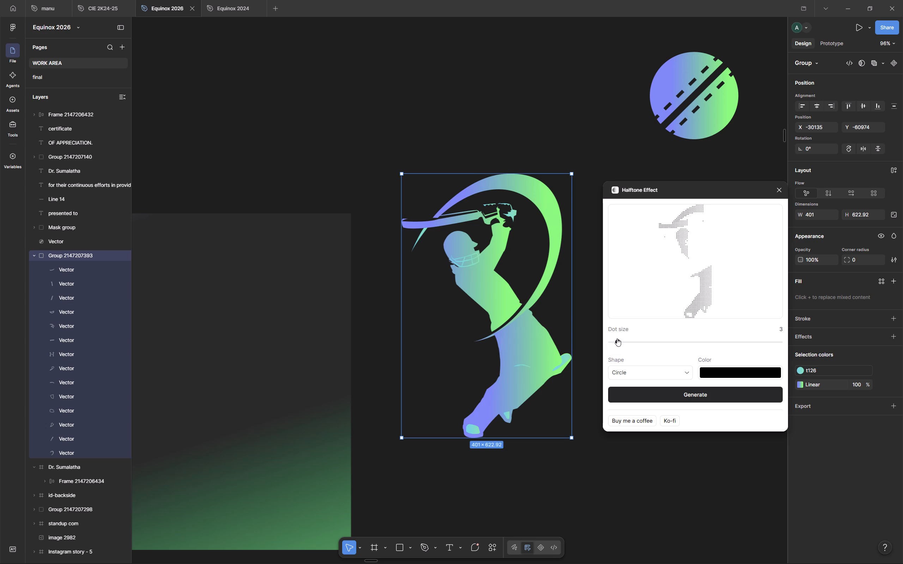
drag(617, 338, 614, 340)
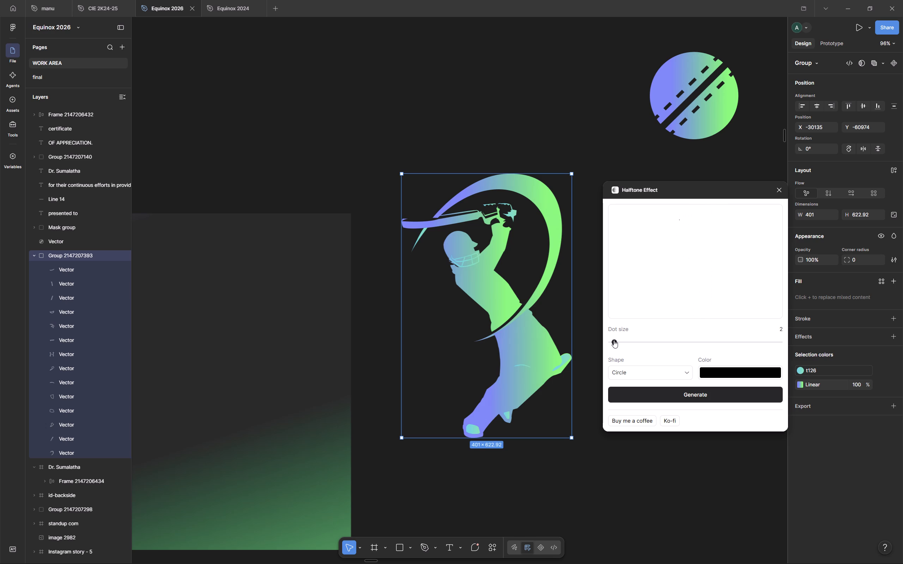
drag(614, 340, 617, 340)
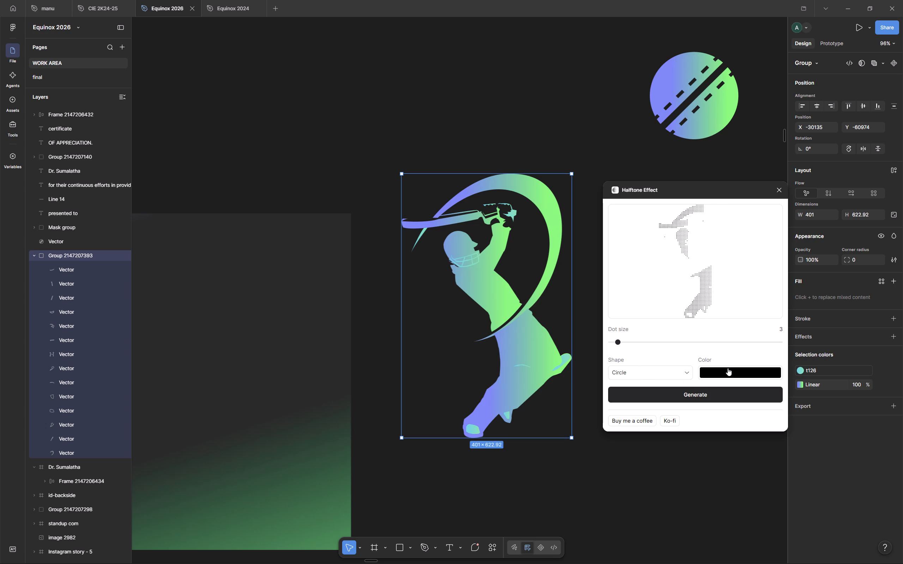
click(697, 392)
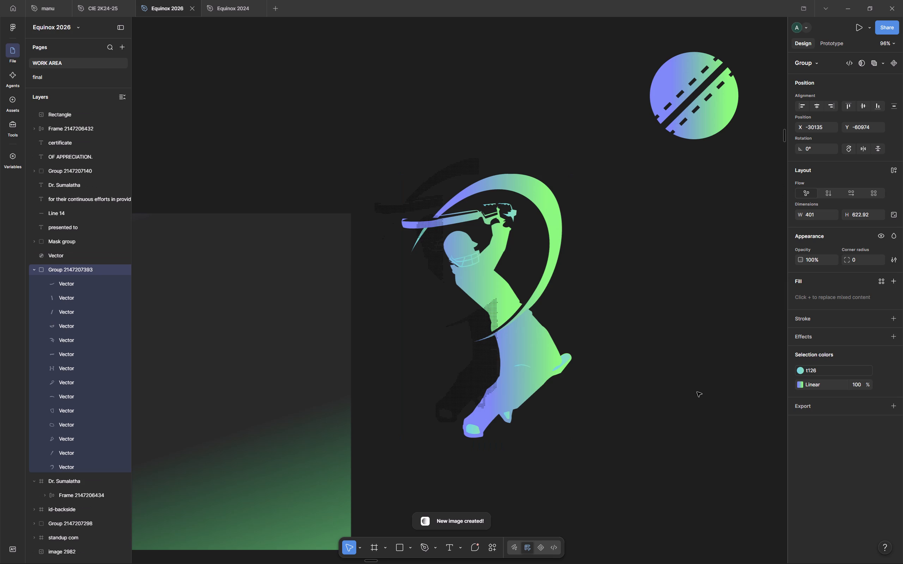
Move the batsman group about 319 px to the right, clear of the generated halftone image.
drag(458, 284, 592, 294)
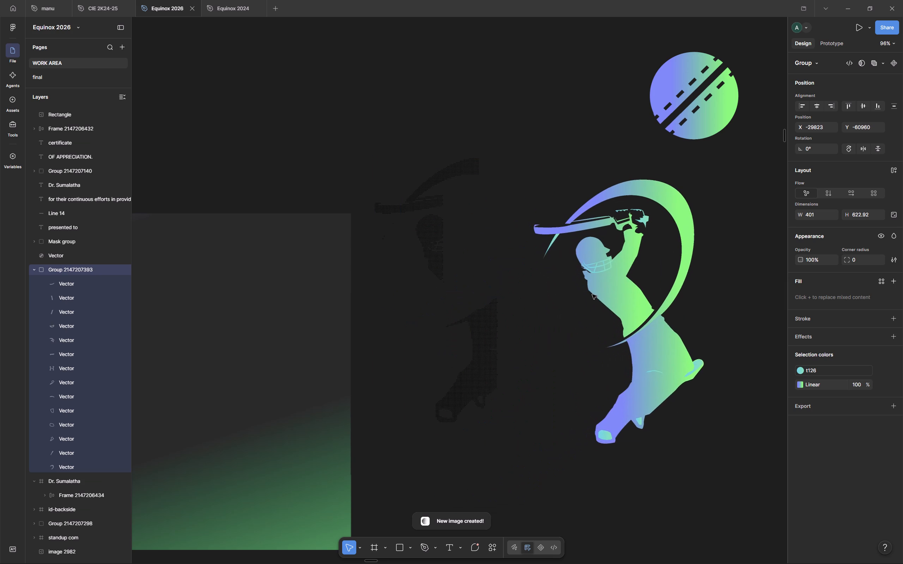
drag(592, 294, 593, 296)
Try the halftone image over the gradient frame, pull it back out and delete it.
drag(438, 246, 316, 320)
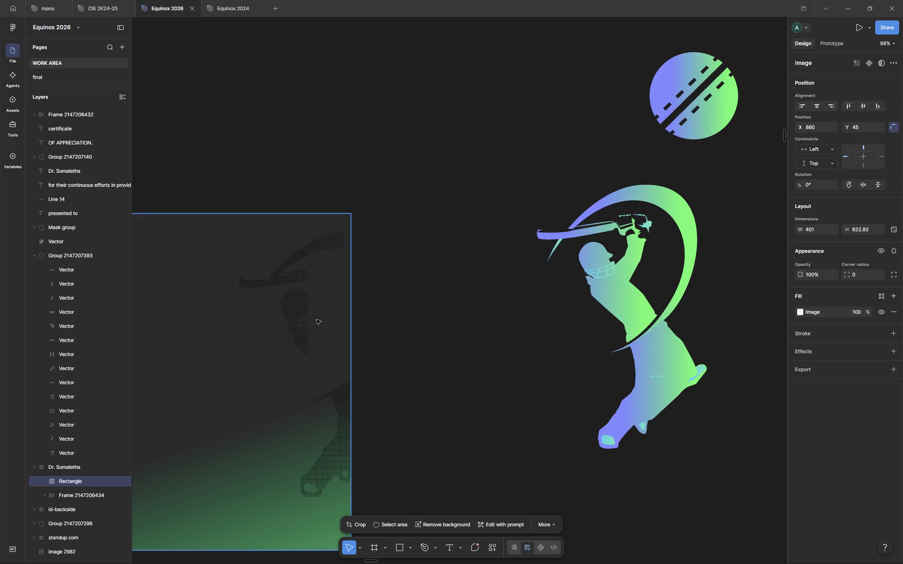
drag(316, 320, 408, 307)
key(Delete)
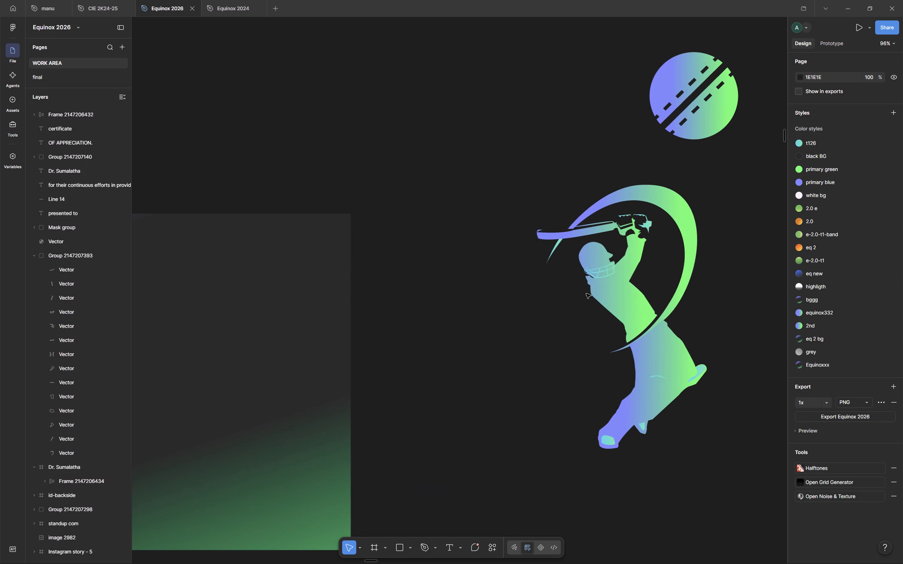
Run the Halftone Effect plugin again, place its window beside the batsman, and reselect the batsman group as the source.
click(618, 292)
click(487, 542)
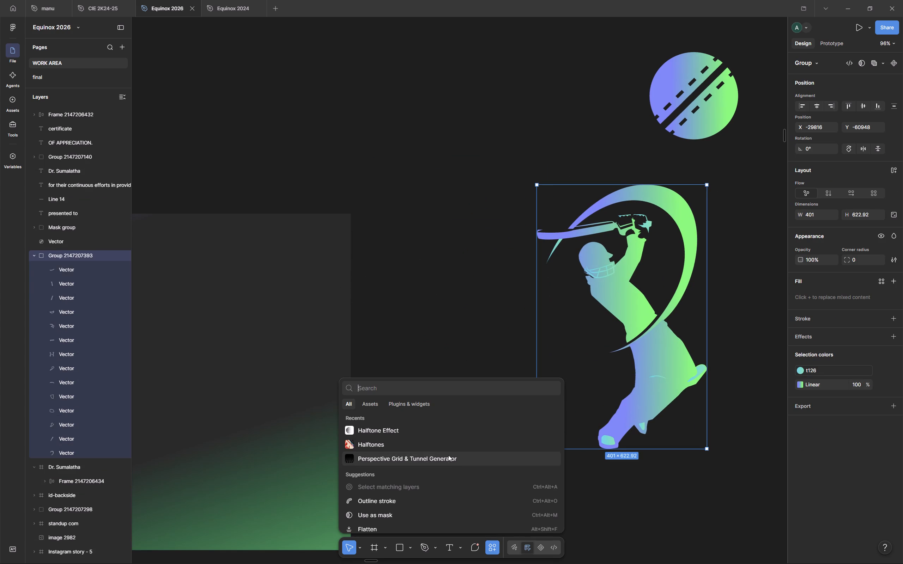
click(423, 434)
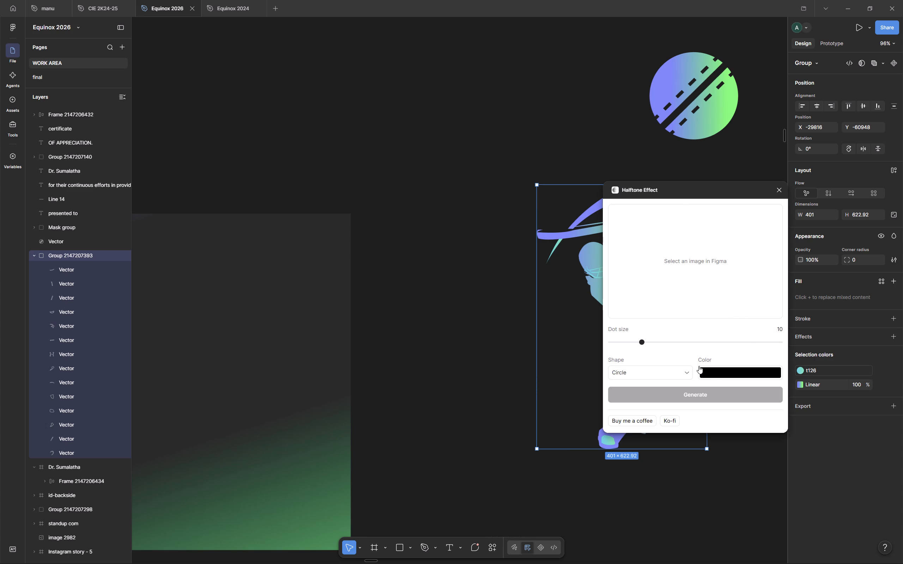
drag(671, 191, 398, 224)
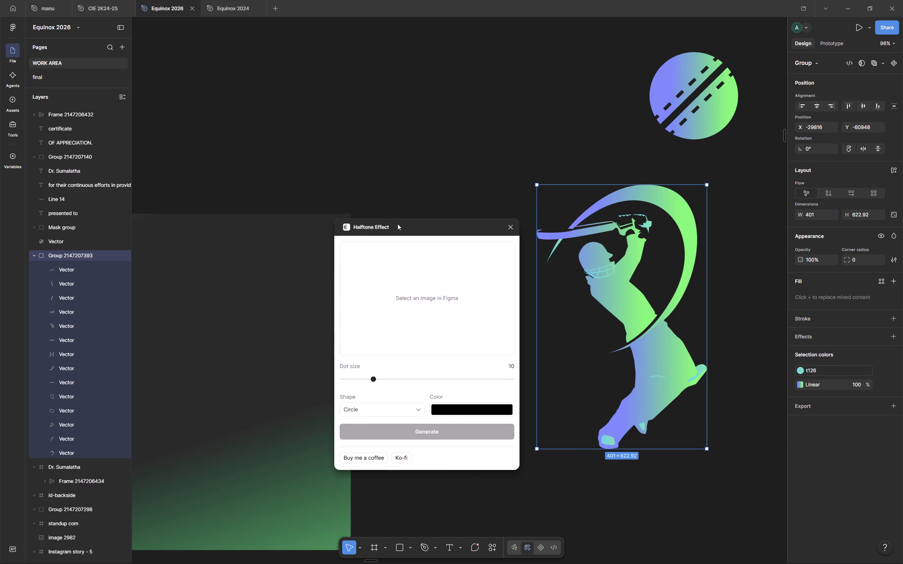
drag(398, 224, 399, 207)
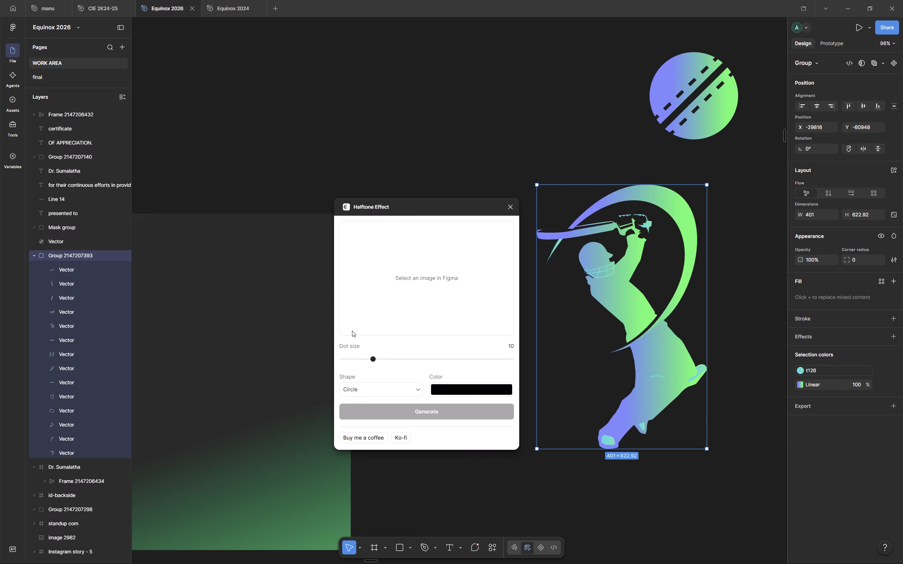
click(743, 306)
click(593, 302)
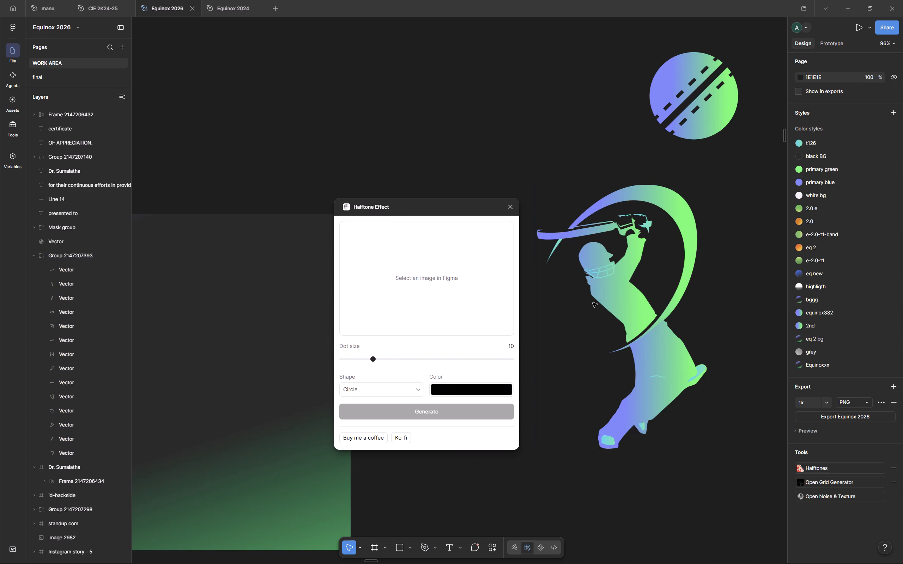
click(610, 297)
Set the Halftone Effect for the batsman to square dots at dot size 2.
click(394, 383)
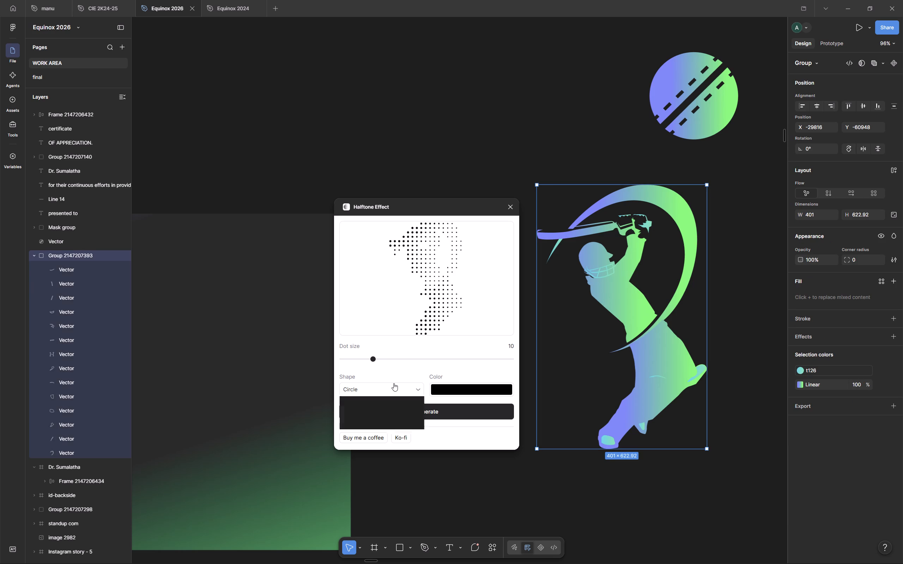
click(379, 413)
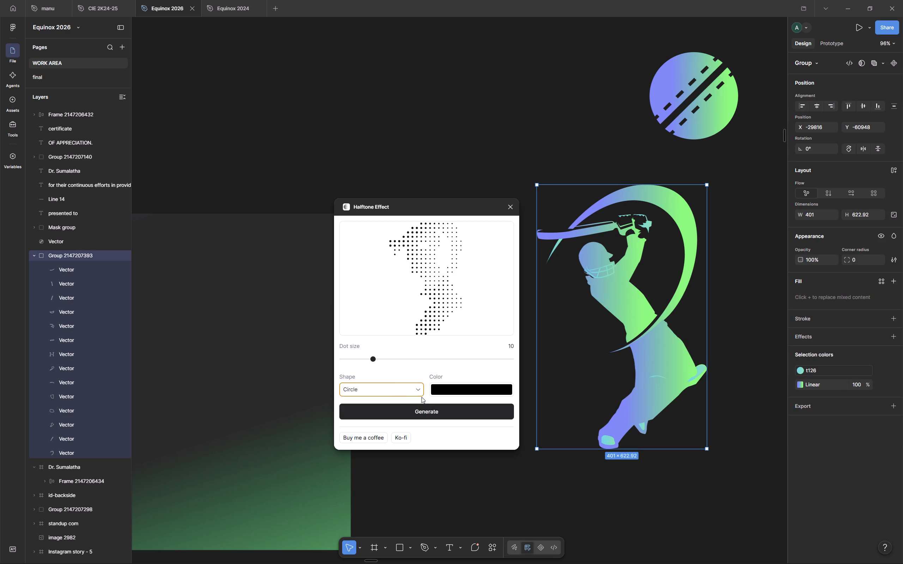
drag(370, 361, 352, 363)
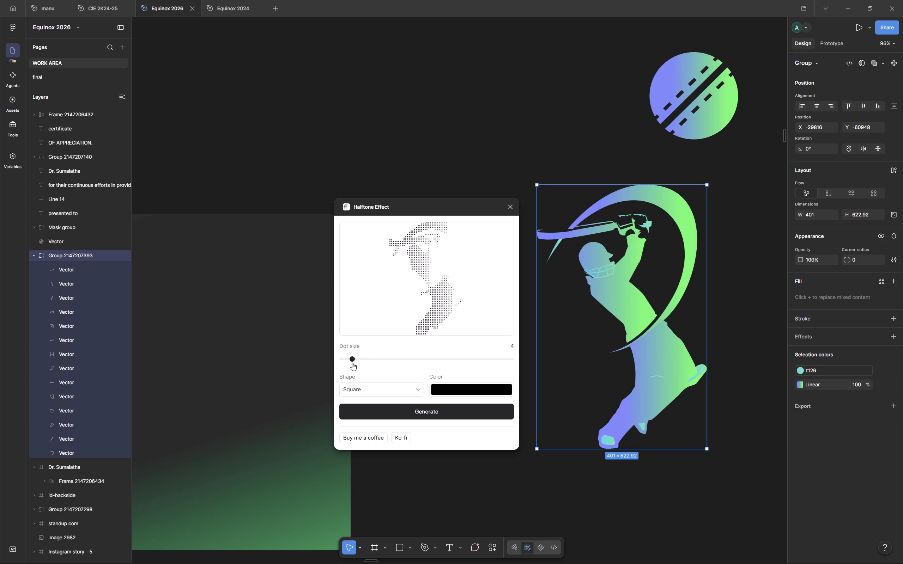
drag(352, 363, 345, 363)
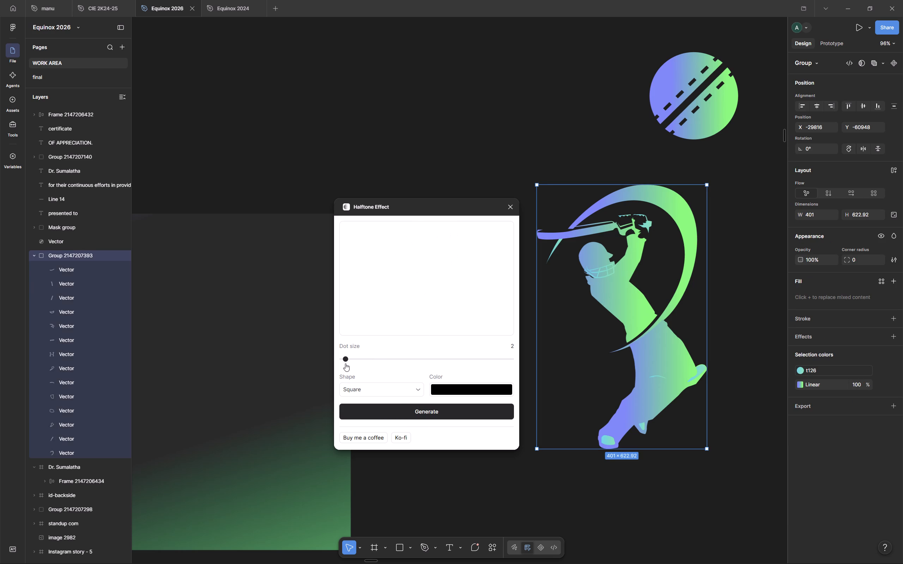
drag(345, 363, 347, 363)
key(Escape)
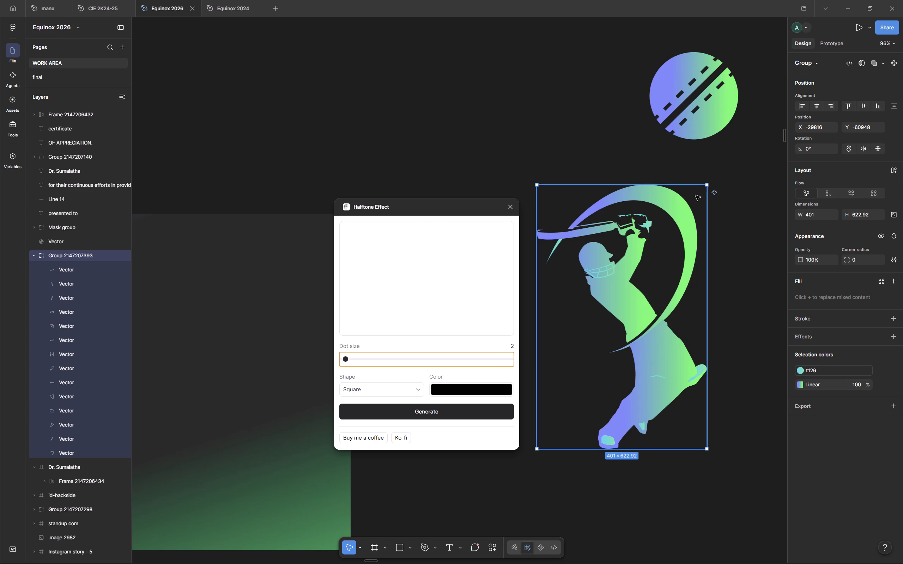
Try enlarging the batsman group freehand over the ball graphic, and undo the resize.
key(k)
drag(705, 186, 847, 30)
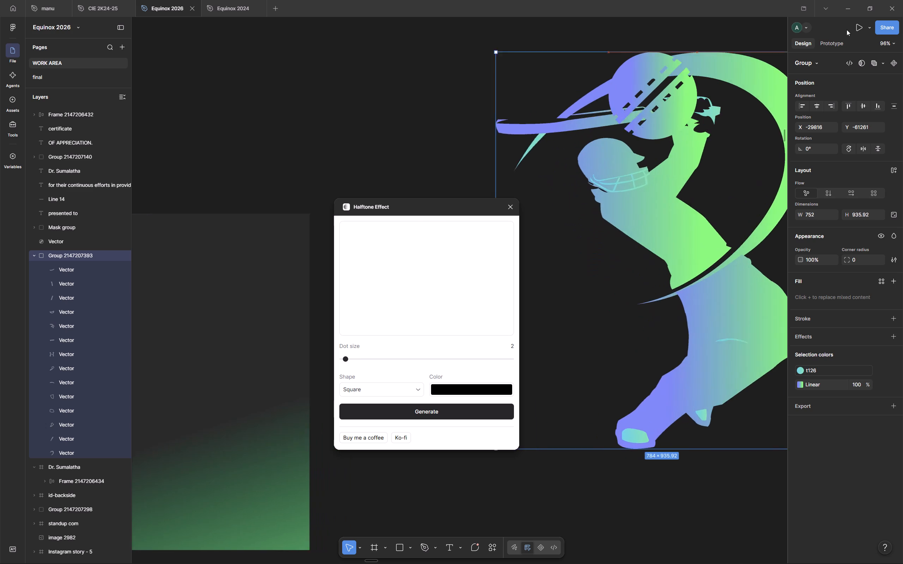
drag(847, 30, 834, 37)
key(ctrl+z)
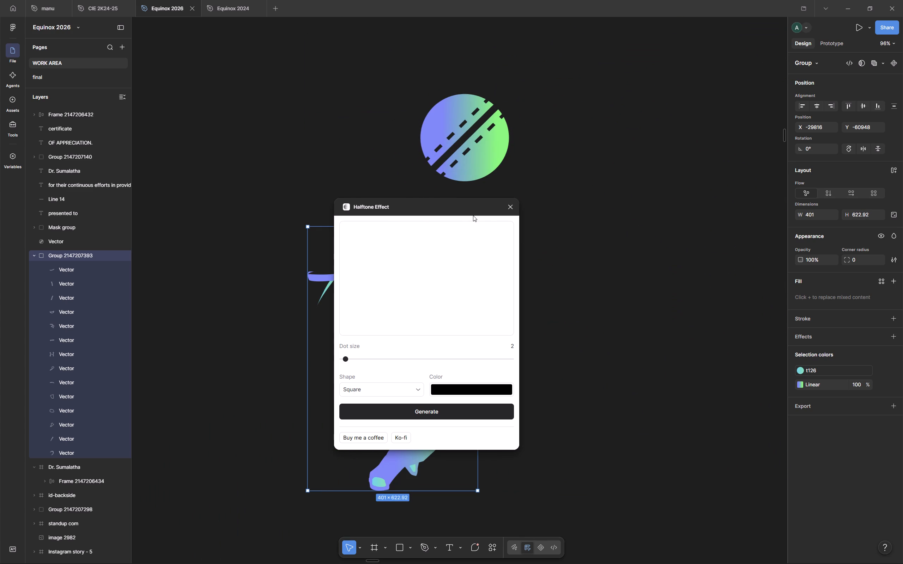
Clear the plugin window off the batsman and scale the group proportionally to about 3.31x, roughly 1327 by 2061 px.
drag(467, 205, 738, 96)
key(k)
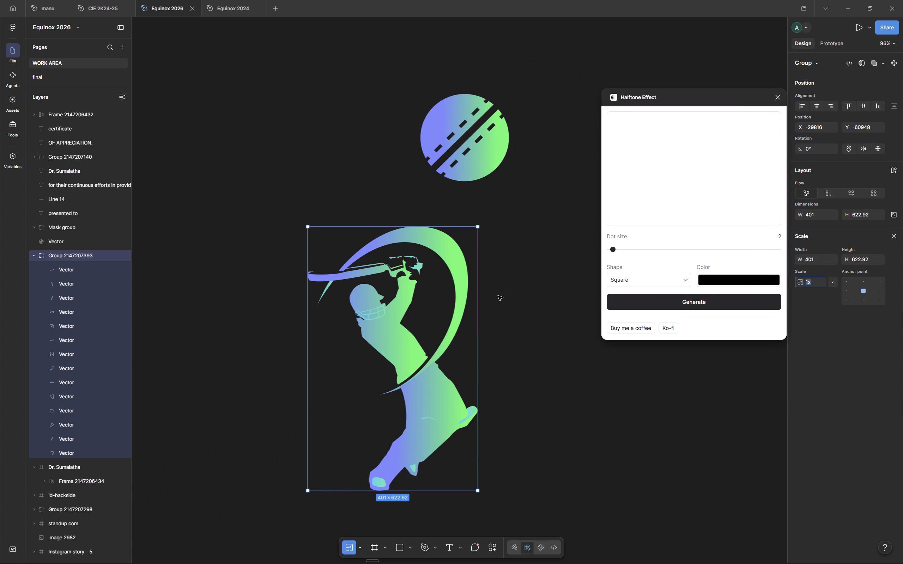
drag(477, 227, 710, 0)
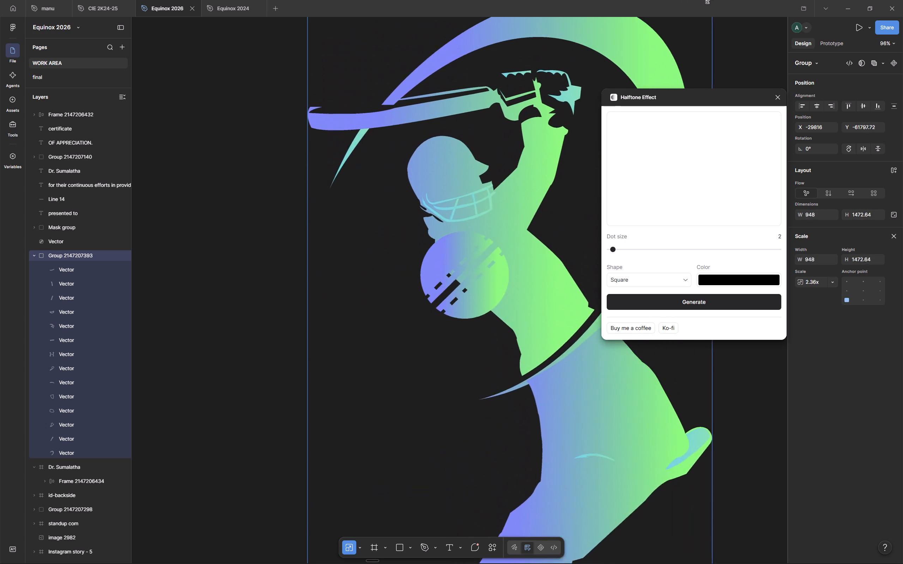
drag(710, 0, 710, 0)
Generate the black square-dot halftone image from the enlarged batsman and inspect the area around it.
scroll(368, 437, left, 3)
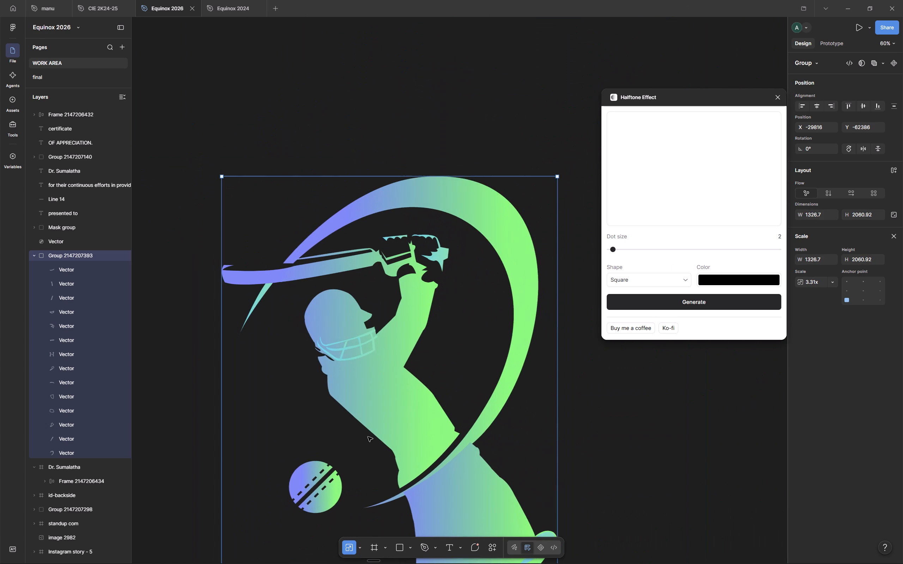
scroll(555, 331, down, 2)
click(643, 300)
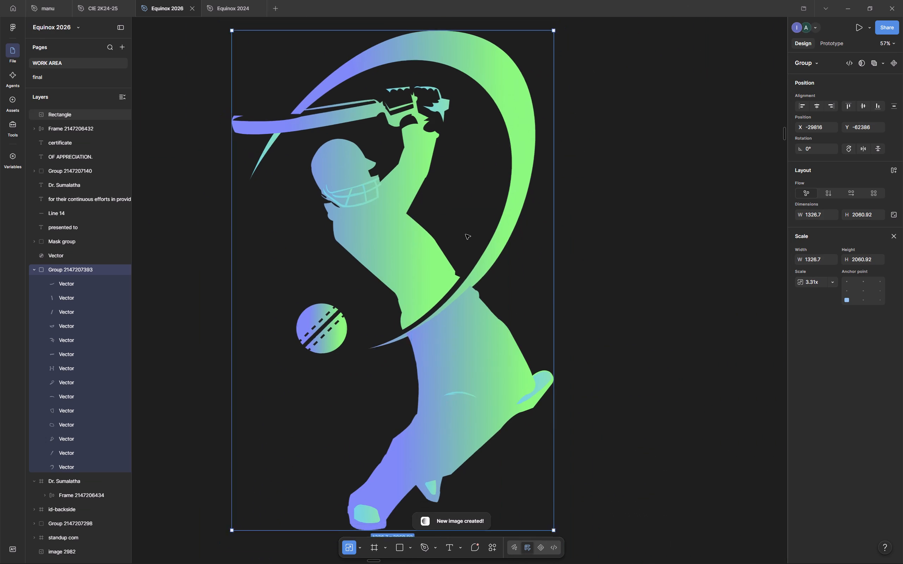
scroll(466, 234, right, 2)
scroll(466, 234, down, 2)
scroll(466, 234, up, 4)
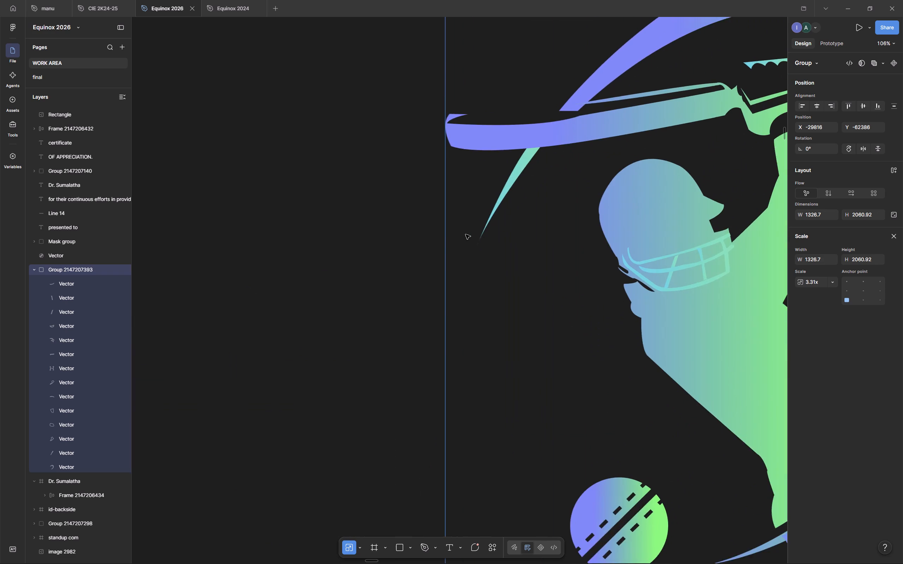
scroll(466, 234, left, 2)
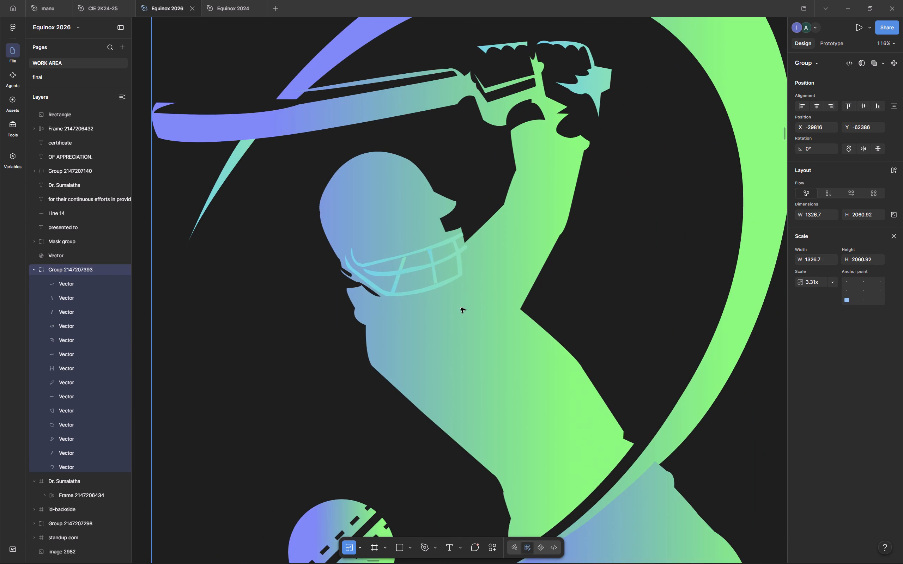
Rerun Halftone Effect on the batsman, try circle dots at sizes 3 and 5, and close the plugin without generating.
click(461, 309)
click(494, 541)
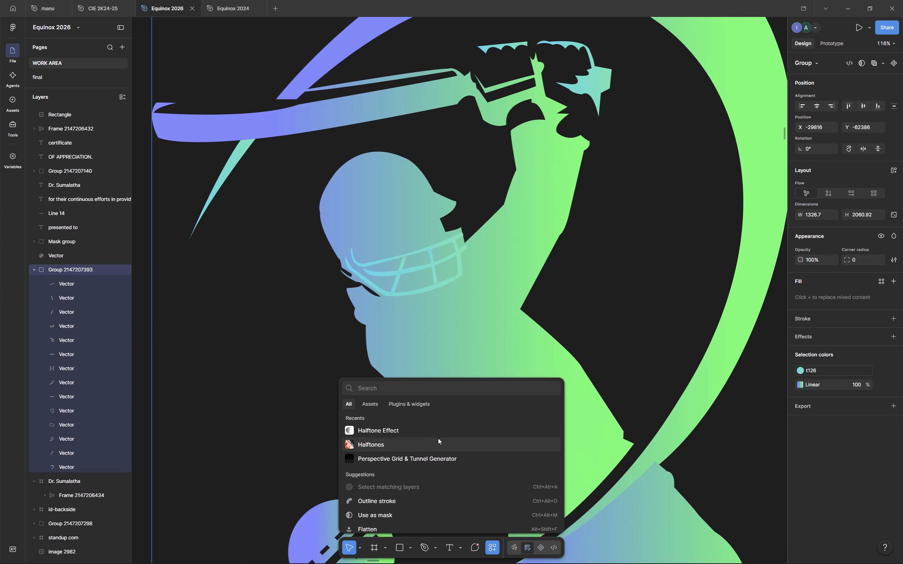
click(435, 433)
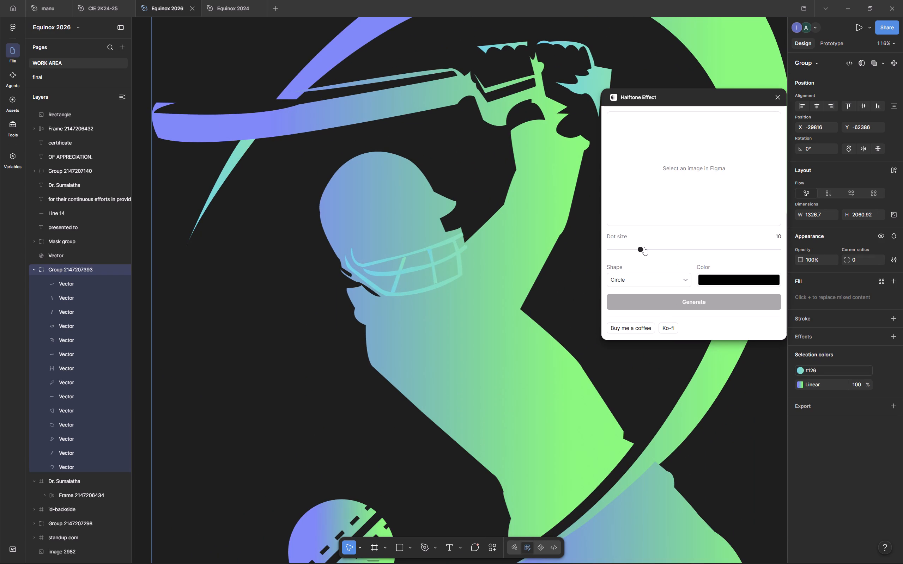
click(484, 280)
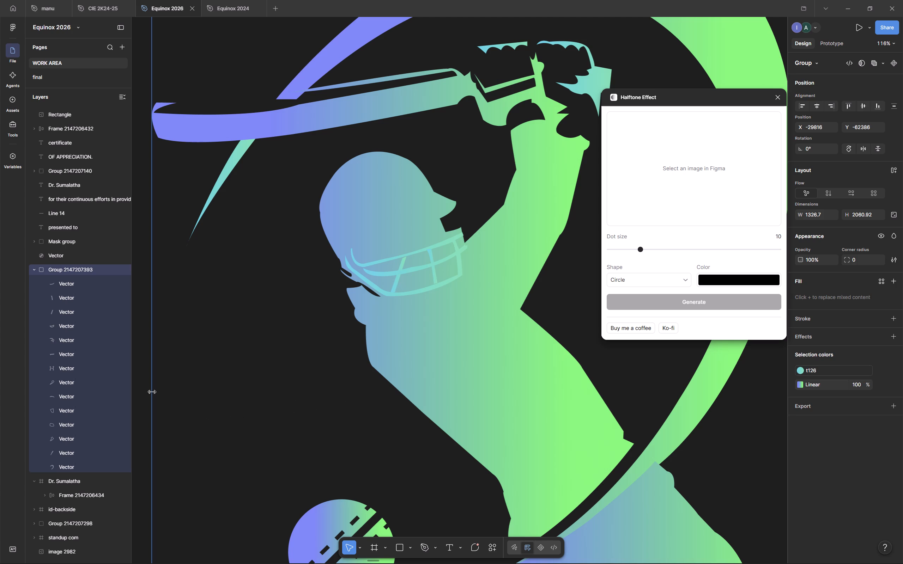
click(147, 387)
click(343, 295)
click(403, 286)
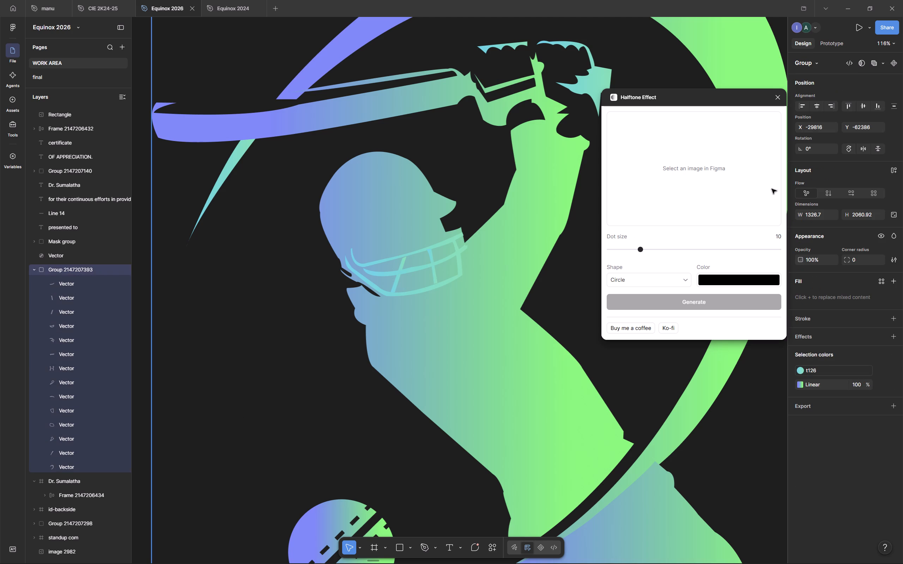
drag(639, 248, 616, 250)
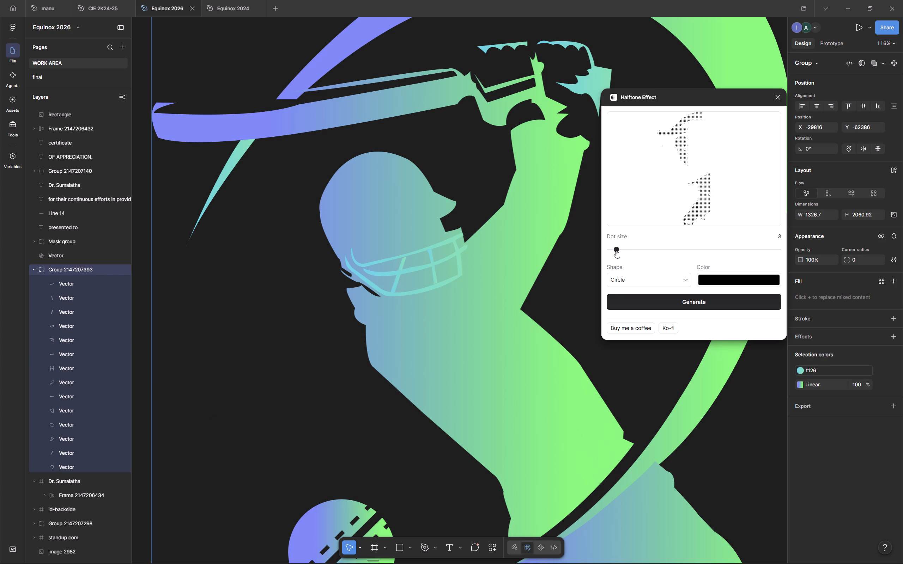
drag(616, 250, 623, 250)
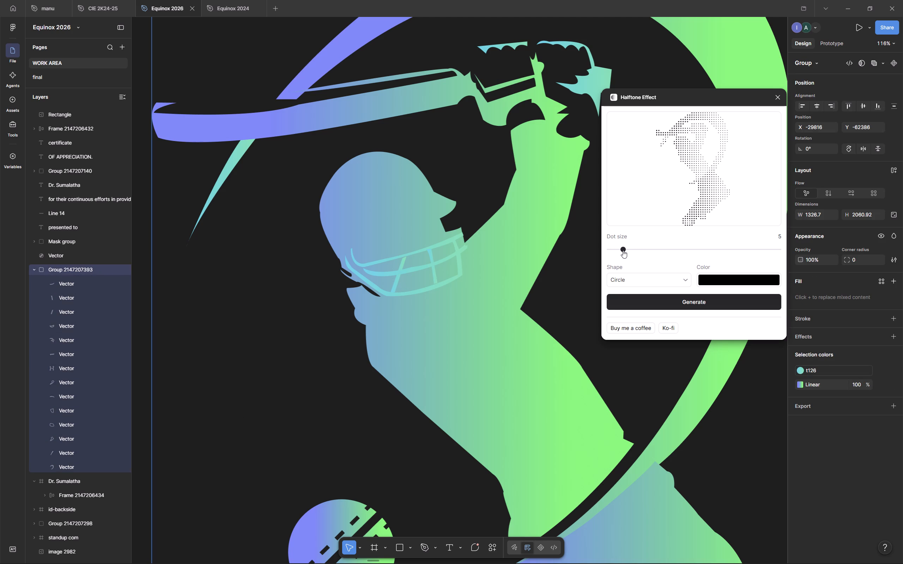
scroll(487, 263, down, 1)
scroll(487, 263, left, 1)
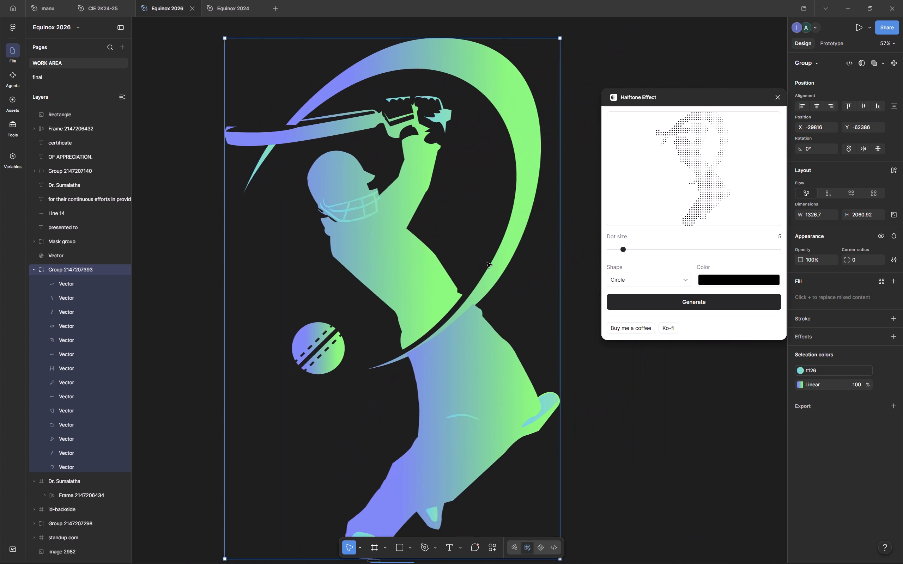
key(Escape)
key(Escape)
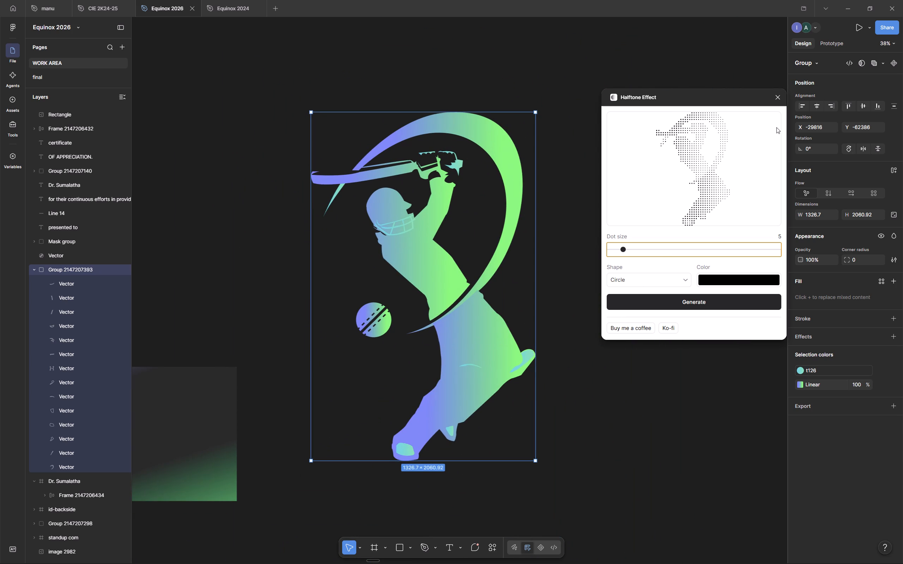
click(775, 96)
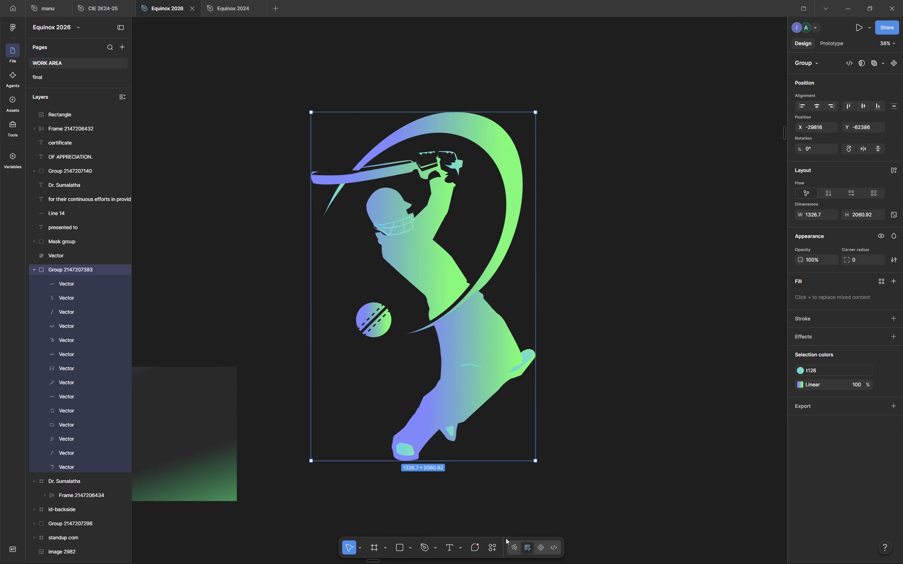
Search plugins and widgets for "halftone" and run the community plugin Halftone Converter.
click(491, 551)
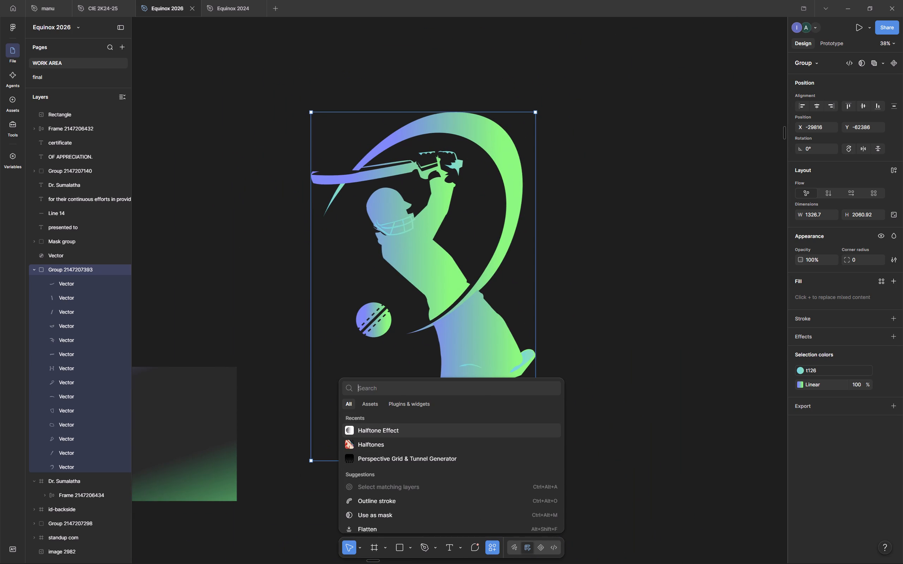
text(half)
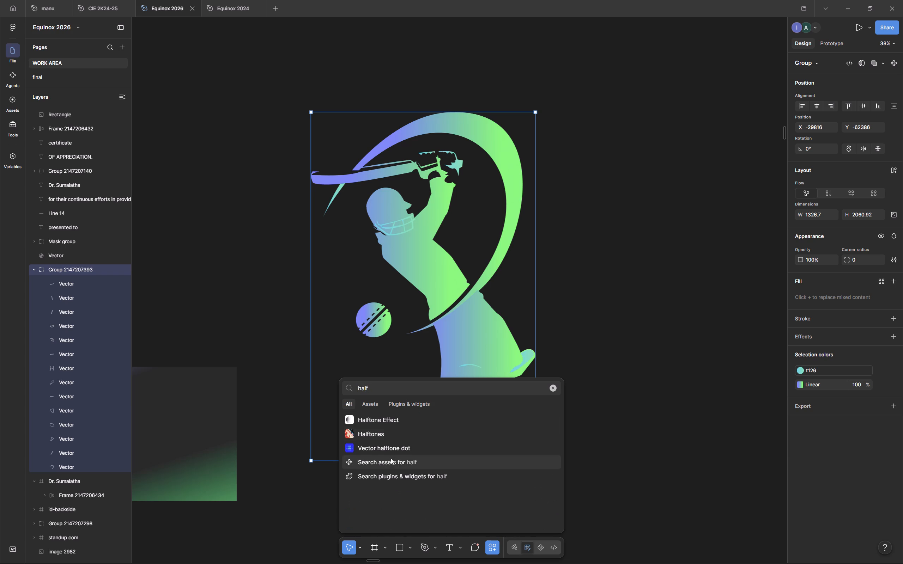
key(space)
text(t)
key(BackSpace)
key(BackSpace)
text(tinw)
key(BackSpace)
key(BackSpace)
key(BackSpace)
text(one)
click(403, 404)
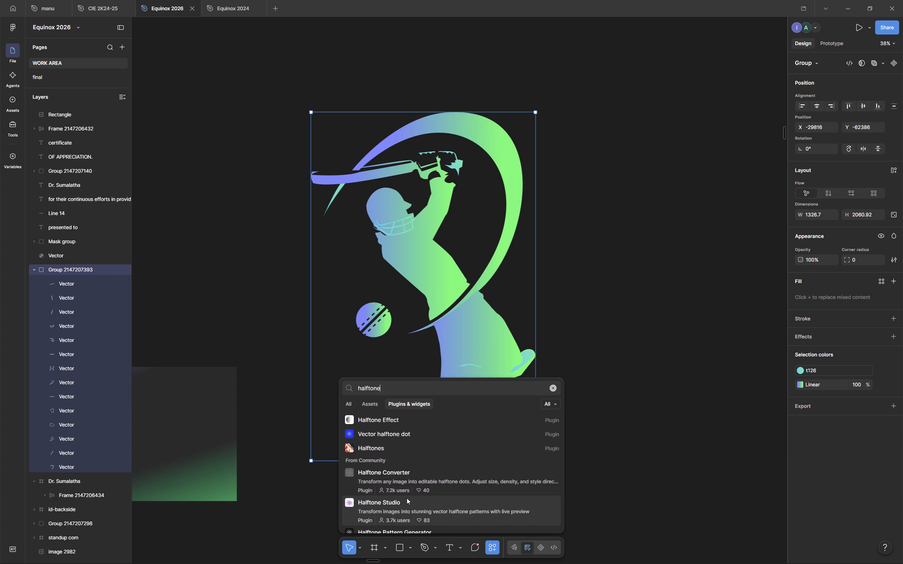
scroll(407, 498, down, 1)
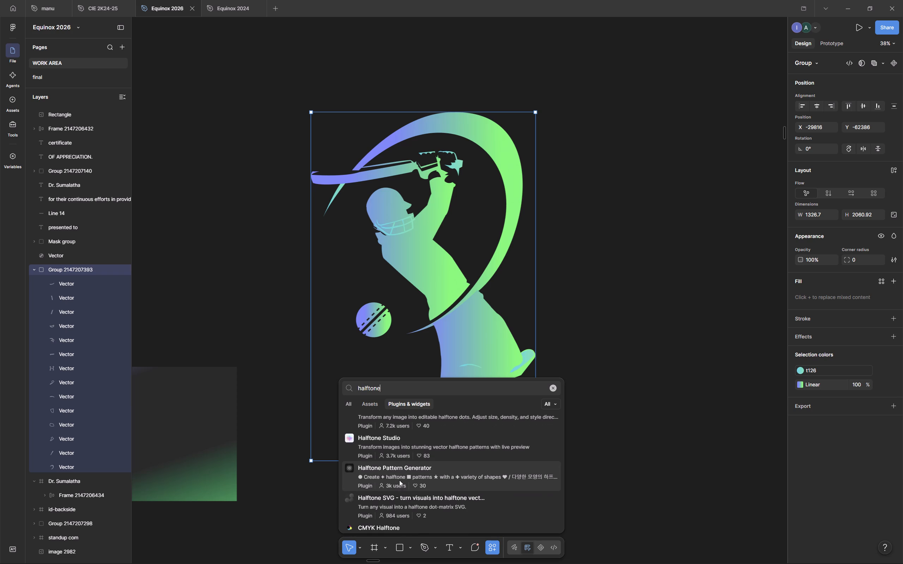
scroll(393, 503, right, 1)
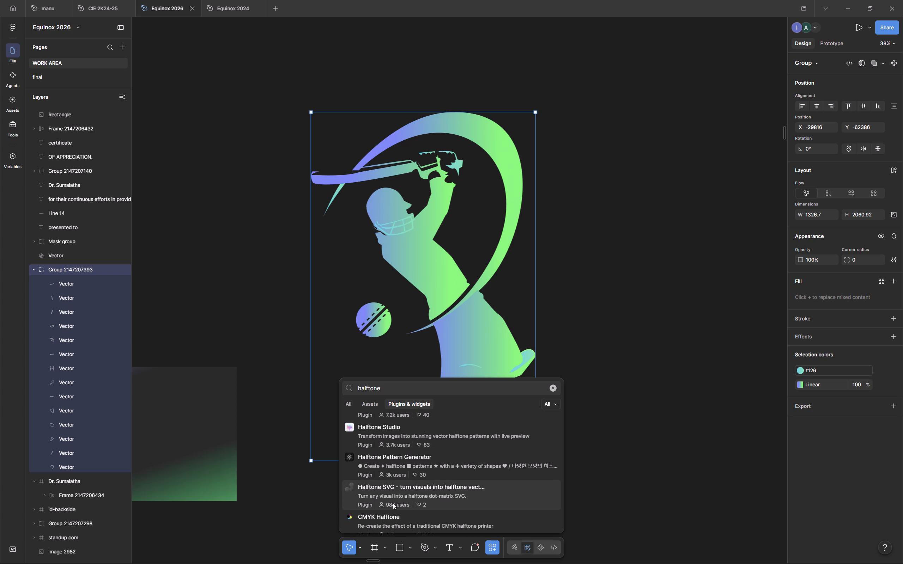
scroll(393, 503, right, 1)
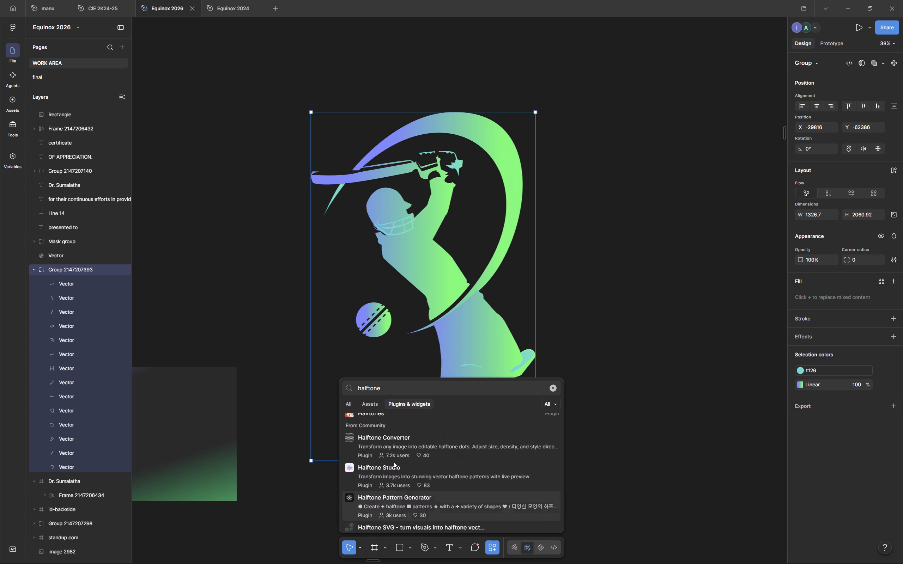
click(374, 448)
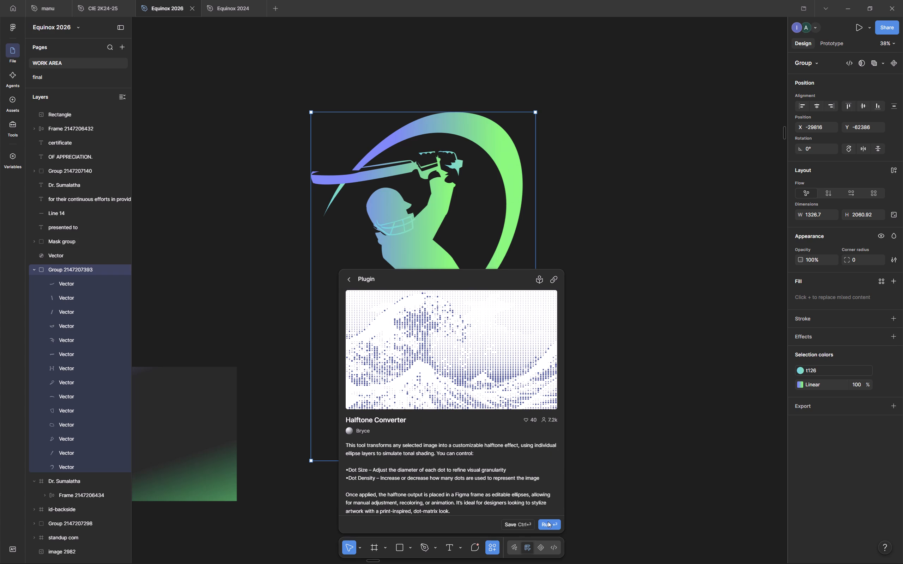
click(547, 522)
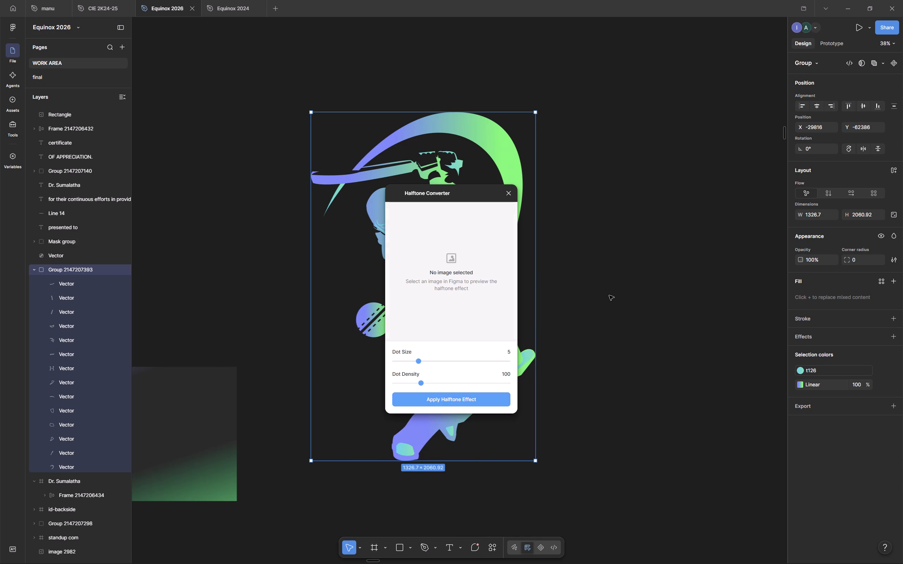
Move the plugin window clear of the batsman and delete the black halftone image rectangle lying over the figure.
drag(435, 194, 515, 178)
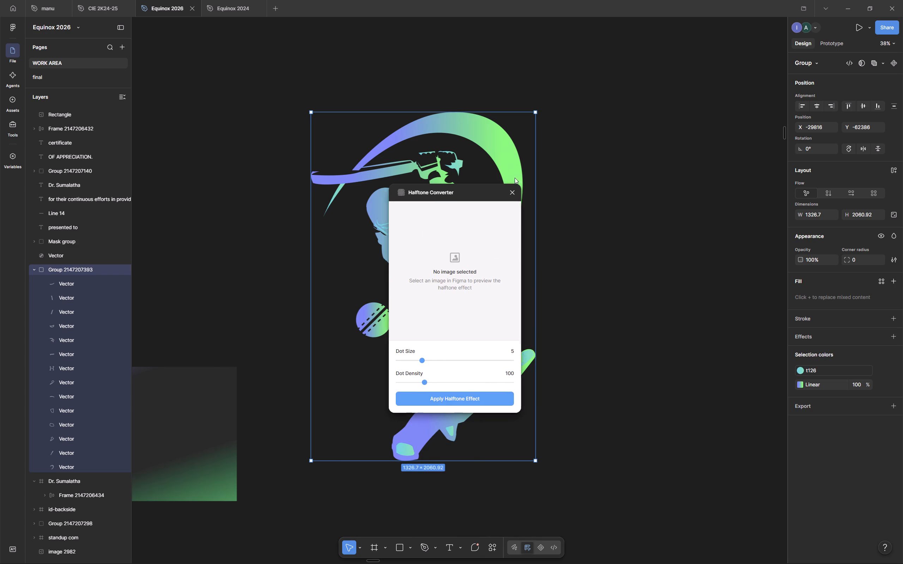
drag(515, 178, 641, 147)
click(553, 323)
click(447, 290)
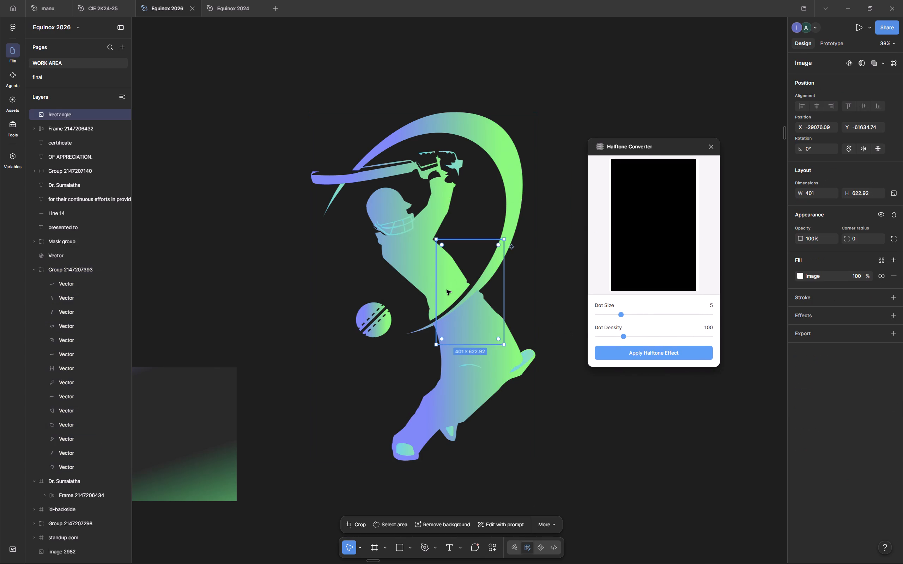
click(293, 130)
drag(304, 135, 498, 305)
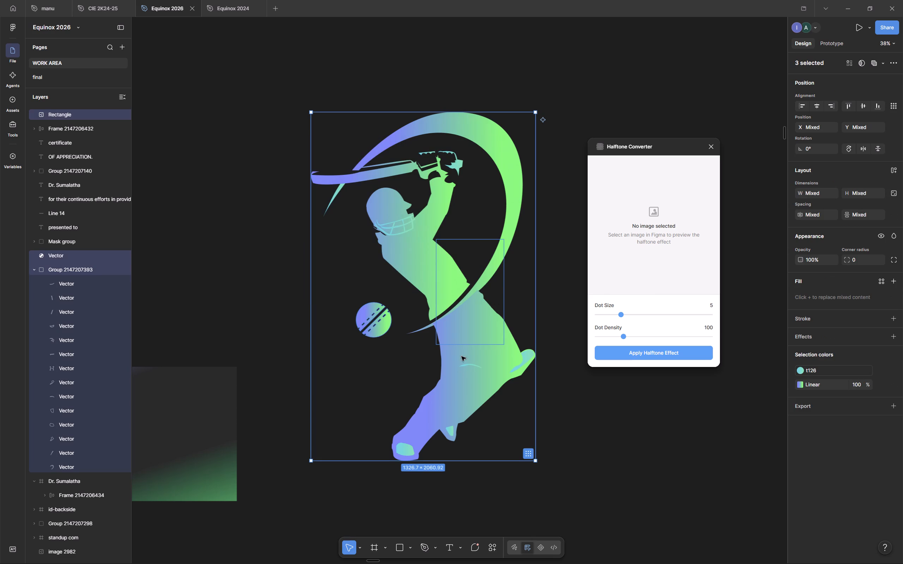
click(479, 317)
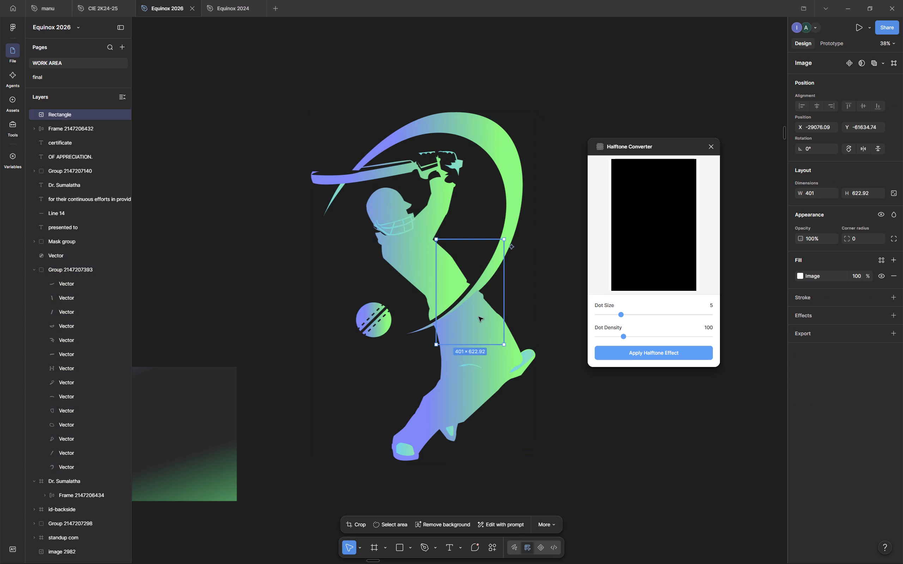
key(Delete)
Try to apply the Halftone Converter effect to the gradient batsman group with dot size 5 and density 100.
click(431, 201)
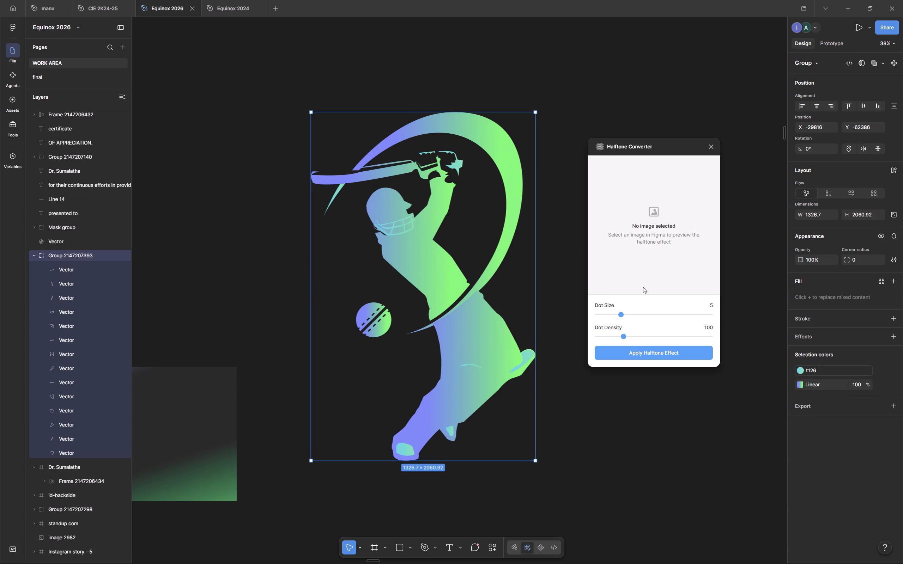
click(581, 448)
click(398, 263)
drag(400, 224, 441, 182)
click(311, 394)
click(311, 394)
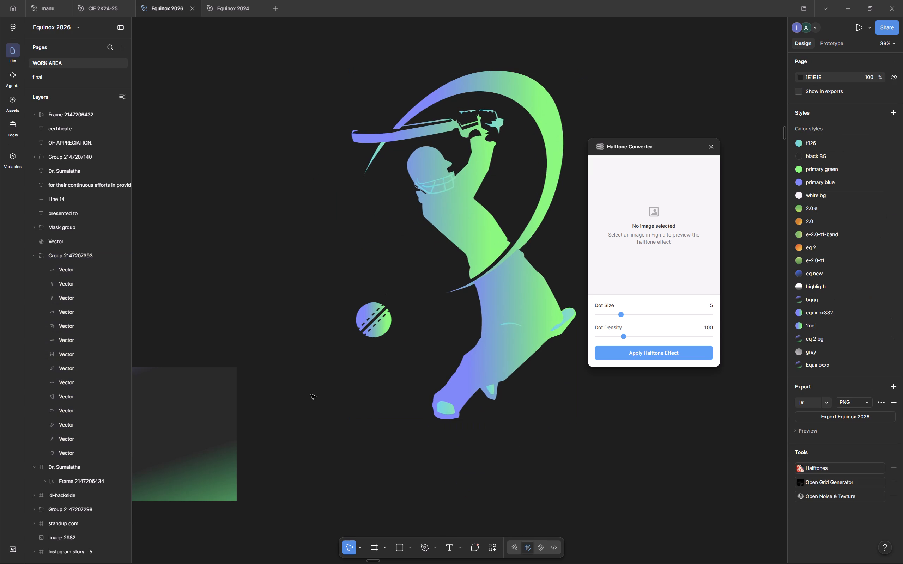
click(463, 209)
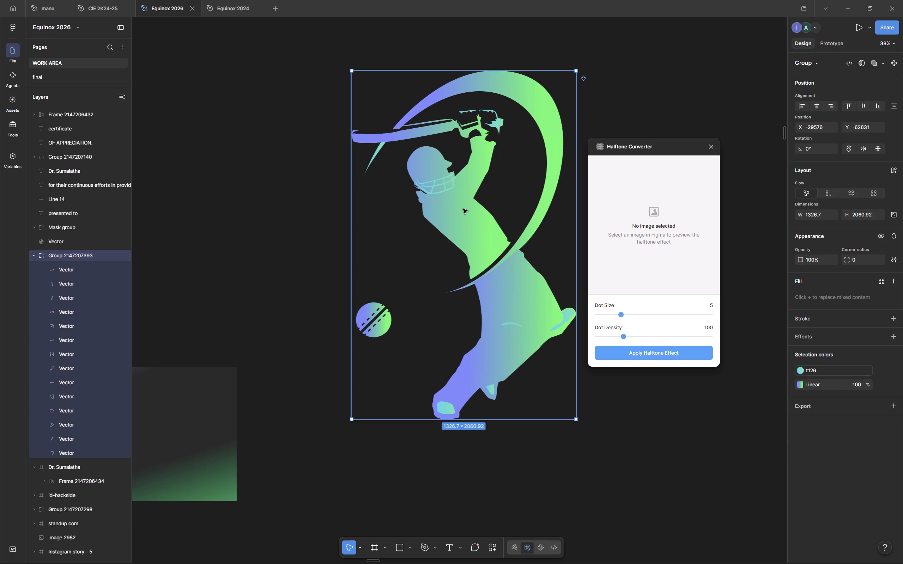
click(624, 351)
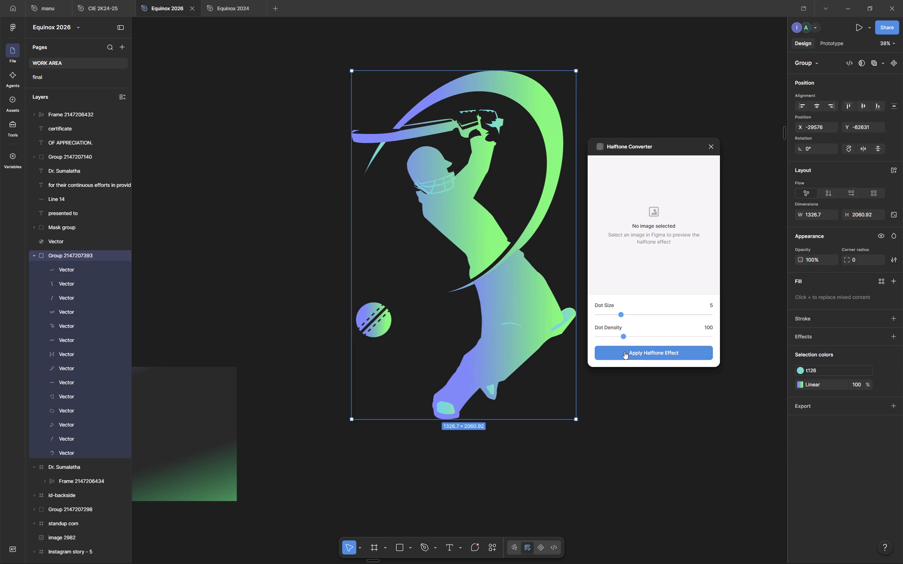
Reposition the batsman group around the cricket ball, at about X -29769, Y -62389.
drag(508, 265, 520, 294)
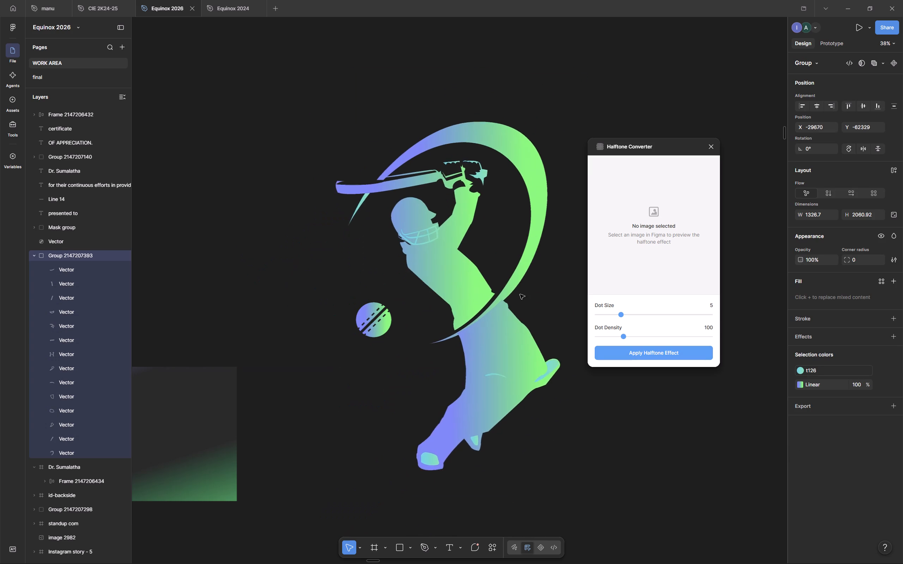
drag(520, 294, 476, 306)
click(362, 314)
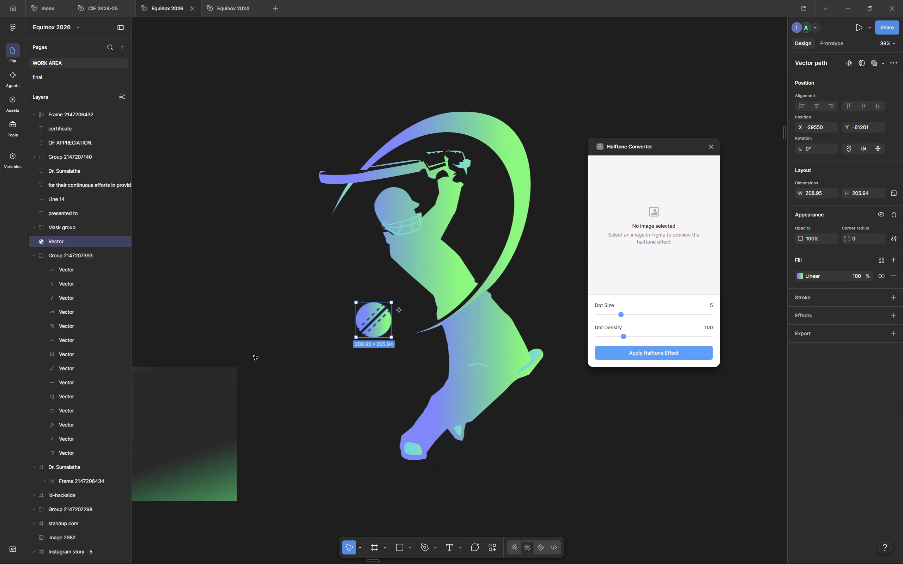
Examine the empty gradient certificate frame and the surrounding Equinox posters, and close the Halftone Converter plugin.
click(222, 395)
scroll(223, 394, right, 4)
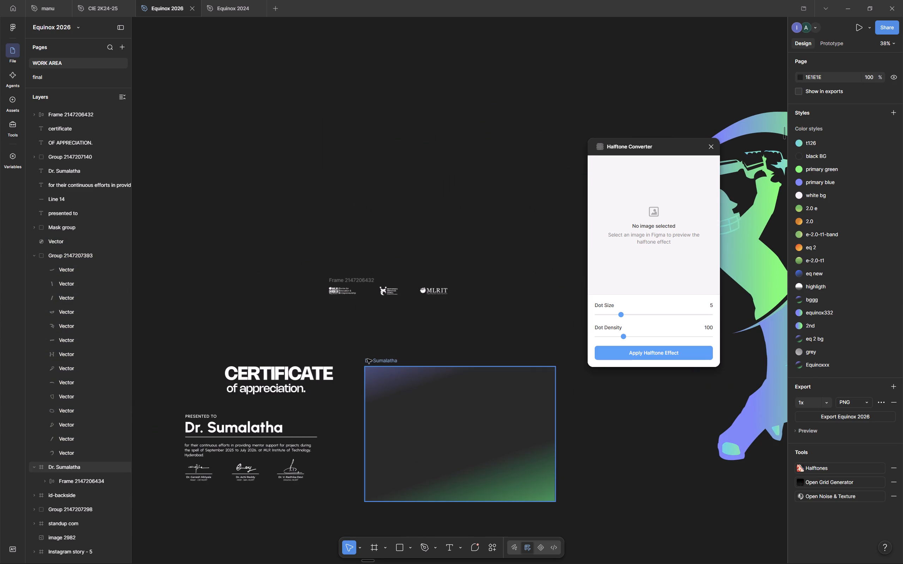
click(368, 360)
scroll(440, 345, down, 2)
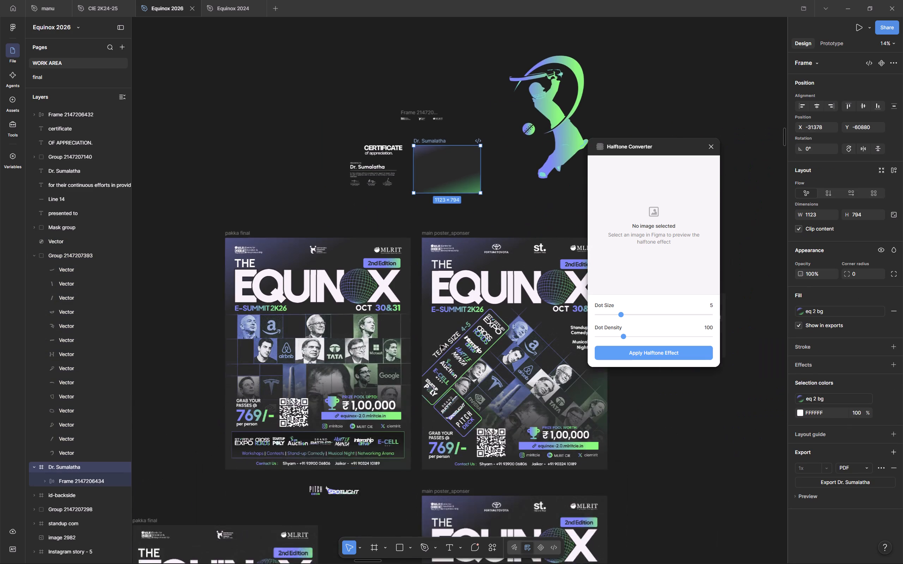
scroll(440, 345, down, 1)
scroll(440, 345, up, 2)
scroll(440, 345, right, 1)
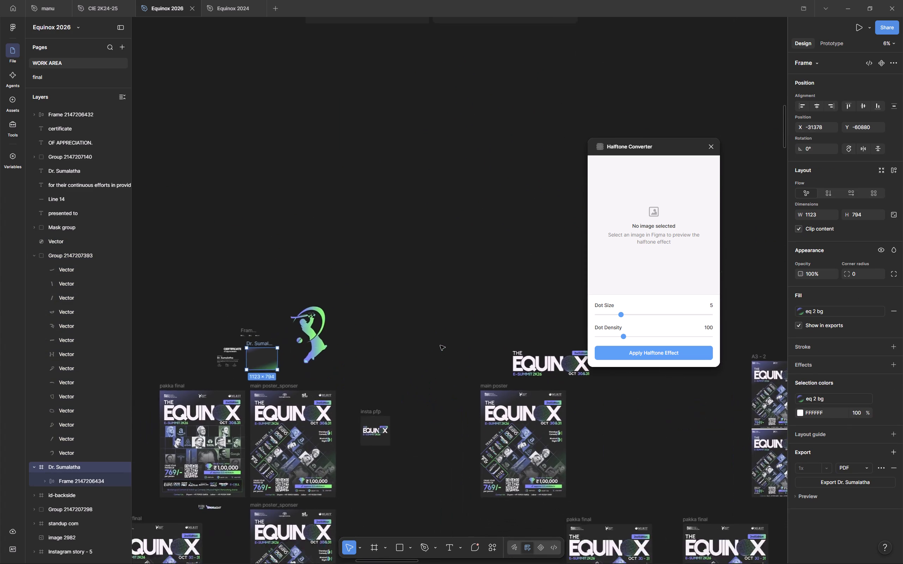
scroll(440, 345, right, 2)
scroll(440, 345, left, 3)
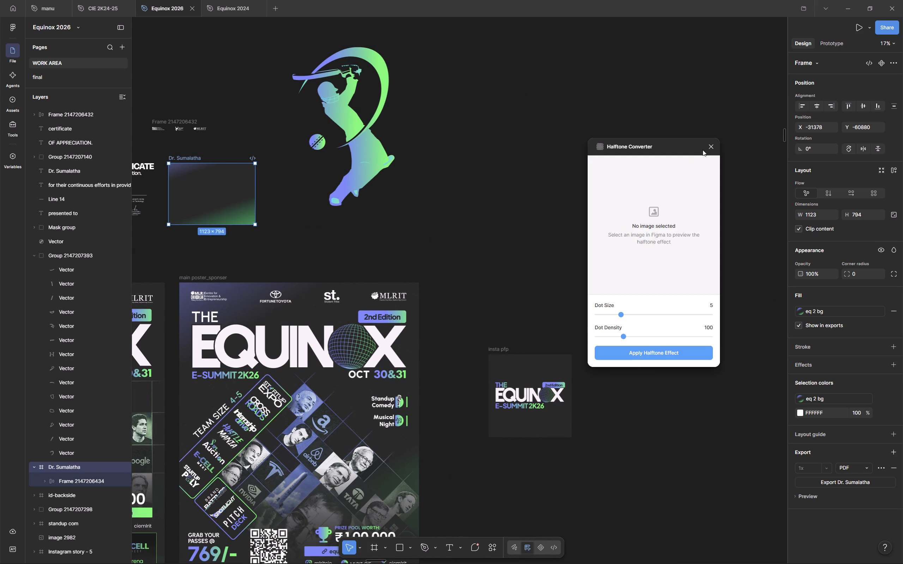
drag(719, 142, 715, 143)
click(715, 143)
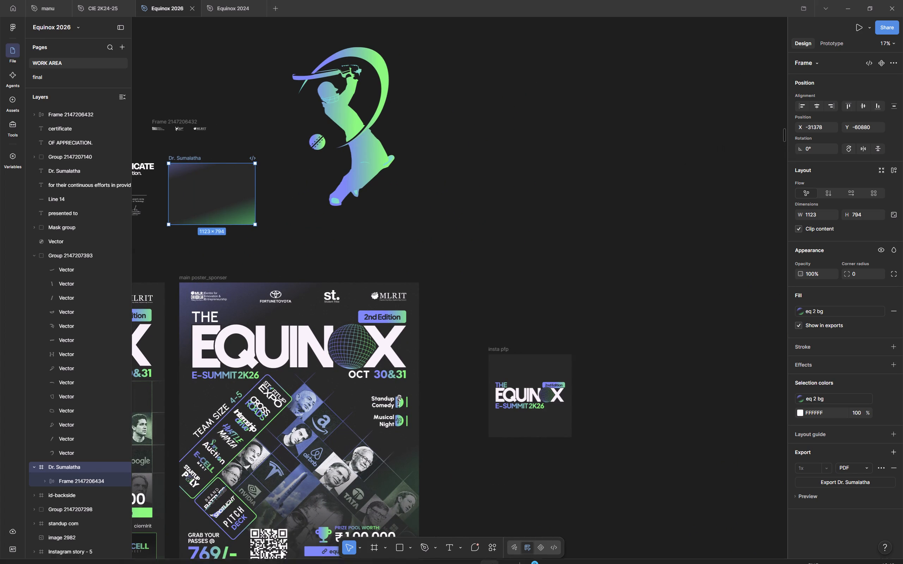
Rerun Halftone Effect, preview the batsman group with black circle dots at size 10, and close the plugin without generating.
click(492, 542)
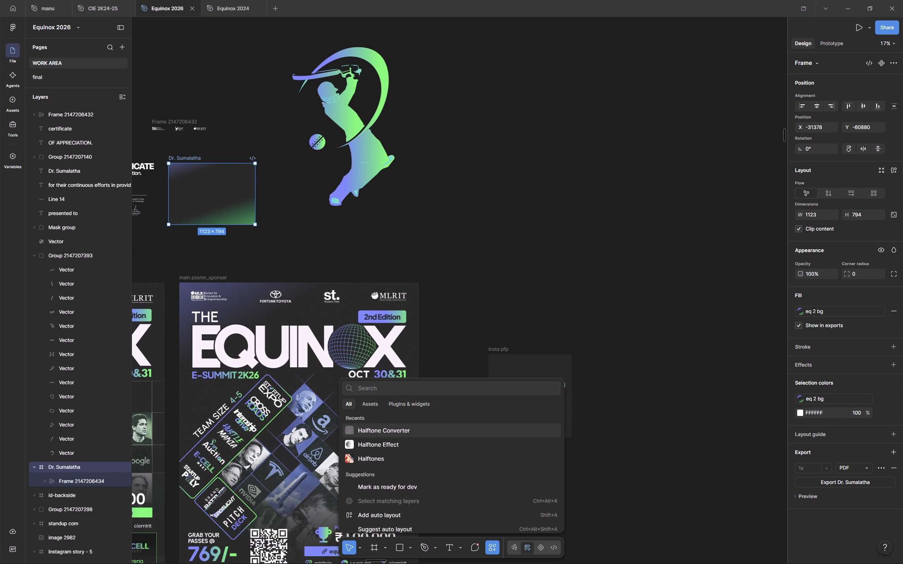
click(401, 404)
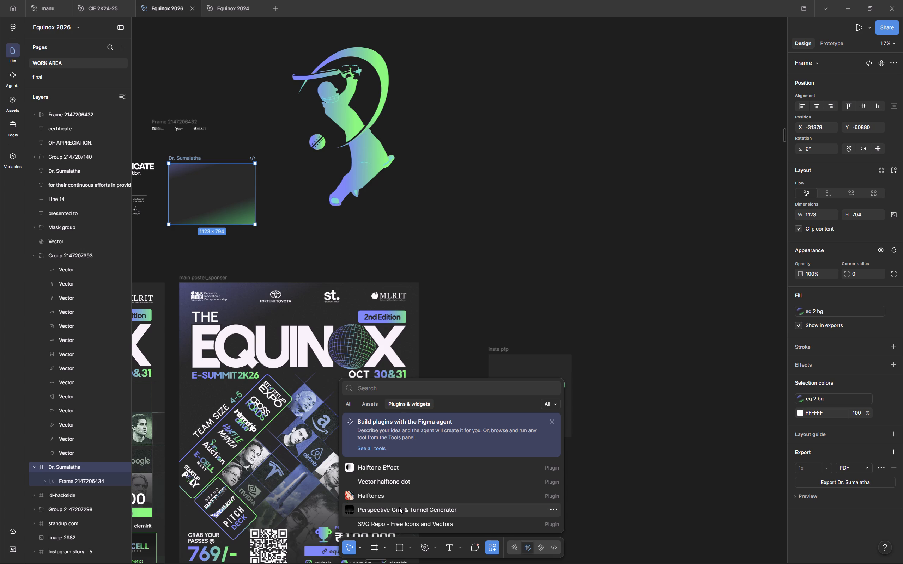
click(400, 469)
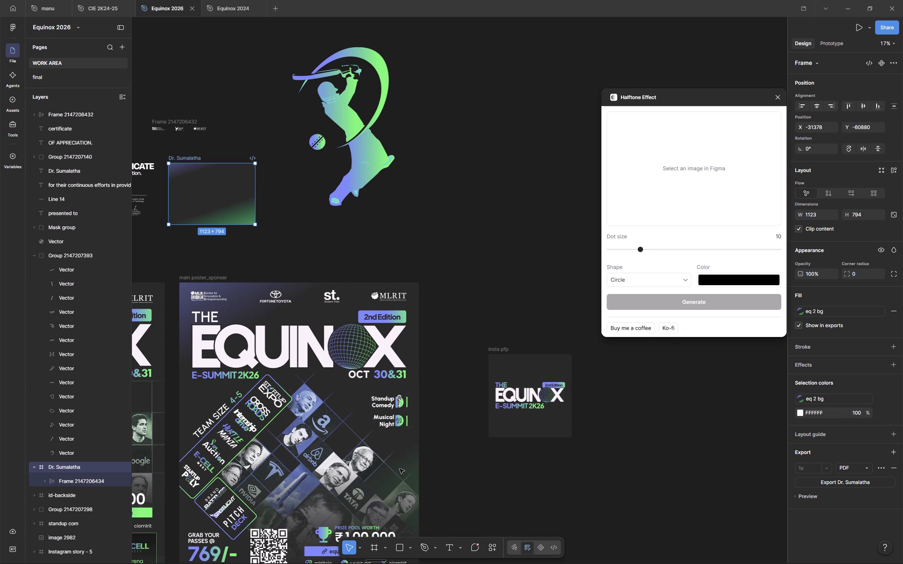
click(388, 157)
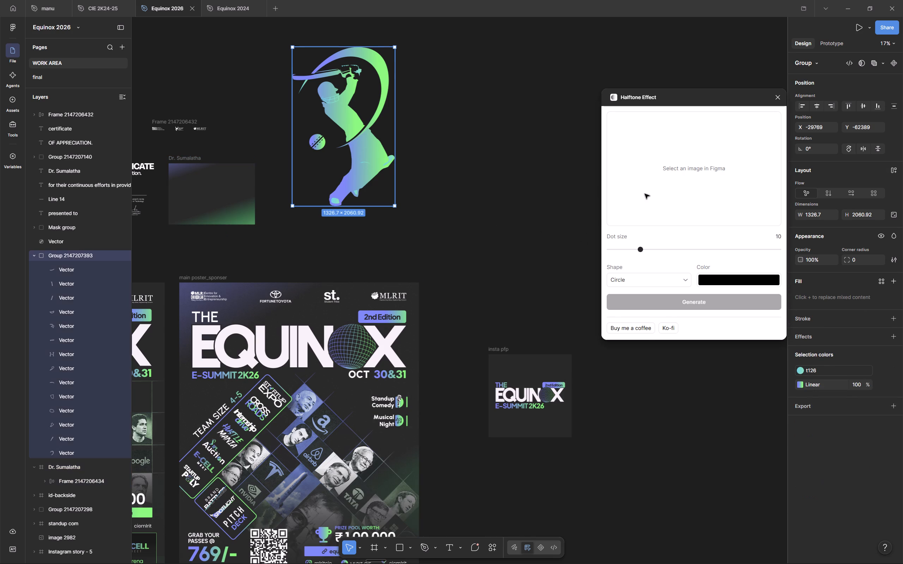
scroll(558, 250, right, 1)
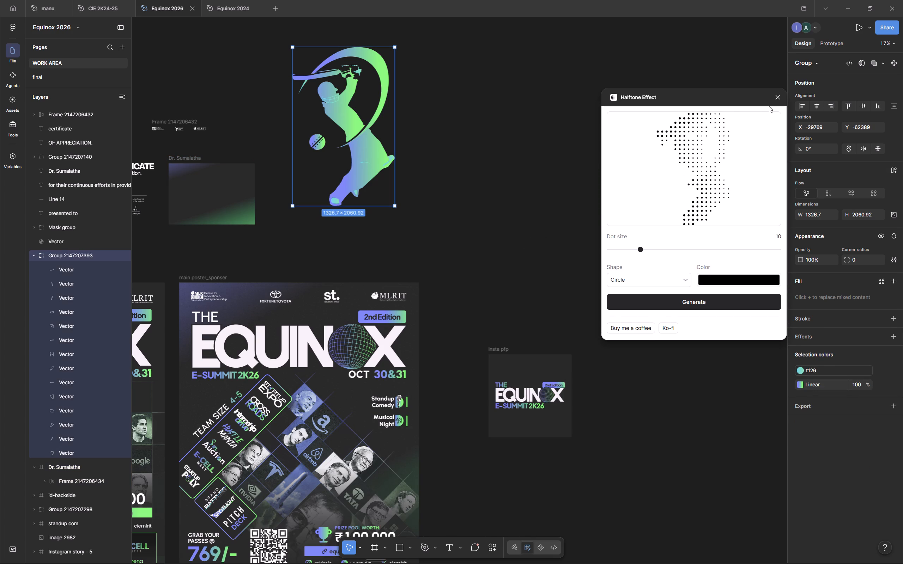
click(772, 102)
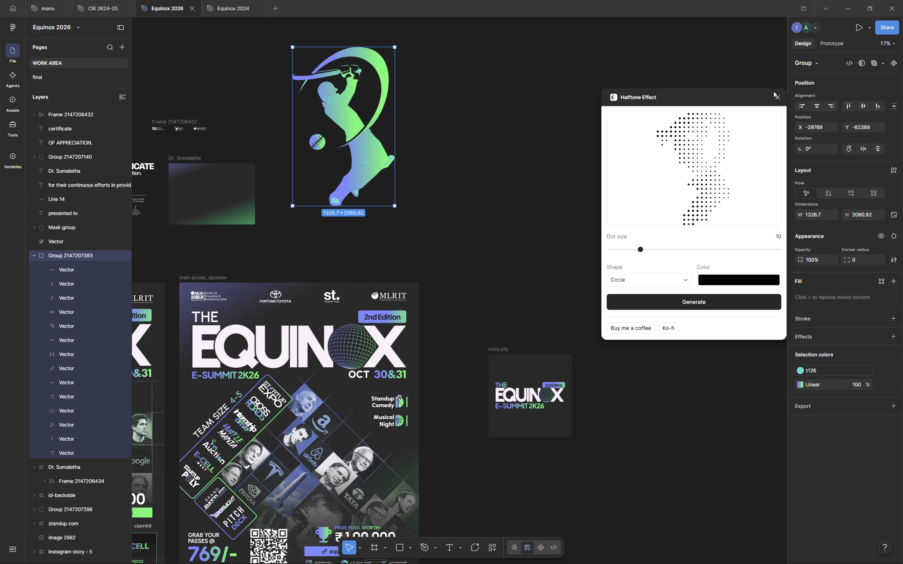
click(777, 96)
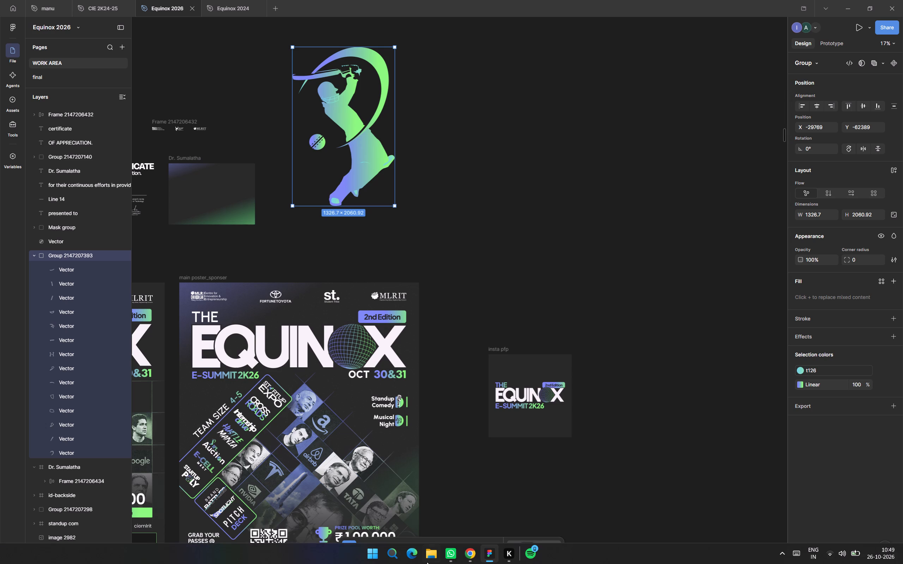
Switch to Chrome and open Pinterest in a new tab, ready for a pin search.
click(478, 551)
click(231, 6)
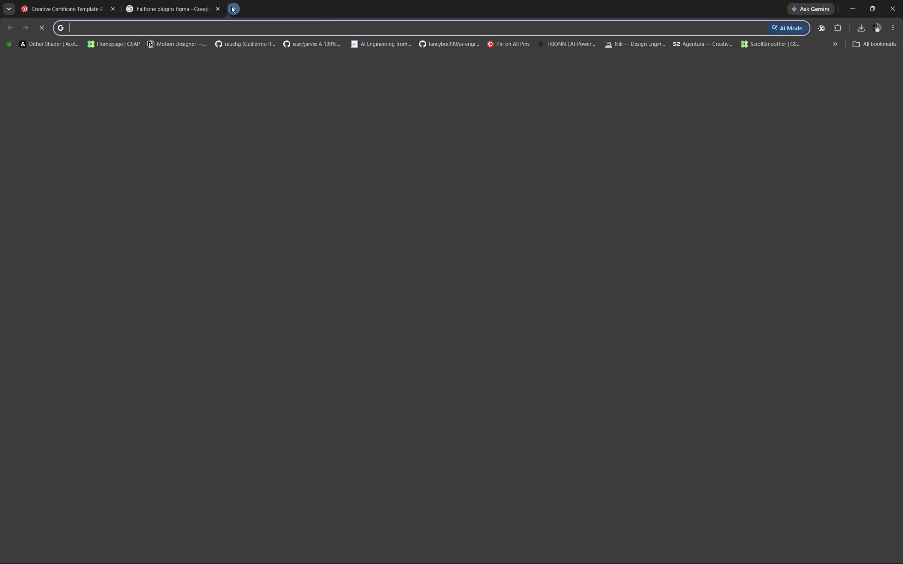
text(ip)
key(BackSpace)
key(BackSpace)
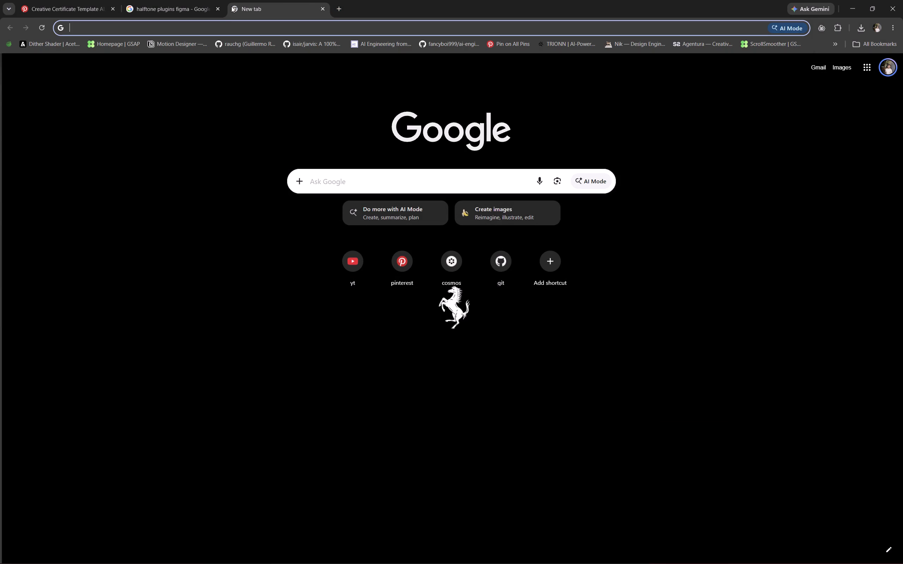
click(381, 267)
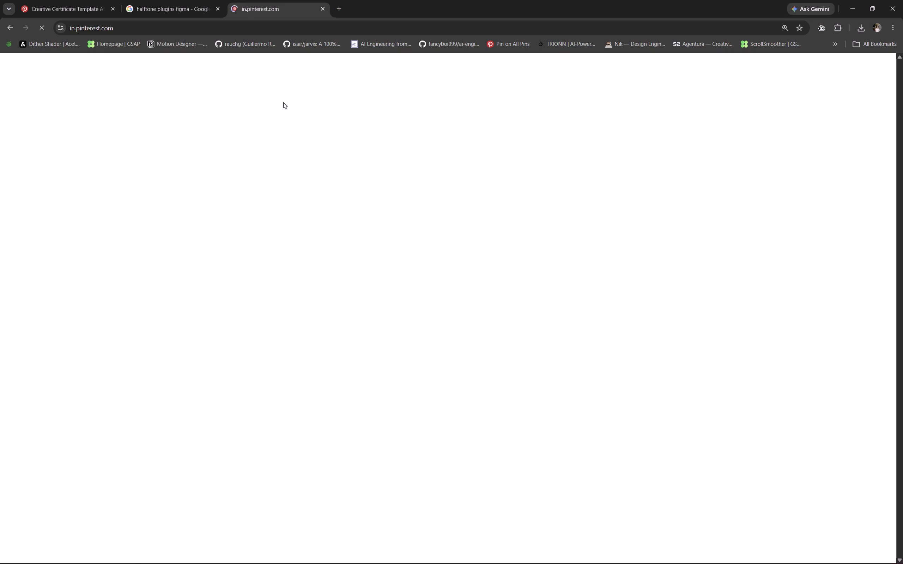
click(364, 67)
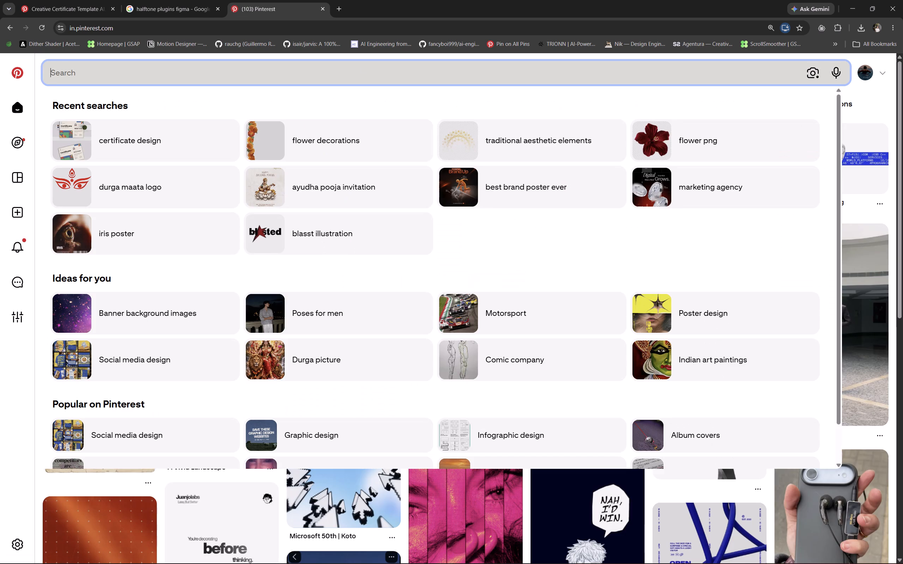
Search Pinterest for "ipl auction inspo" and look through the pins for design references.
key(o)
key(BackSpace)
text(ipl aution inspo)
key(Return)
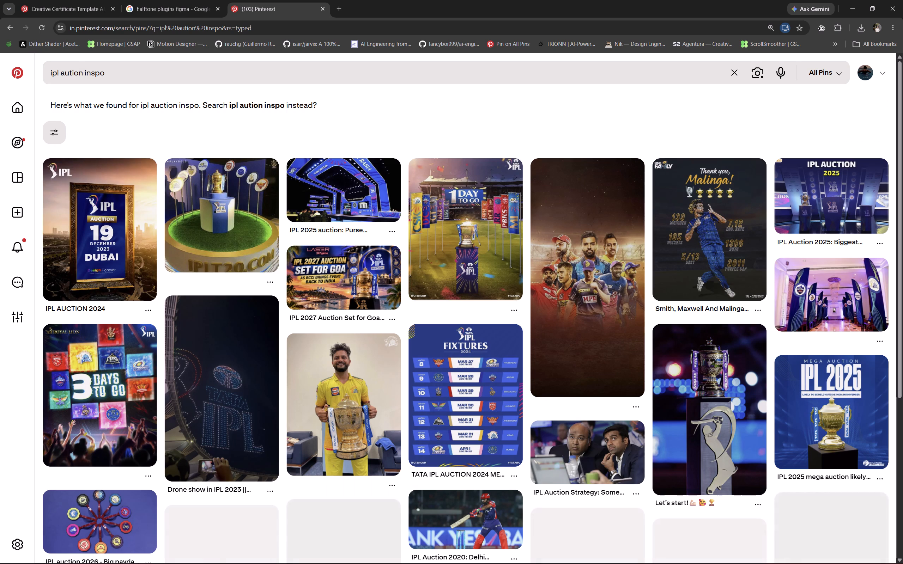
click(69, 72)
key(c)
key(Return)
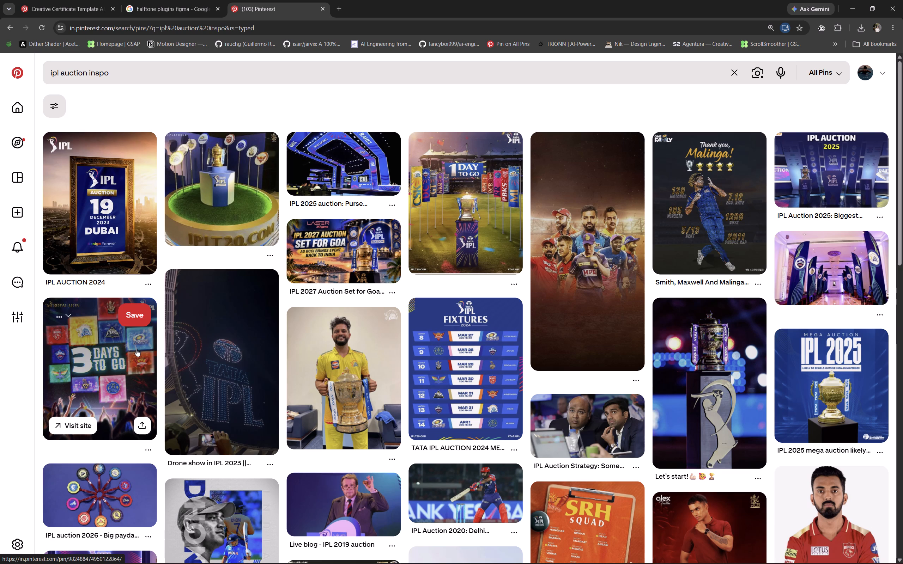
scroll(137, 349, down, 2)
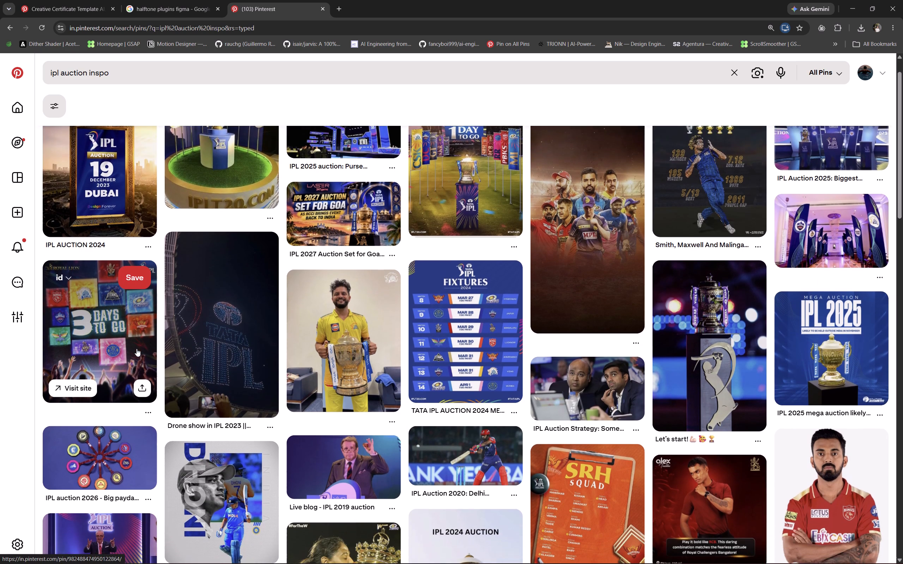
scroll(137, 349, down, 3)
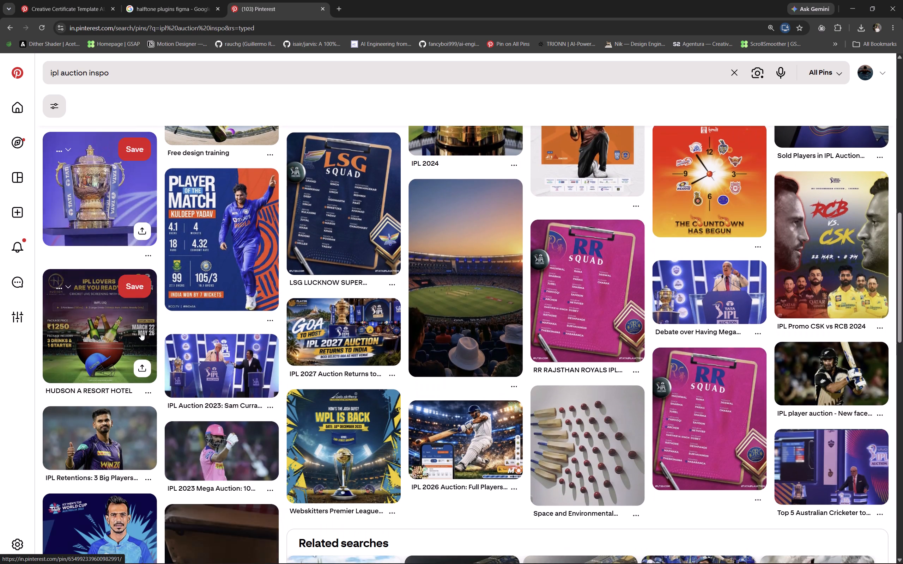
Change the Pinterest search to "ipl inspo".
drag(126, 76, 62, 72)
key(BackSpace)
text(inopso)
key(BackSpace)
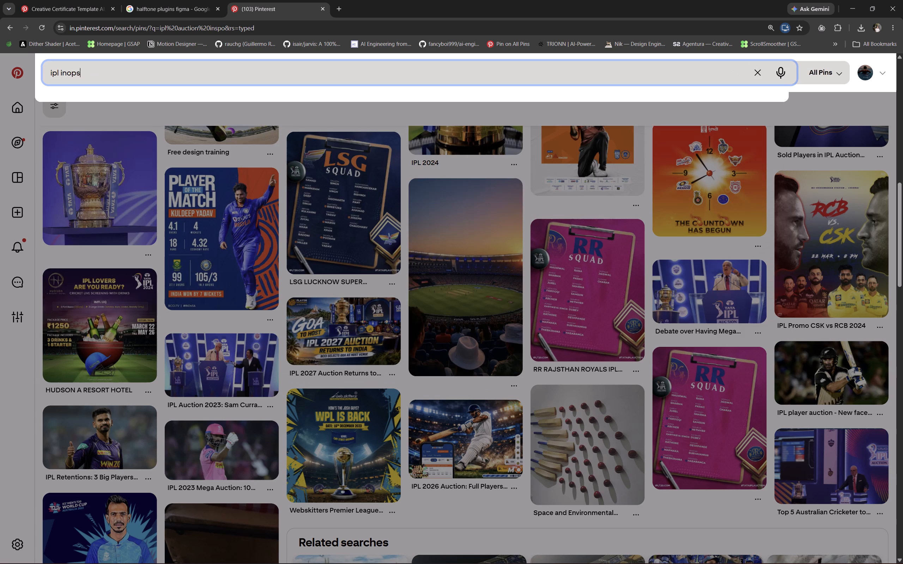
key(BackSpace)
key(BackSpace)
key(BackSpace)
text(spo)
key(Return)
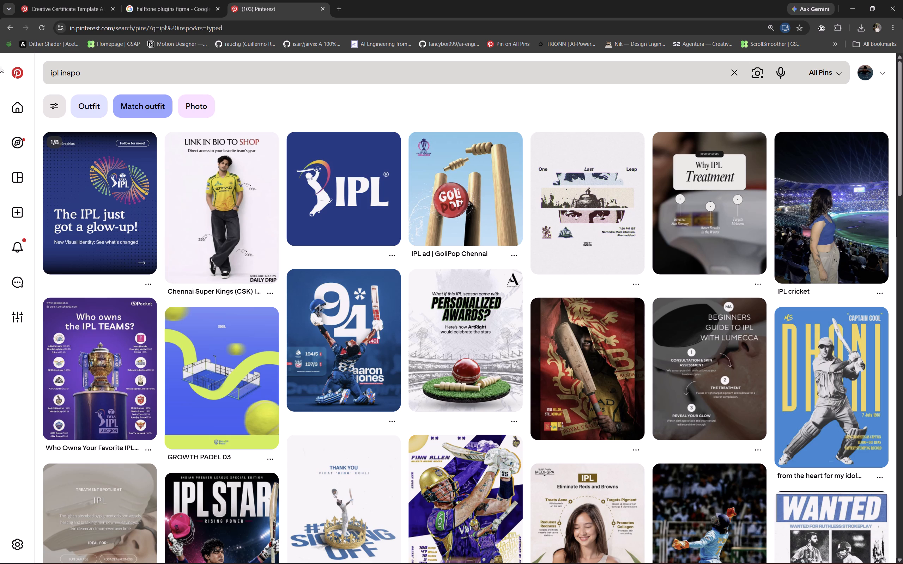
Examine the "ipl inspo" pins for cricket graphics and layouts that could inspire the certificate.
scroll(201, 265, down, 6)
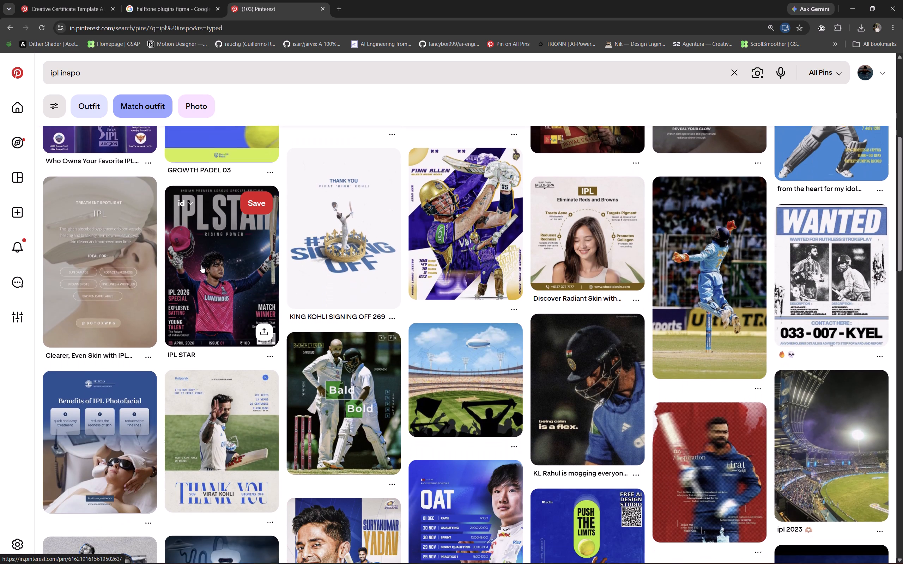
scroll(201, 265, down, 3)
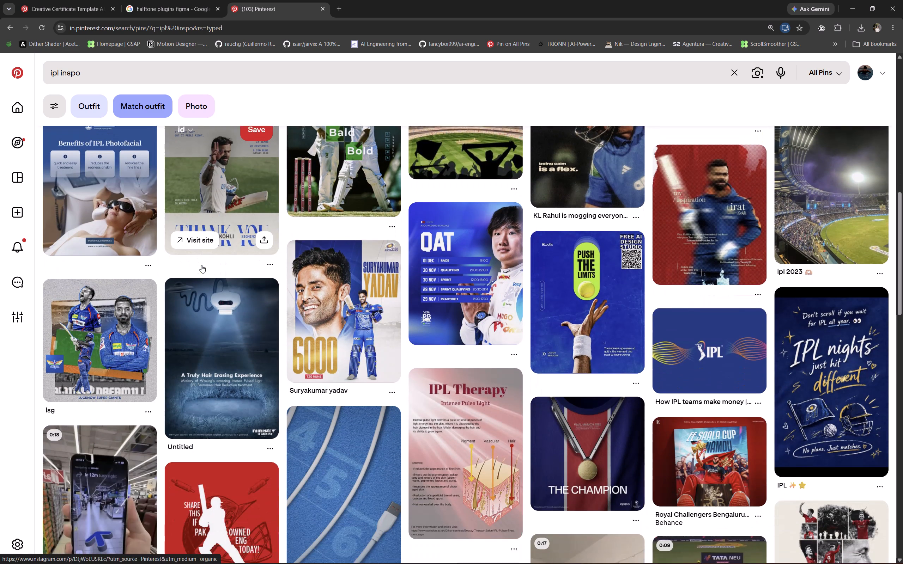
scroll(201, 265, down, 1)
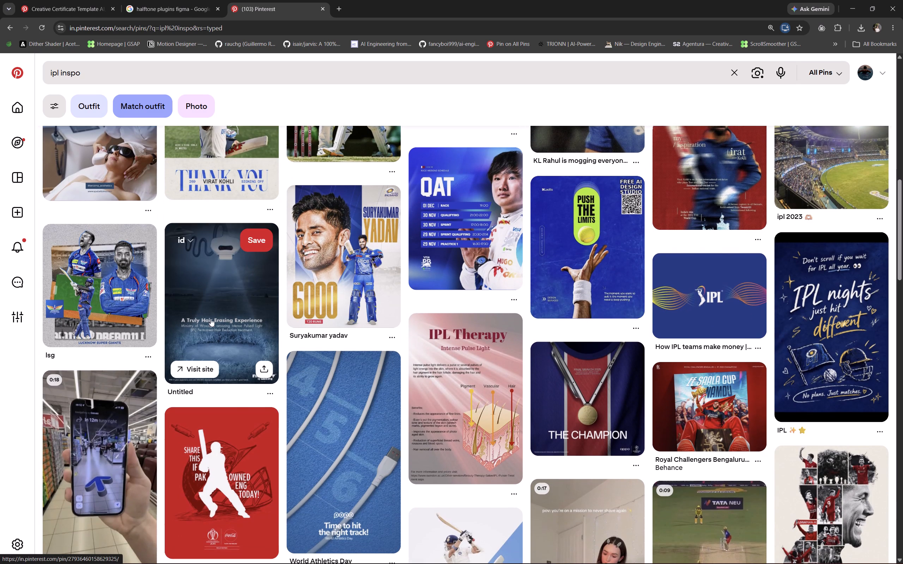
scroll(281, 412, down, 1)
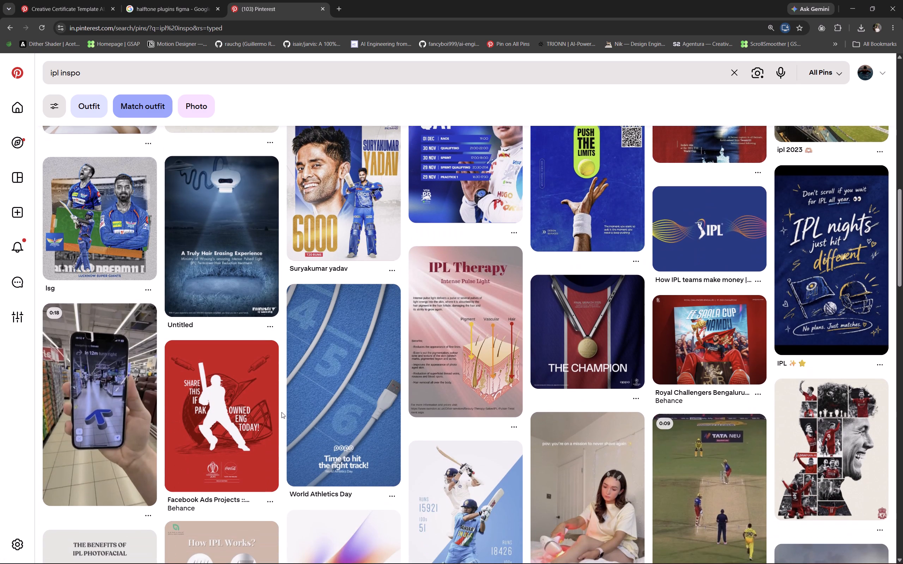
scroll(281, 412, down, 2)
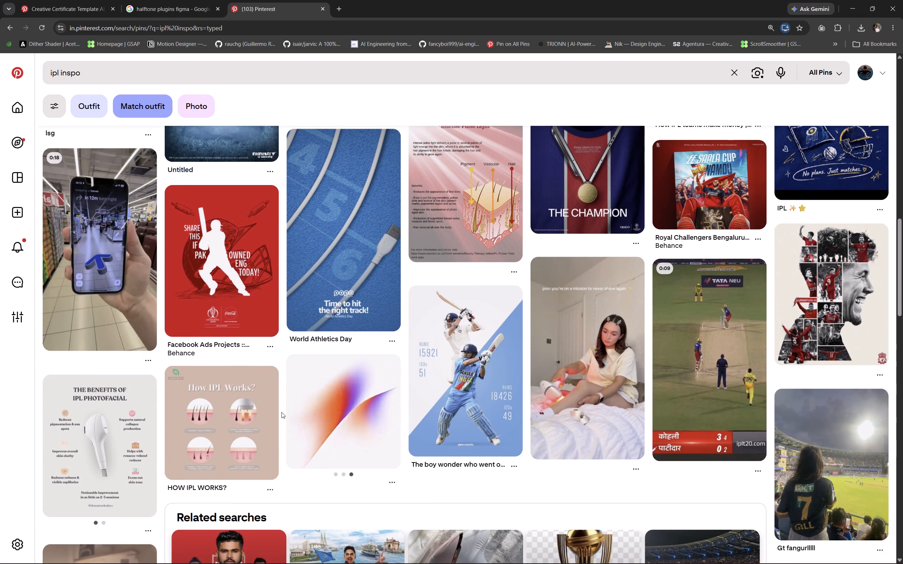
scroll(281, 412, down, 5)
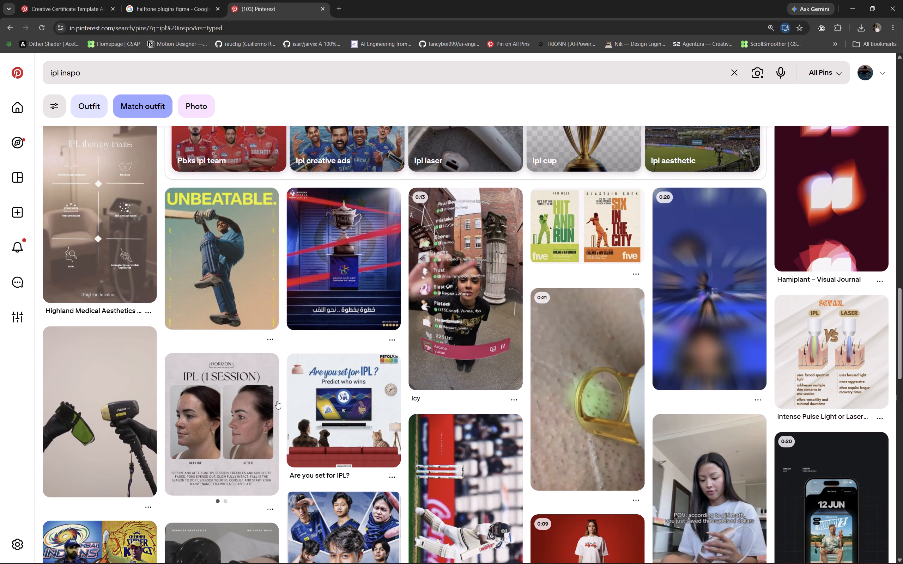
scroll(280, 408, down, 6)
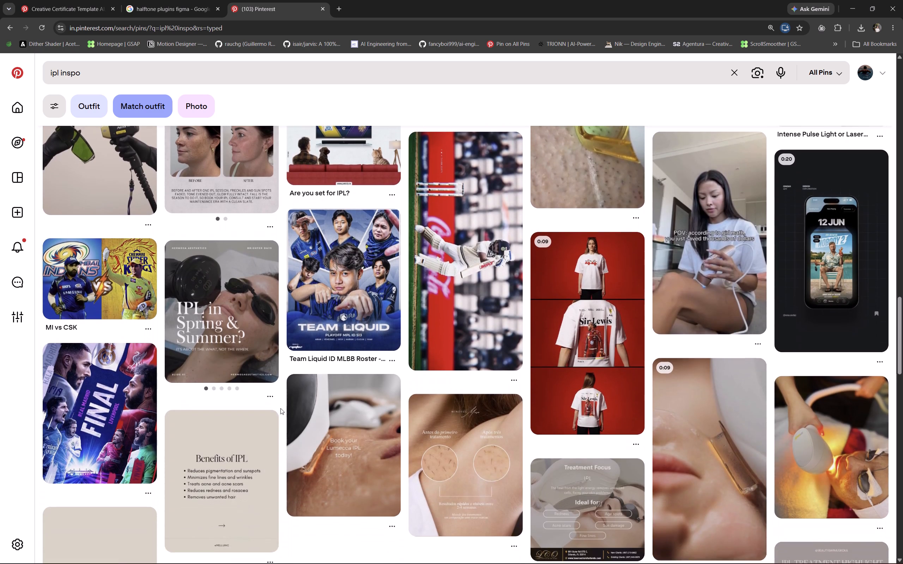
scroll(280, 408, down, 4)
scroll(280, 408, up, 20)
scroll(280, 408, up, 4)
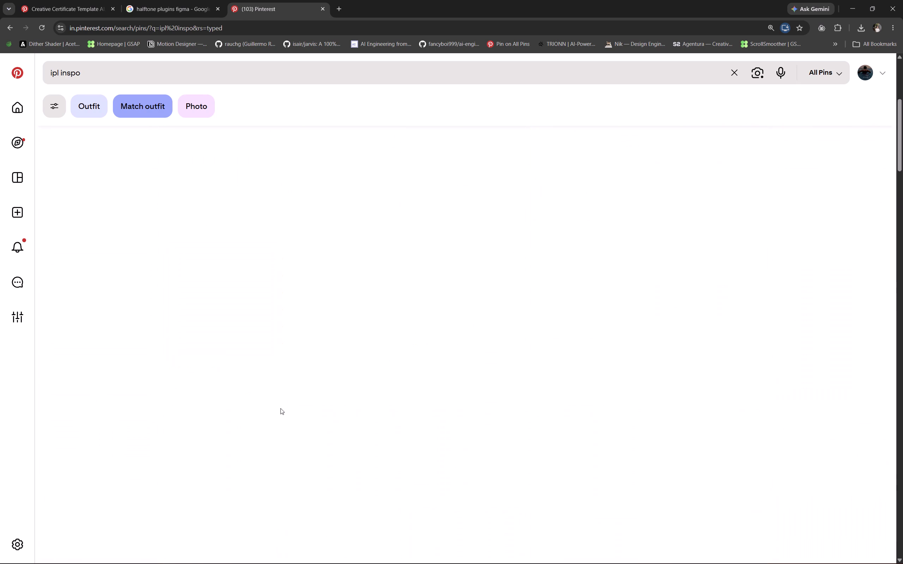
Change the Pinterest search to "ipl logo".
drag(88, 77, 61, 70)
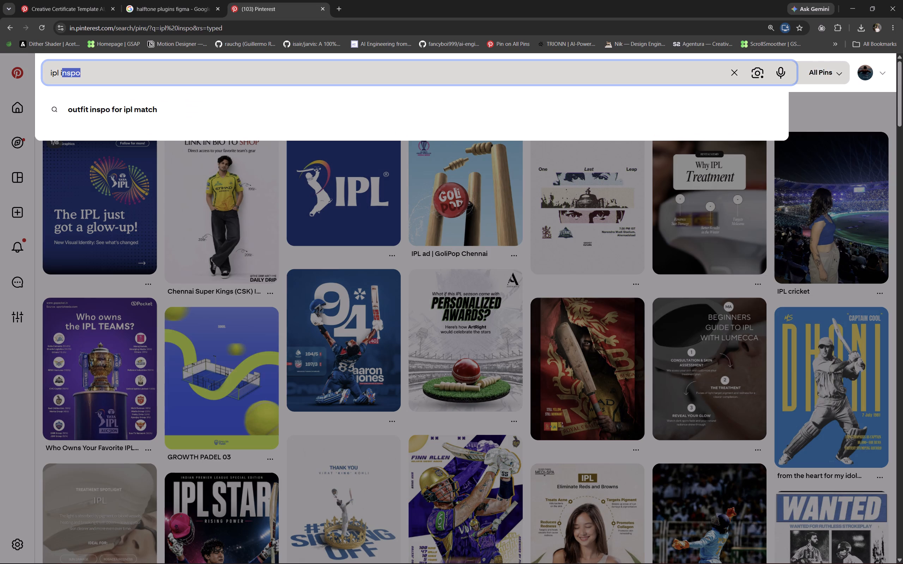
drag(61, 70, 59, 70)
key(BackSpace)
key(BackSpace)
text(l logo)
key(Return)
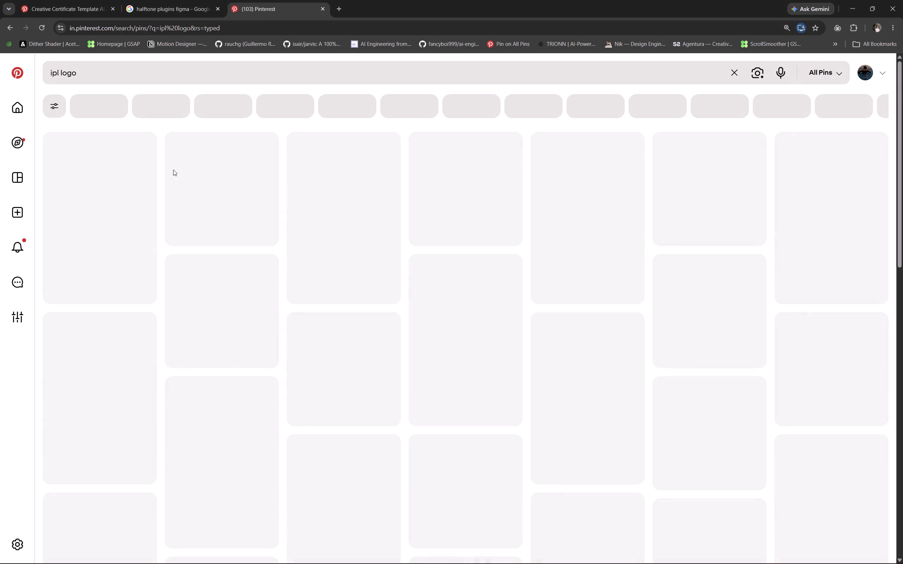
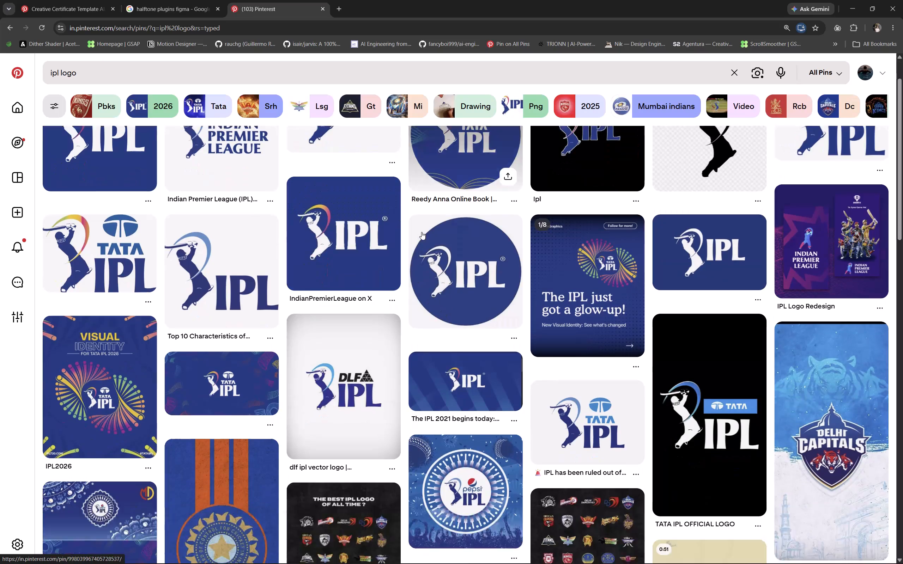
Examine the black batsman silhouette pins in the "ipl logo" results and their related pins as possible certificate graphics.
scroll(503, 396, down, 2)
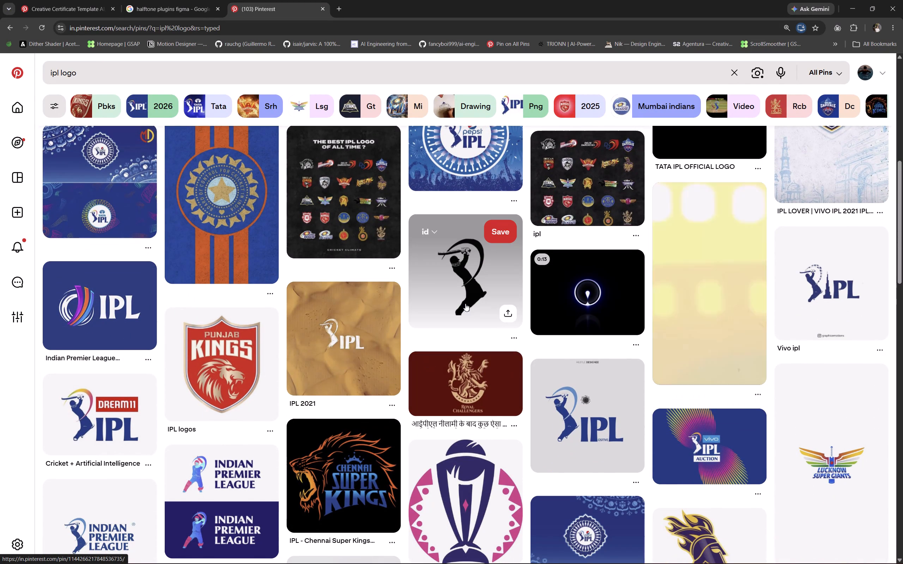
click(464, 298)
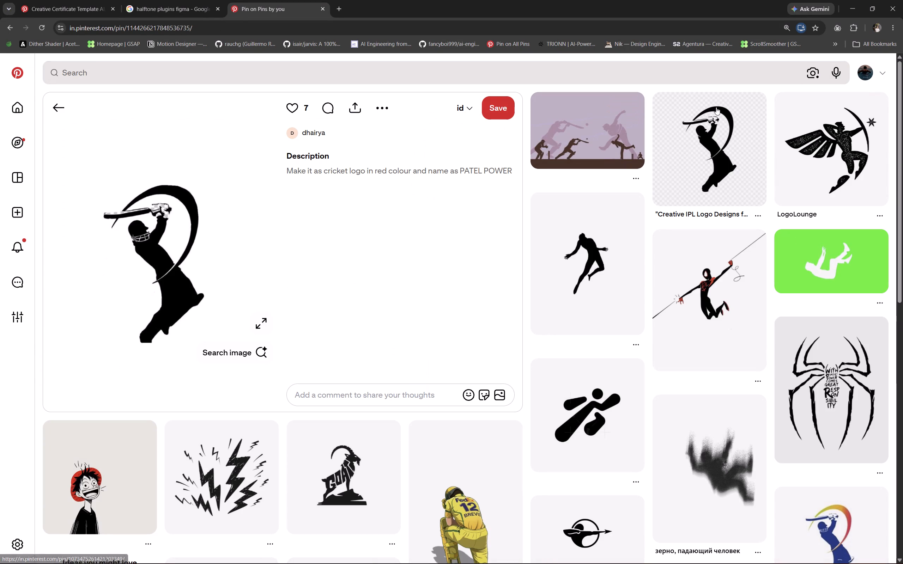
click(704, 136)
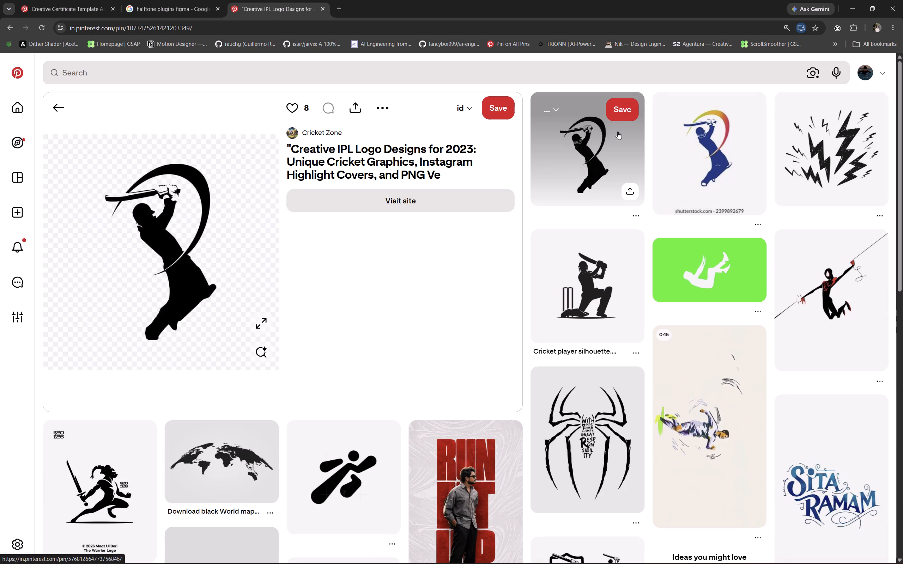
click(615, 131)
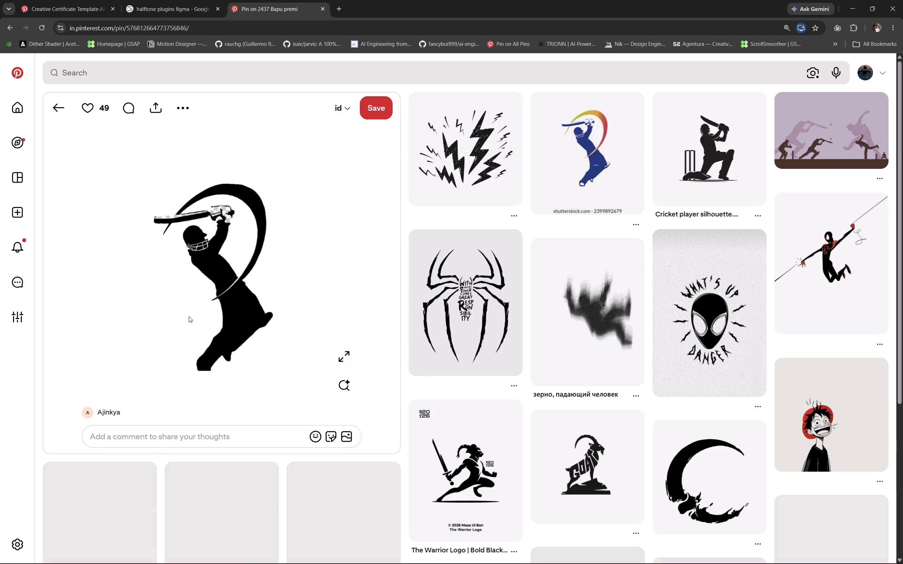
scroll(189, 316, right, 16)
scroll(537, 360, down, 2)
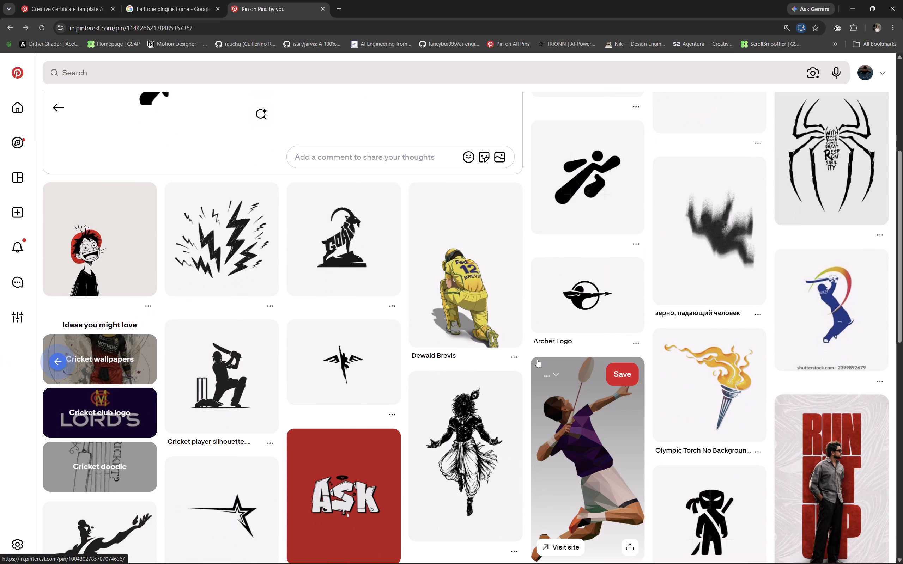
scroll(537, 360, down, 1)
scroll(478, 433, down, 3)
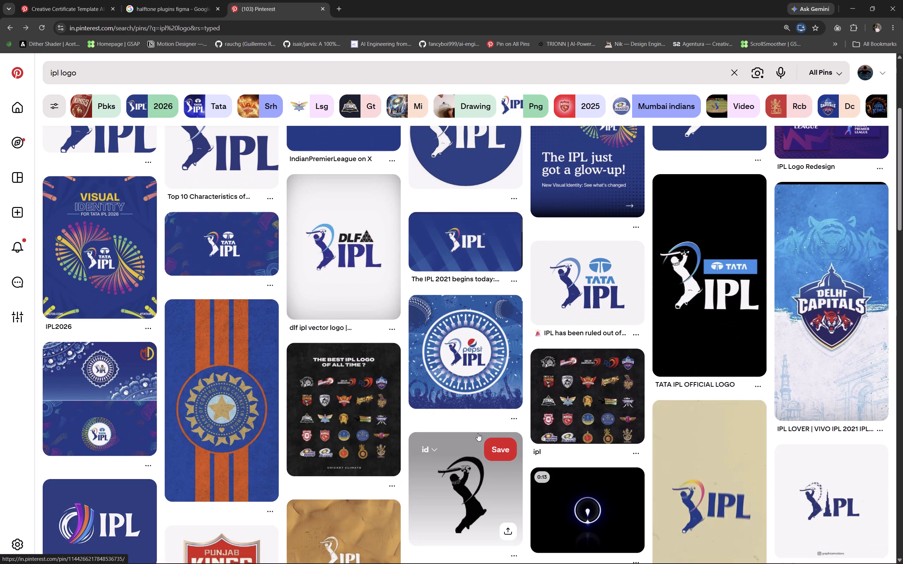
click(443, 510)
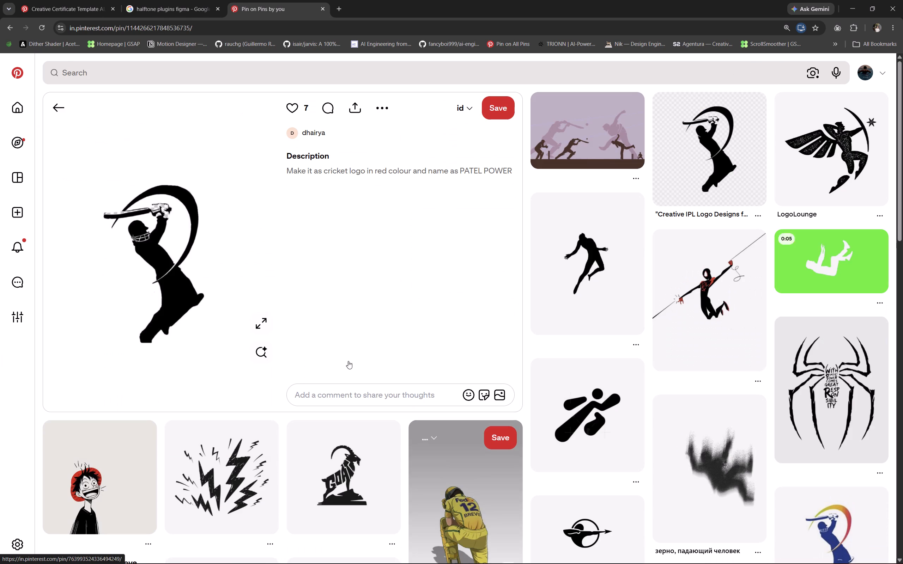
scroll(558, 193, right, 10)
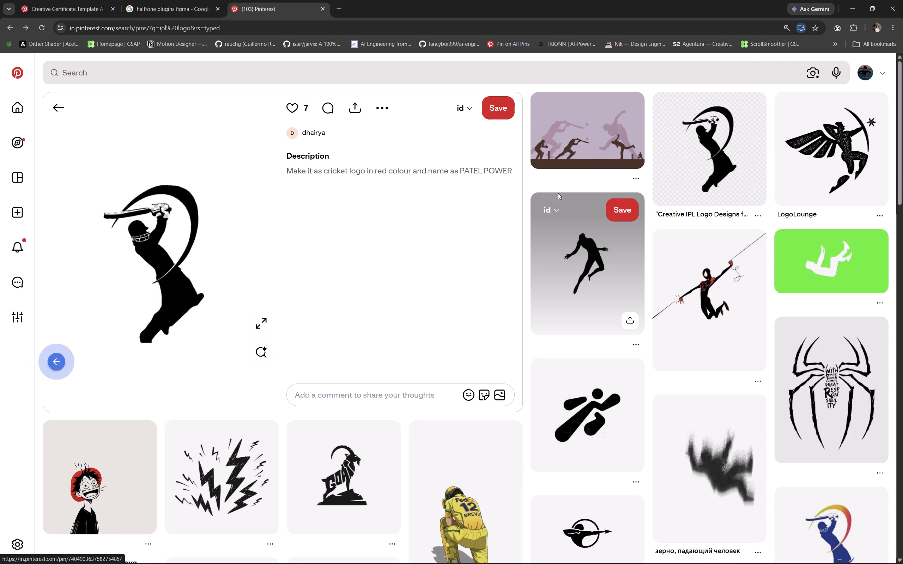
Look through the rest of the "ipl logo" results for a suitable cricket graphic.
scroll(616, 193, up, 15)
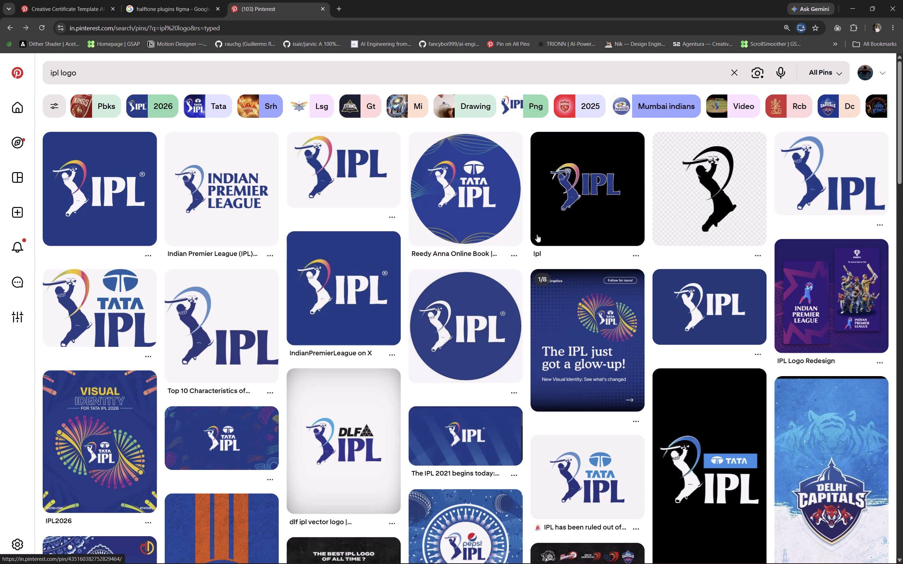
scroll(537, 234, up, 6)
scroll(354, 258, down, 8)
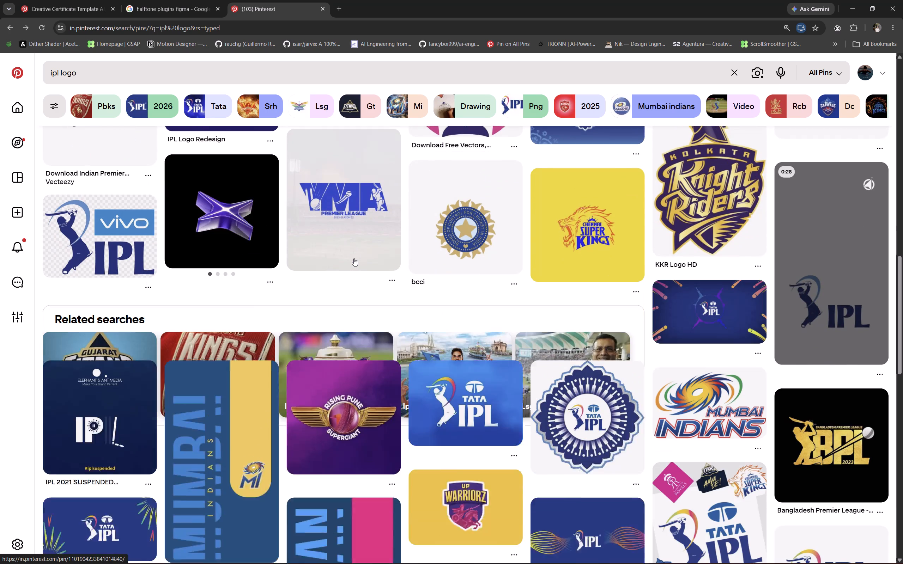
scroll(354, 258, down, 12)
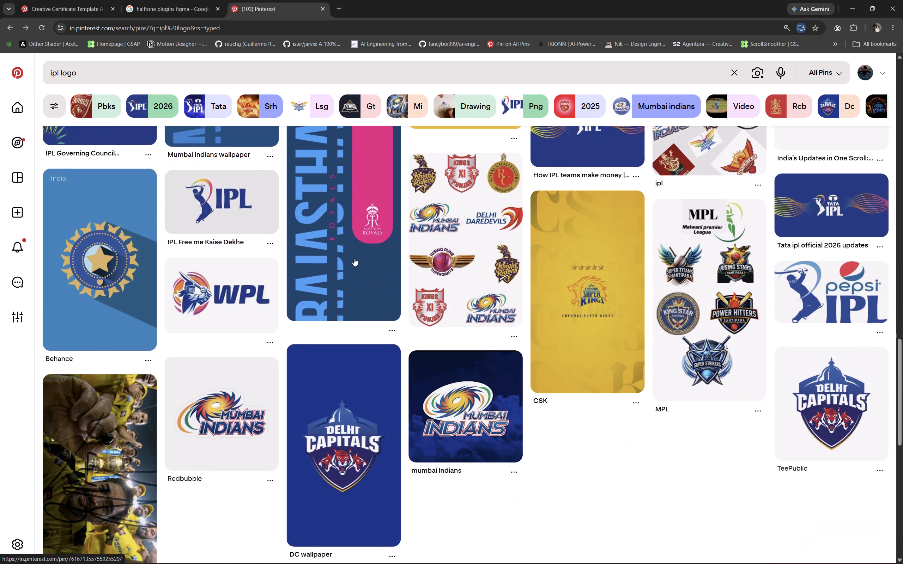
scroll(354, 258, down, 3)
scroll(354, 258, up, 3)
scroll(354, 258, down, 4)
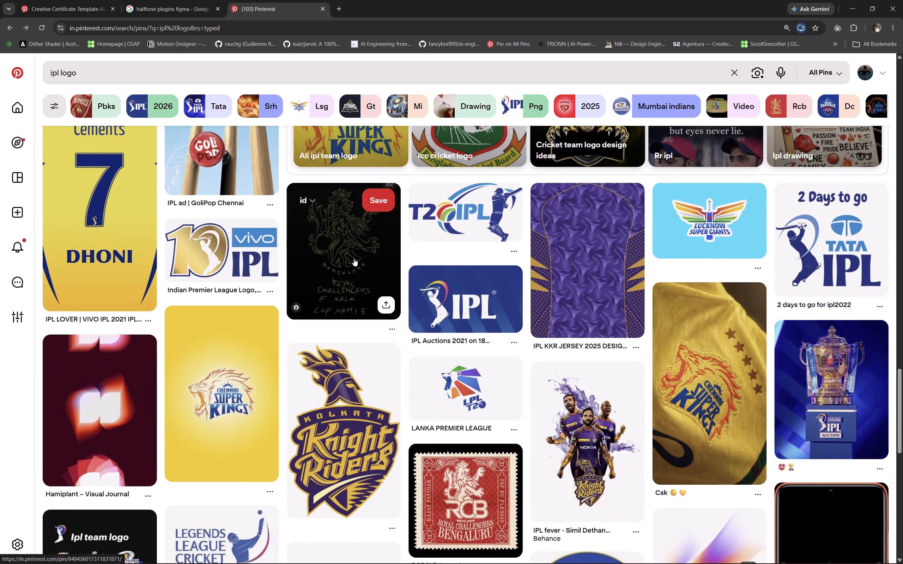
scroll(298, 408, down, 7)
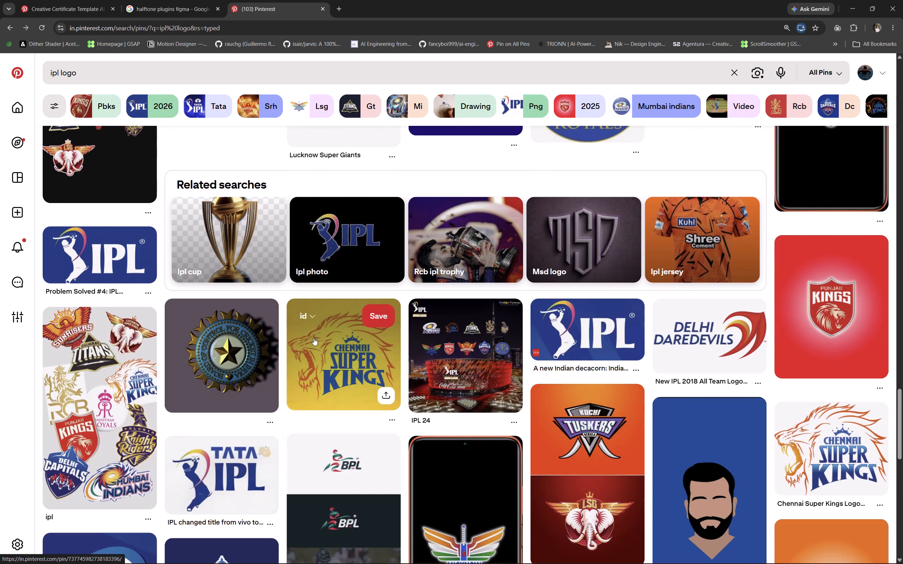
scroll(353, 443, up, 11)
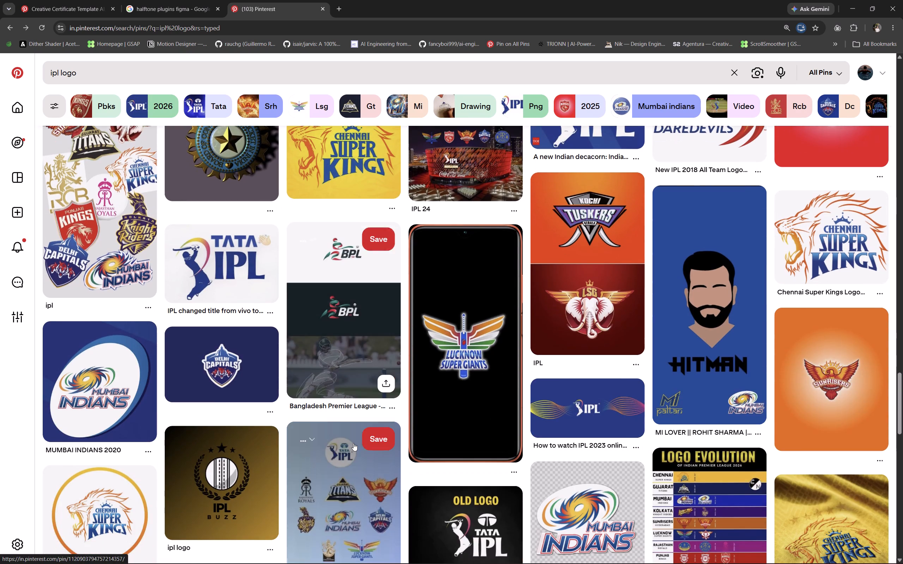
scroll(353, 443, up, 20)
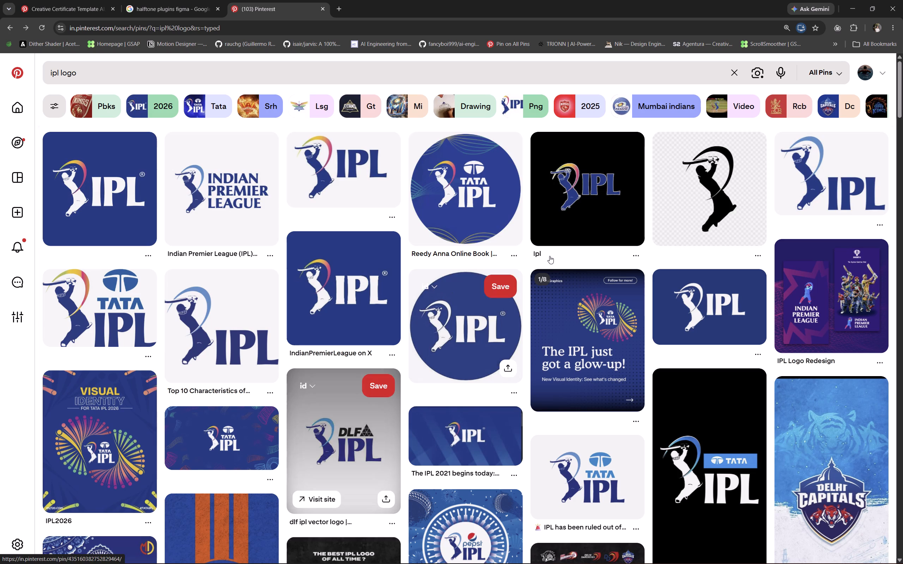
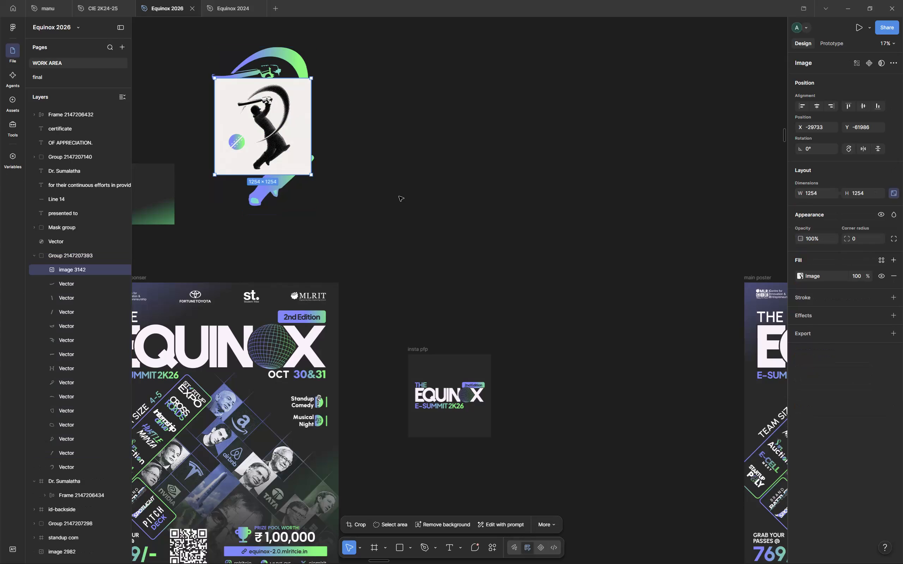
Move the pasted halftone batsman image off the gradient batsman onto the empty canvas above the insta pfp frame.
drag(289, 141, 483, 194)
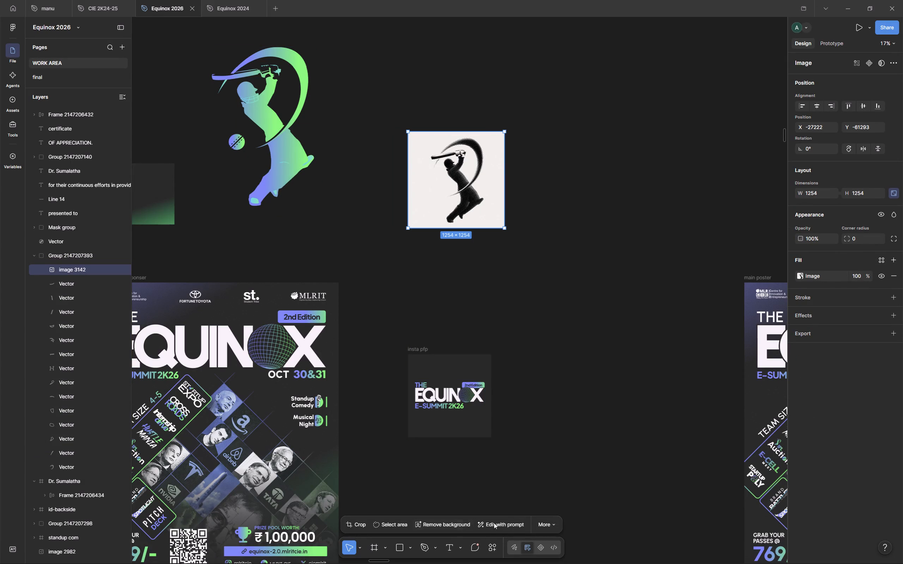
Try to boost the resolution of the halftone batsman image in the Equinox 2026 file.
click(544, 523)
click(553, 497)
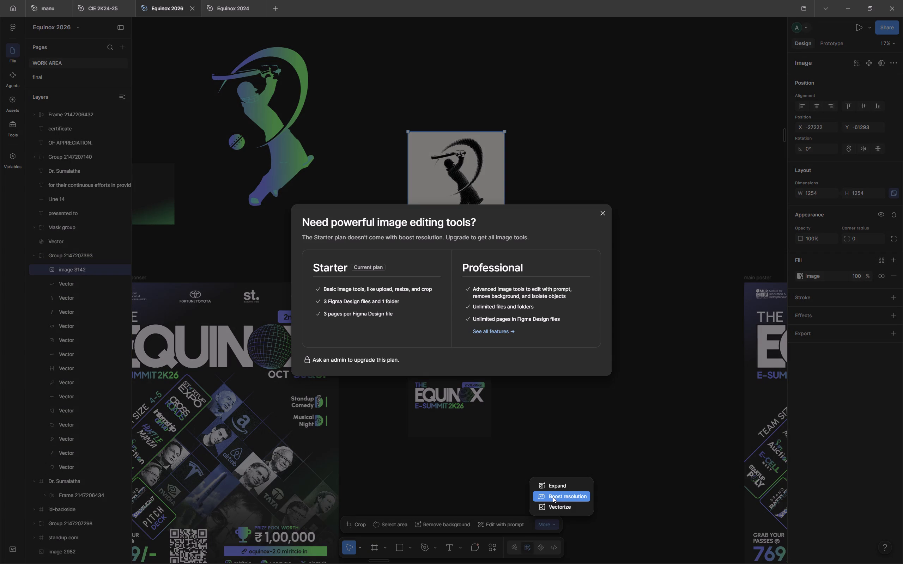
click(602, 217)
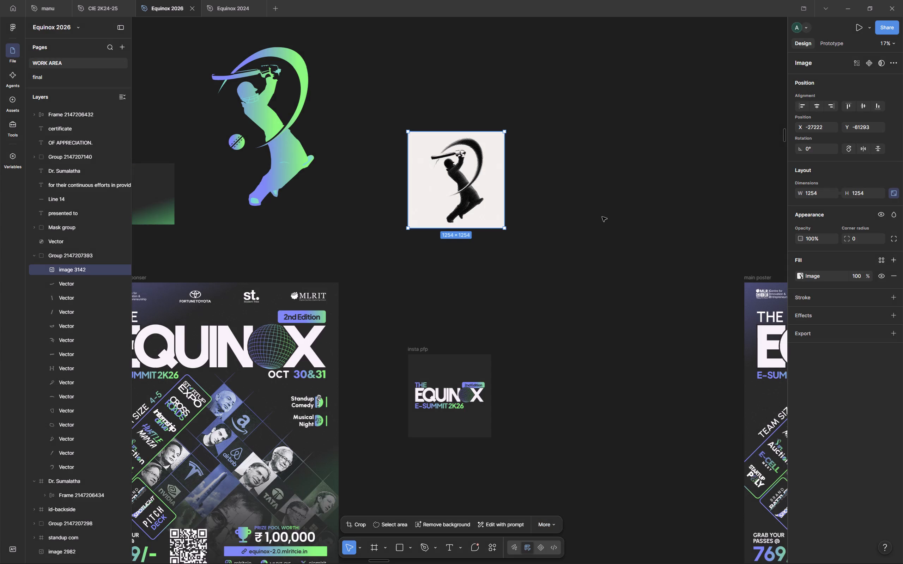
Copy the halftone batsman image into the manu file and place it in the empty space beside the ayudha pooja invitations.
key(ctrl+c)
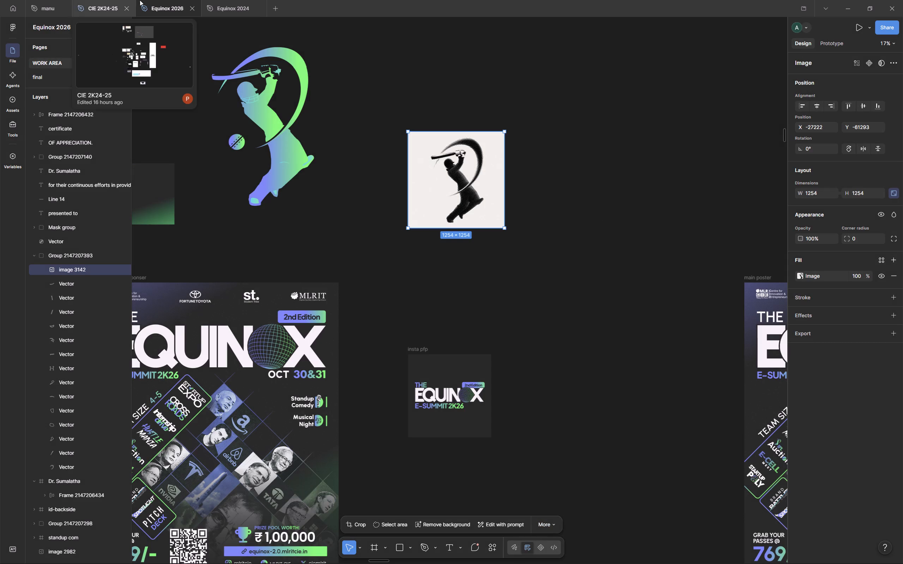
click(70, 0)
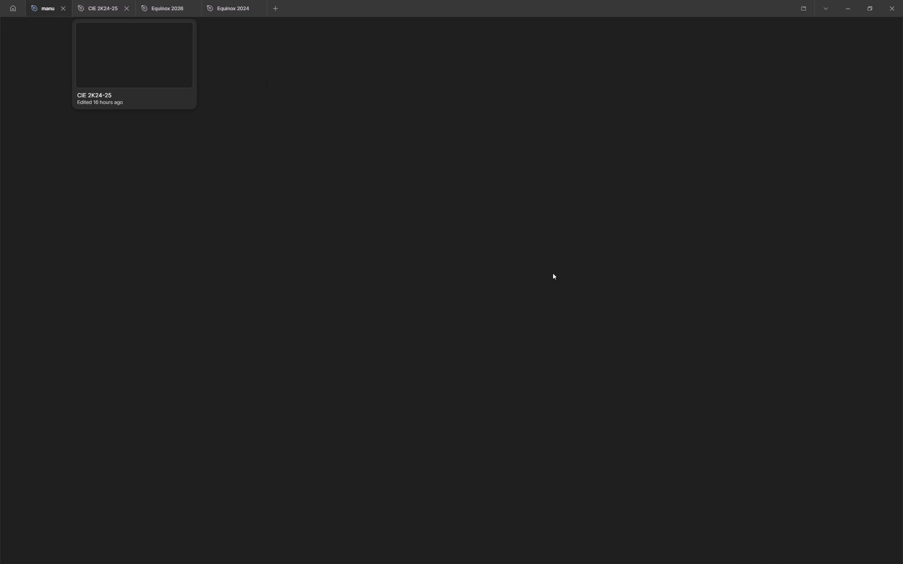
scroll(553, 273, left, 2)
key(ctrl+v)
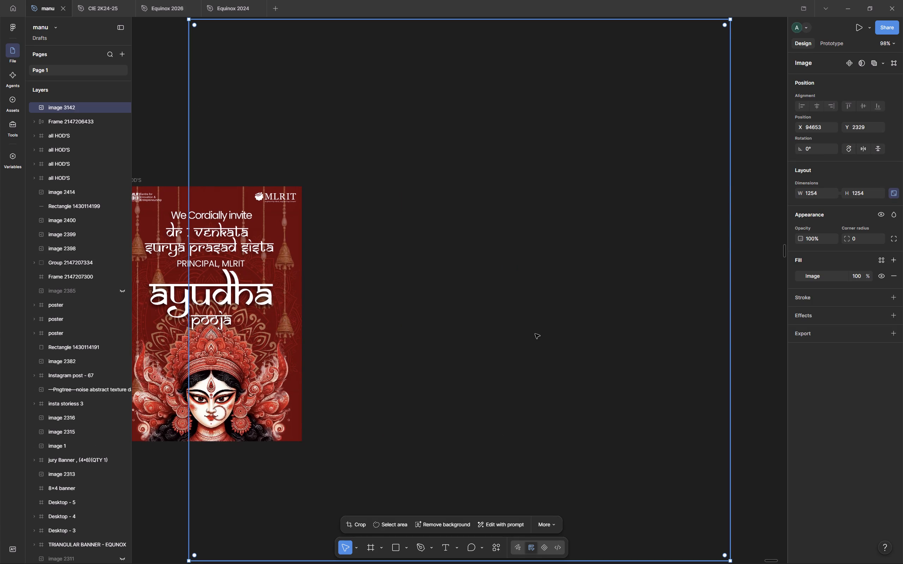
drag(557, 267, 663, 214)
Boost the resolution of the batsman image in the manu file.
click(549, 523)
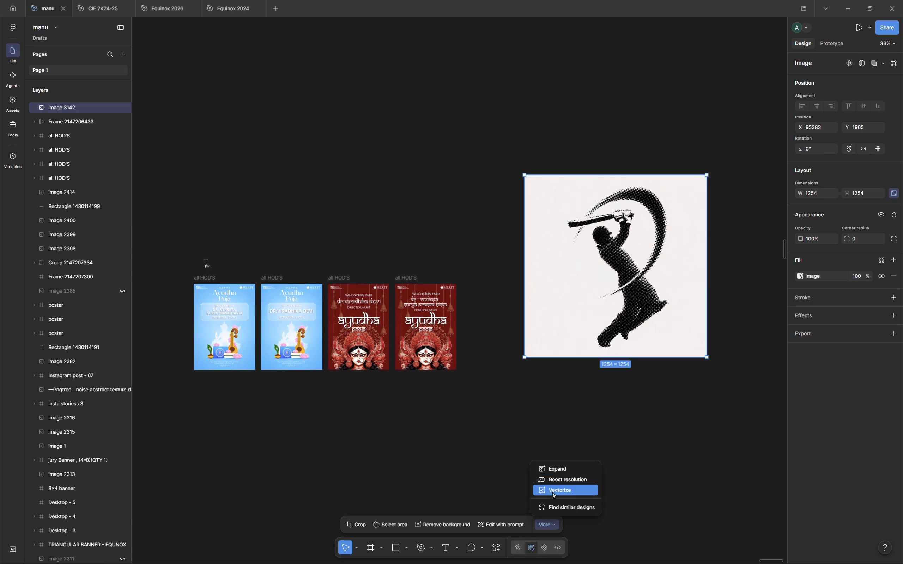
click(552, 480)
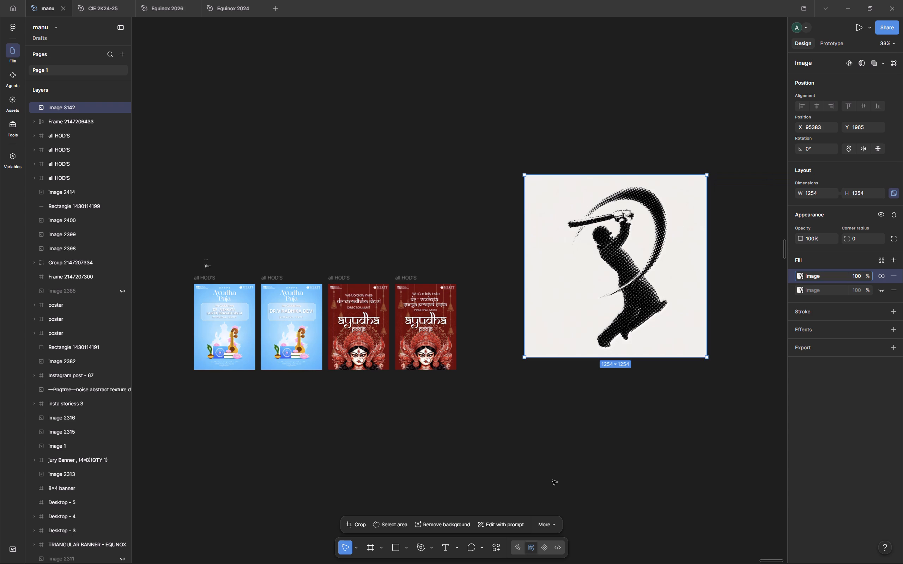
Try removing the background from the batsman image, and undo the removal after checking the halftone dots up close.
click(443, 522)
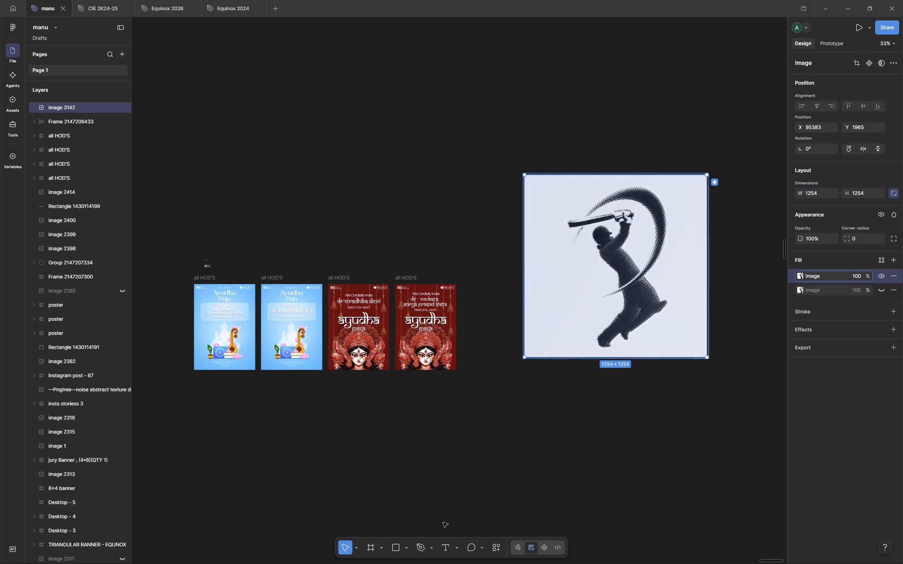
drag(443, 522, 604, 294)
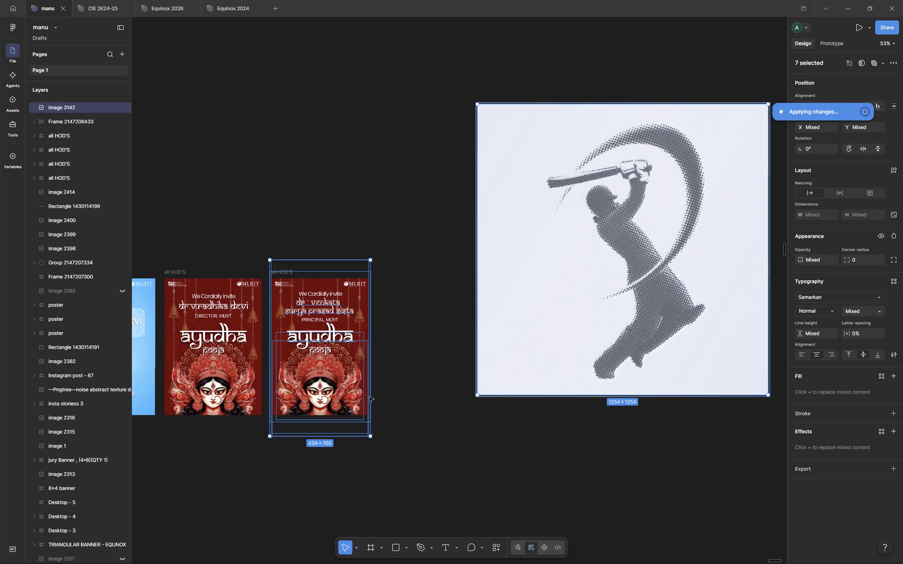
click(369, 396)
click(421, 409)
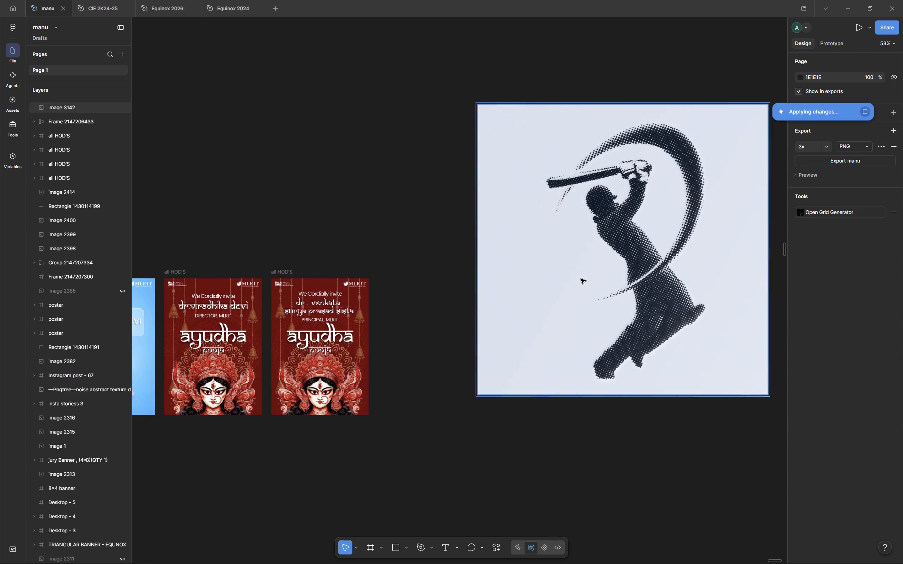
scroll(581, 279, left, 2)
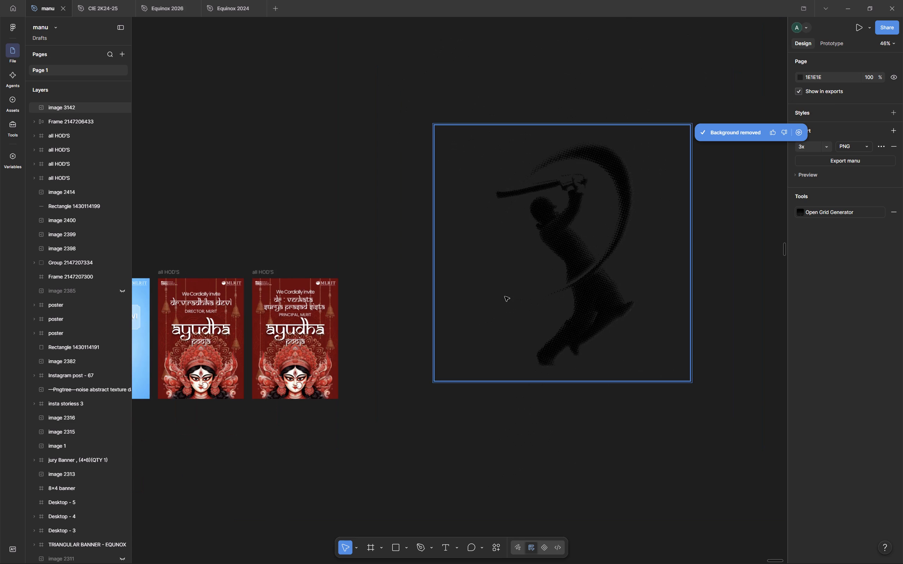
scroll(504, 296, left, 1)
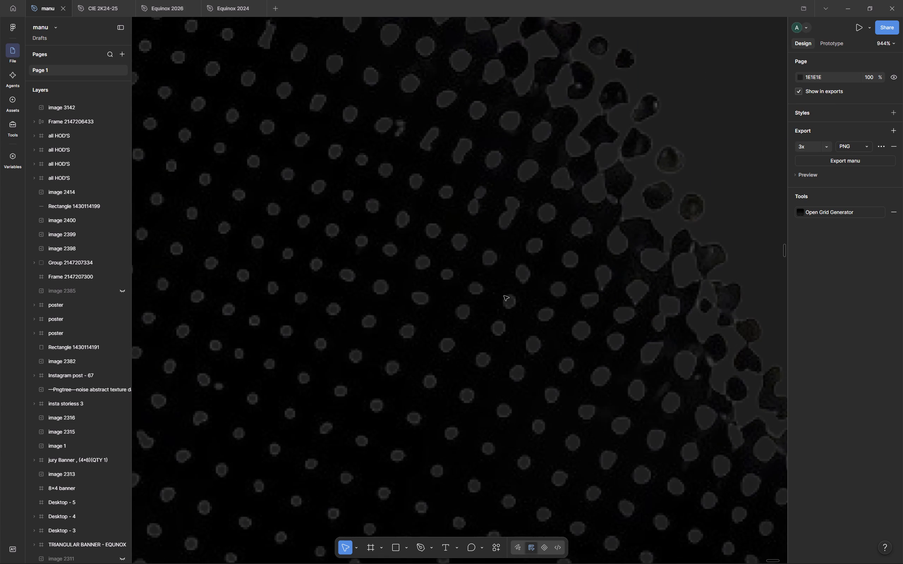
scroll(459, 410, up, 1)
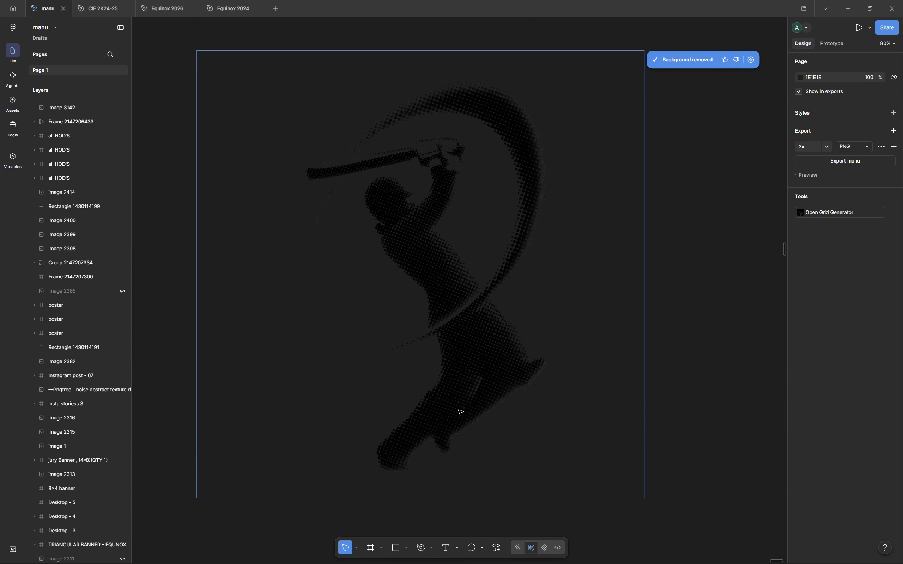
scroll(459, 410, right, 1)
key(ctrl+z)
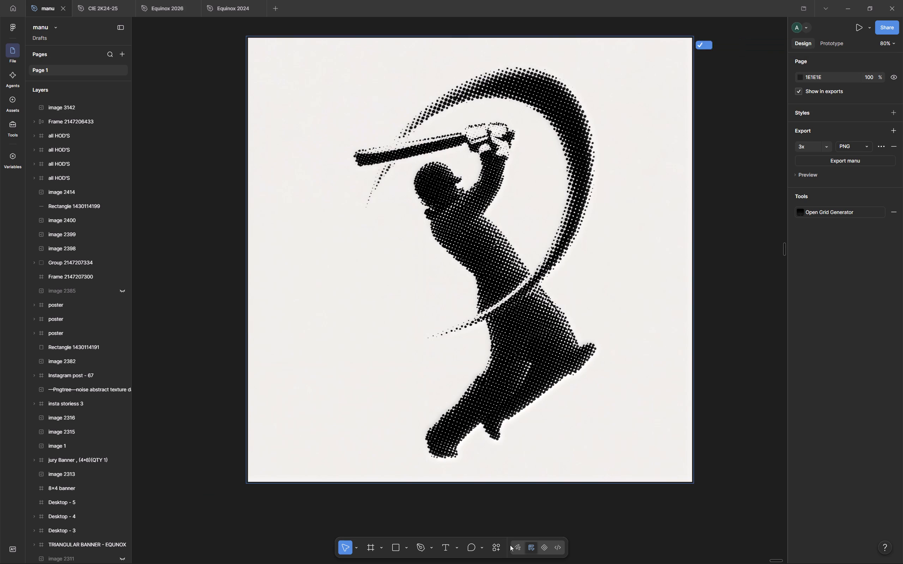
Vectorize the boosted halftone batsman image with its background still in place.
click(492, 546)
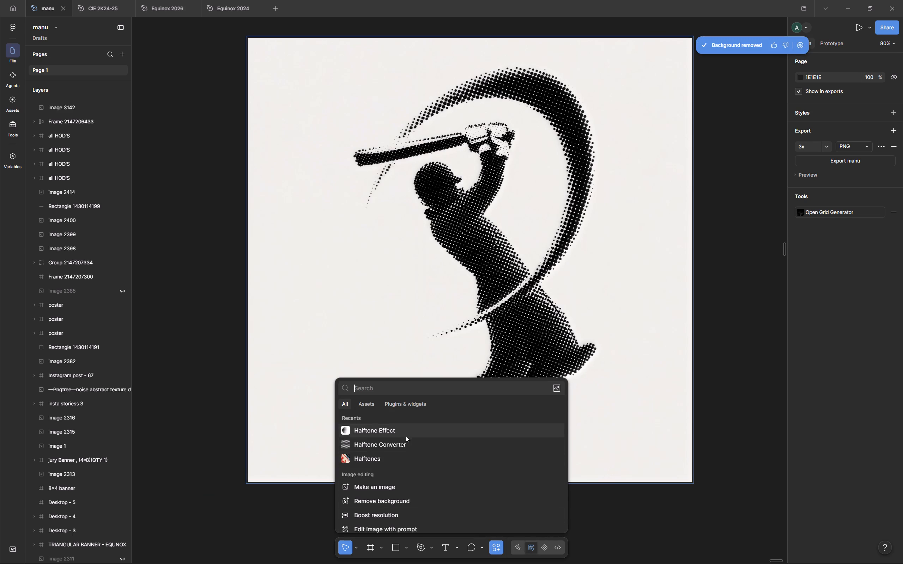
key(Escape)
click(513, 432)
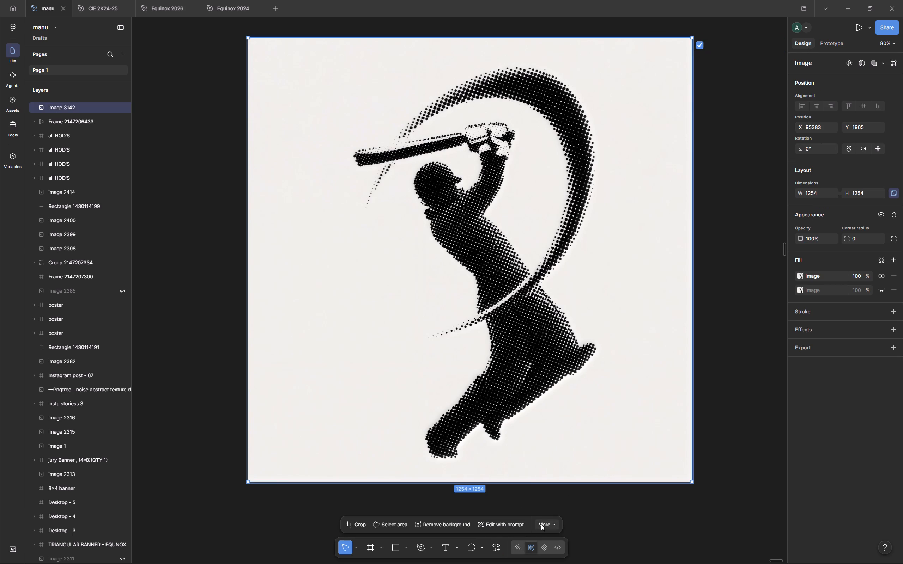
click(542, 525)
click(547, 492)
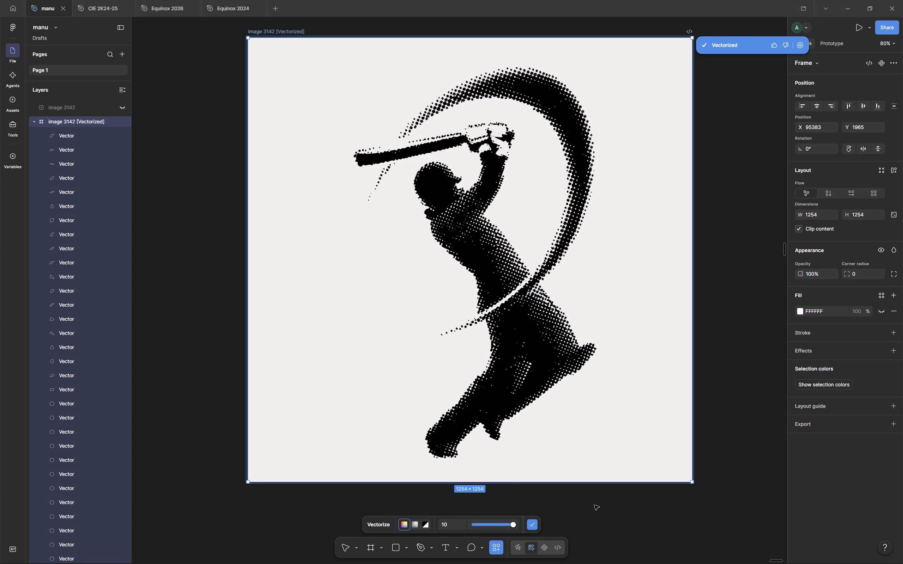
Set the Vectorize value to 2 and accept the vectorized batsman.
scroll(558, 347, down, 1)
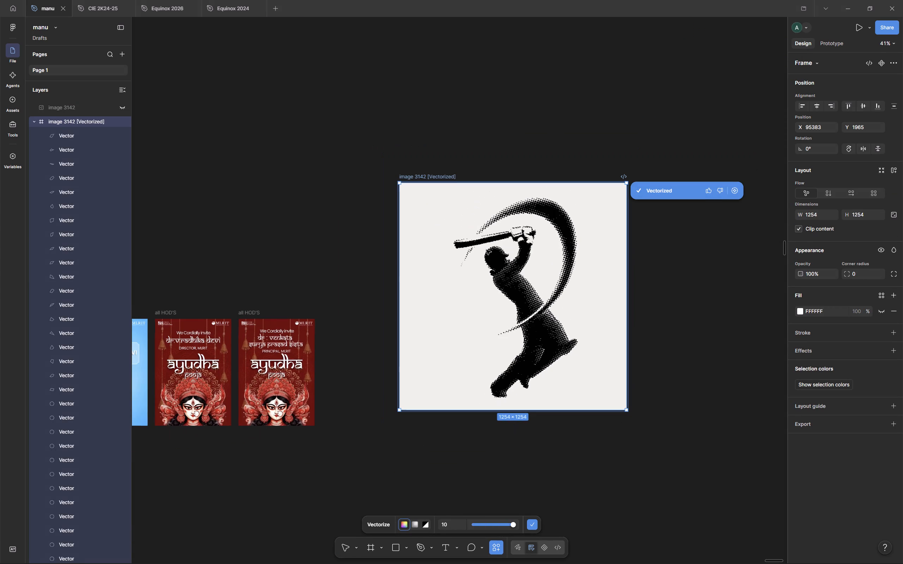
click(452, 206)
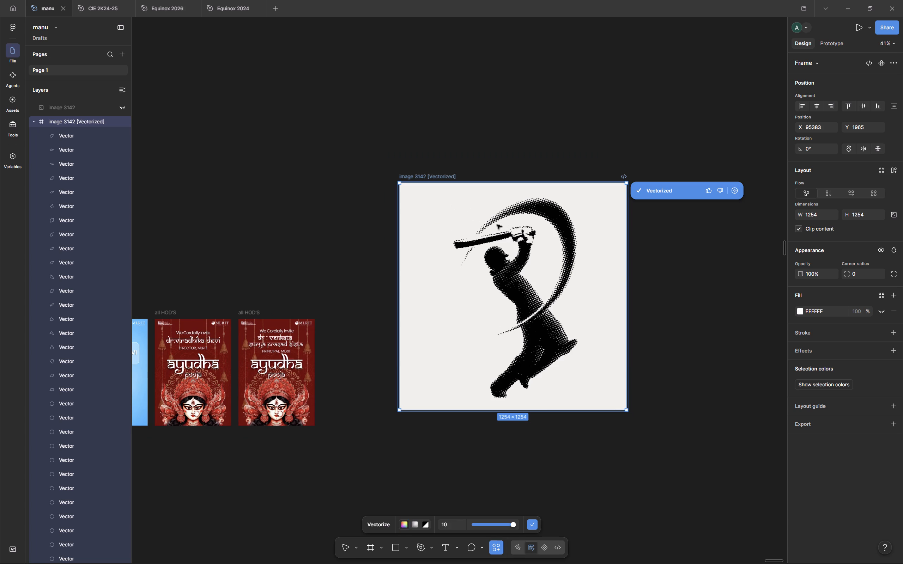
click(496, 234)
key(Escape)
click(637, 187)
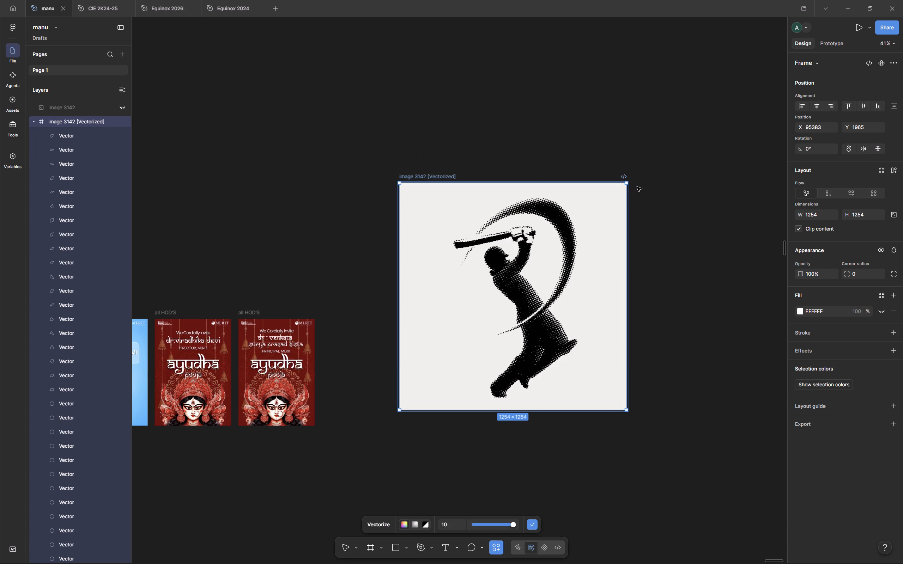
click(498, 247)
click(498, 274)
key(Escape)
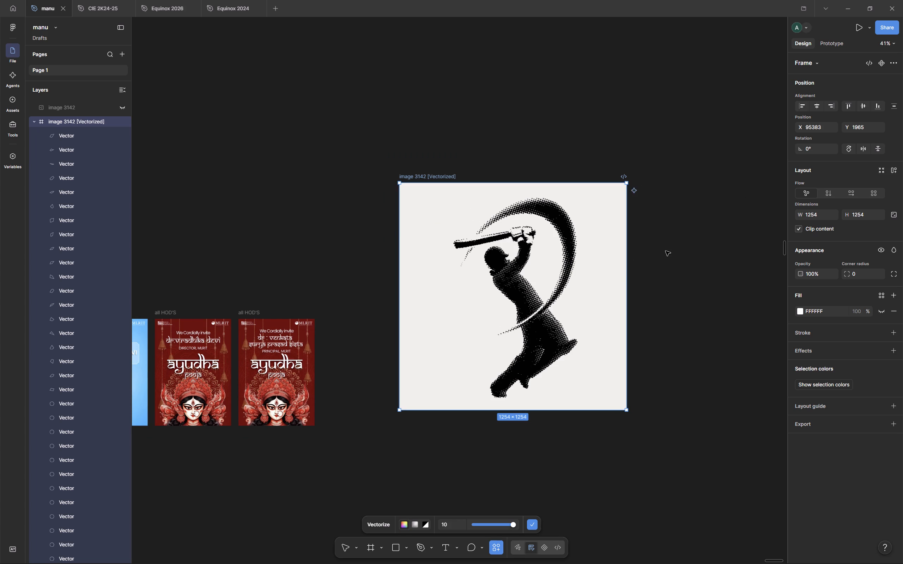
click(666, 252)
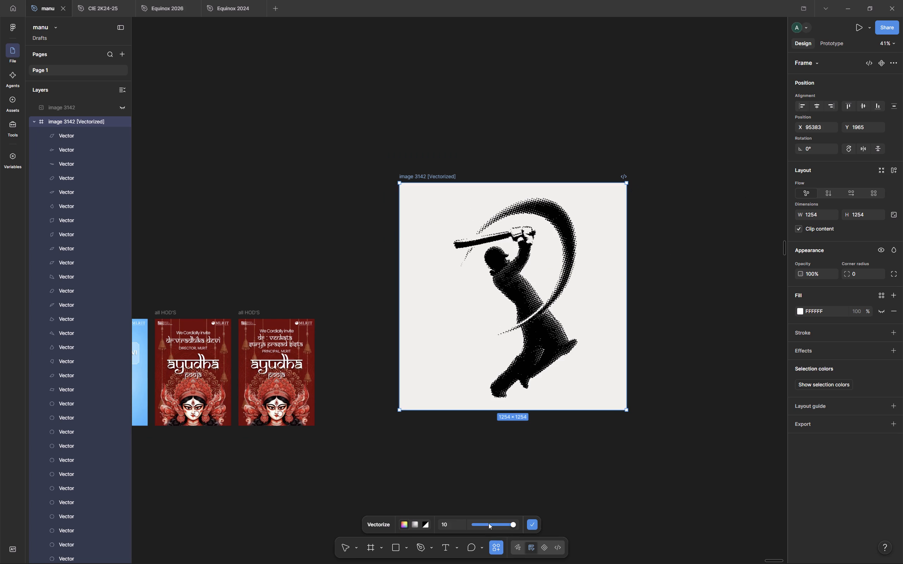
click(485, 522)
click(478, 524)
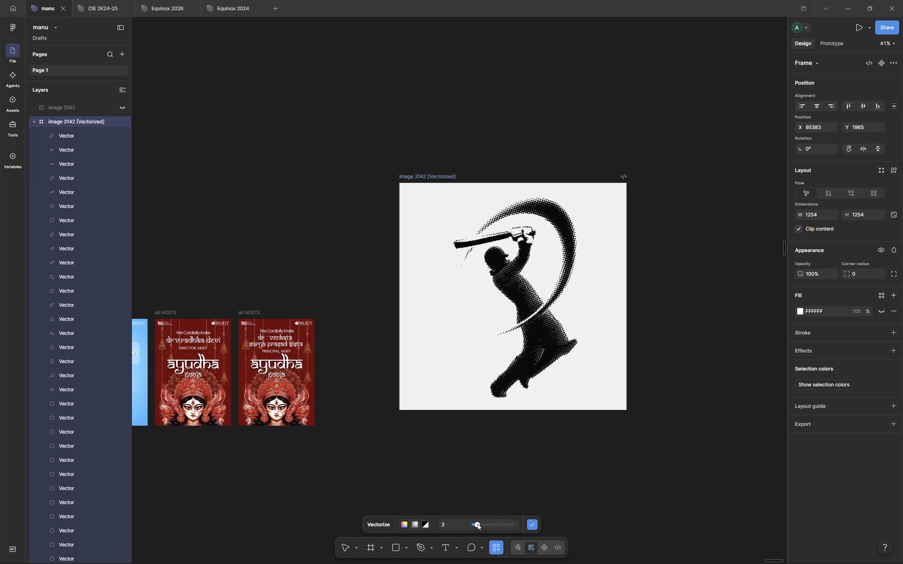
click(531, 527)
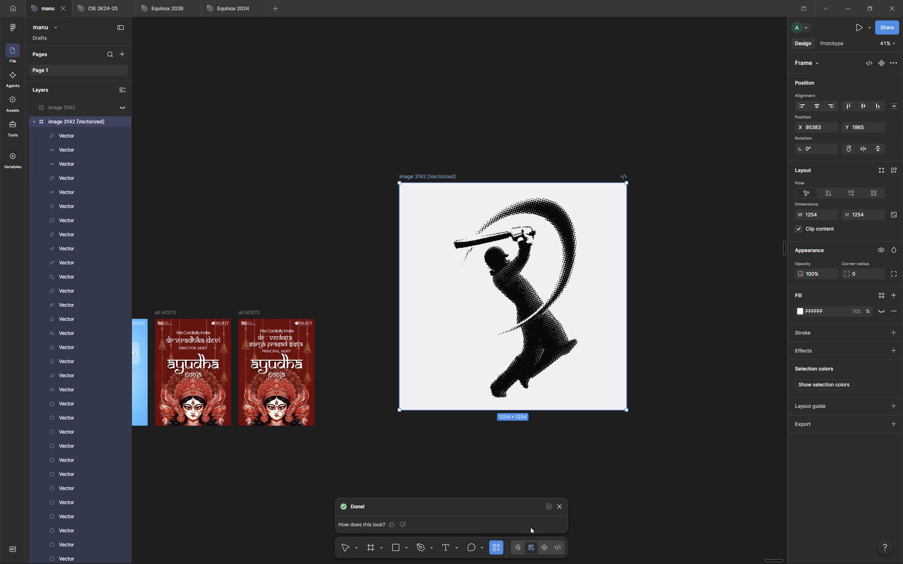
Delete the outer corner points of the light F0EFEF background vector in the vectorized batsman frame.
click(528, 324)
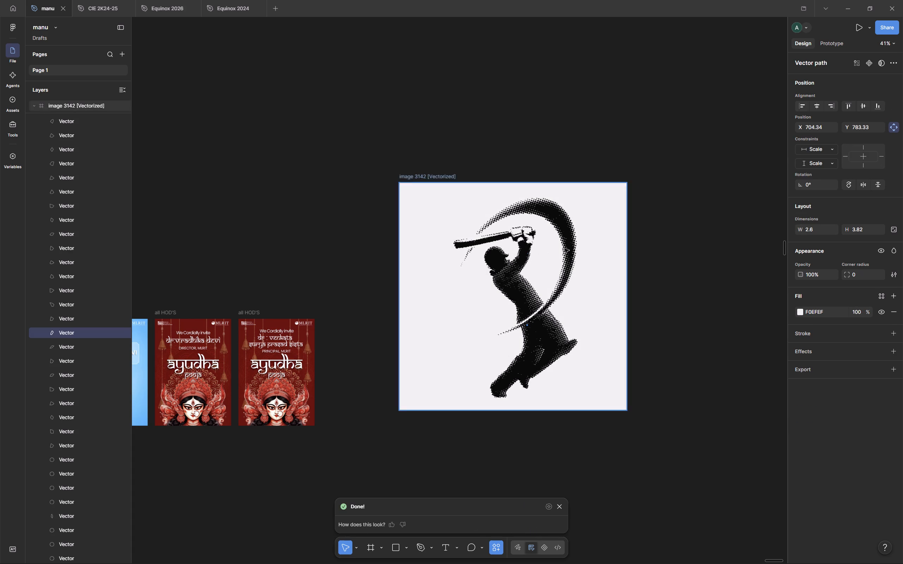
click(430, 210)
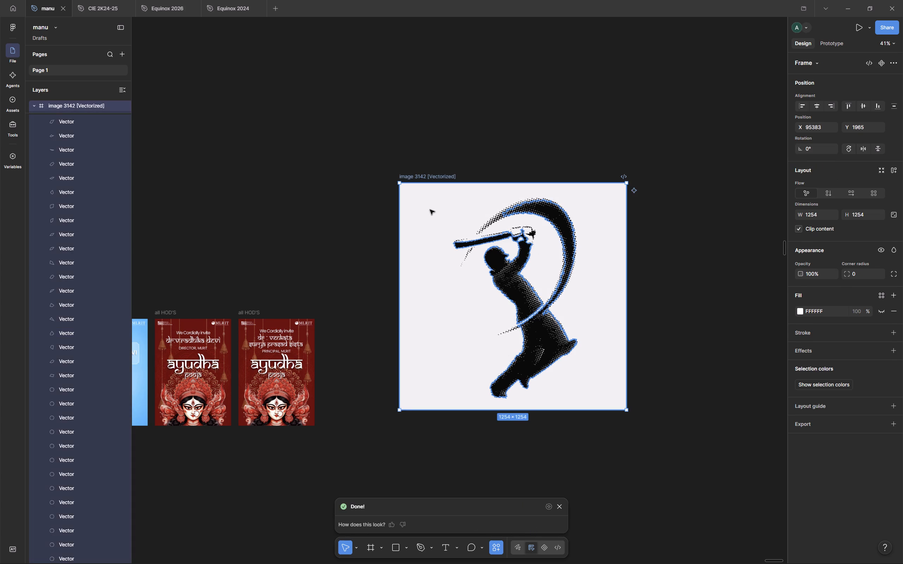
double_click(430, 210)
double_click(365, 310)
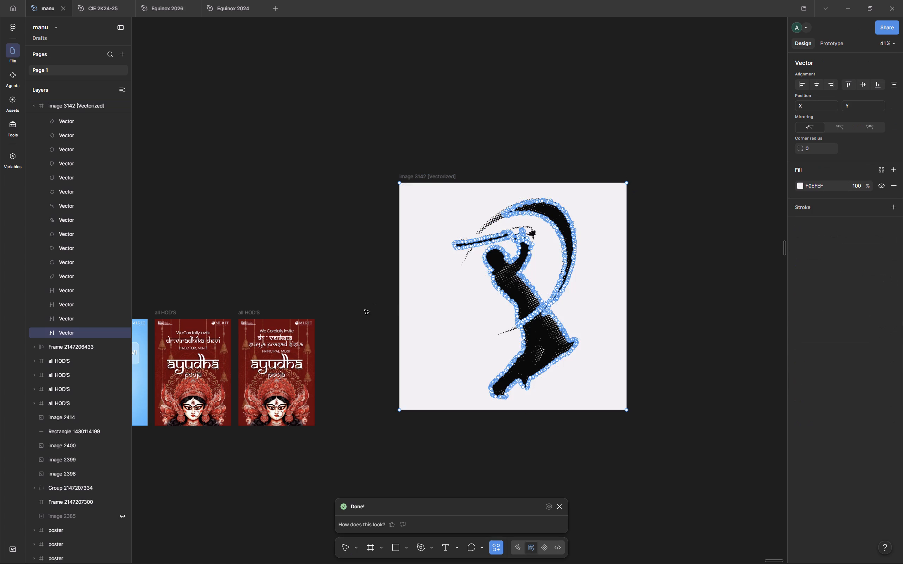
double_click(412, 230)
click(400, 183)
key(Delete)
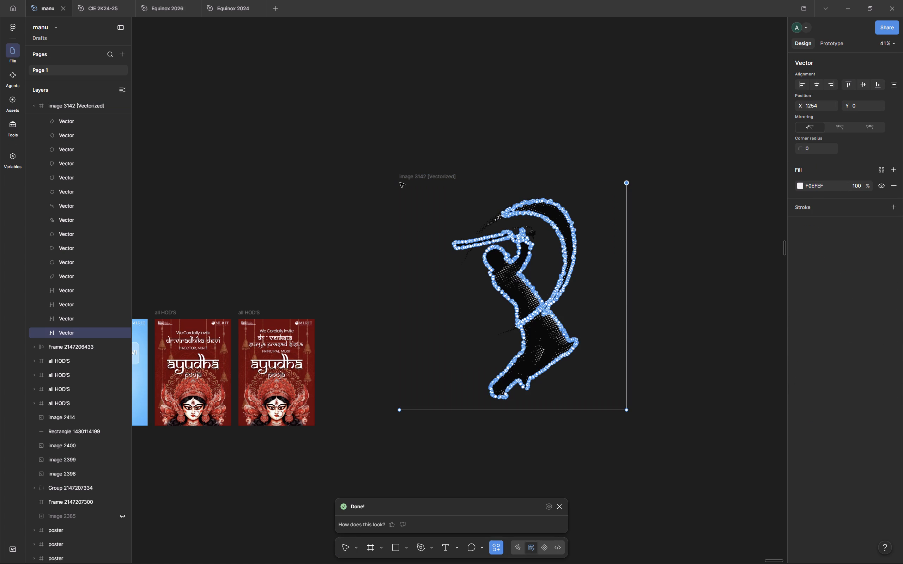
click(625, 410)
key(Delete)
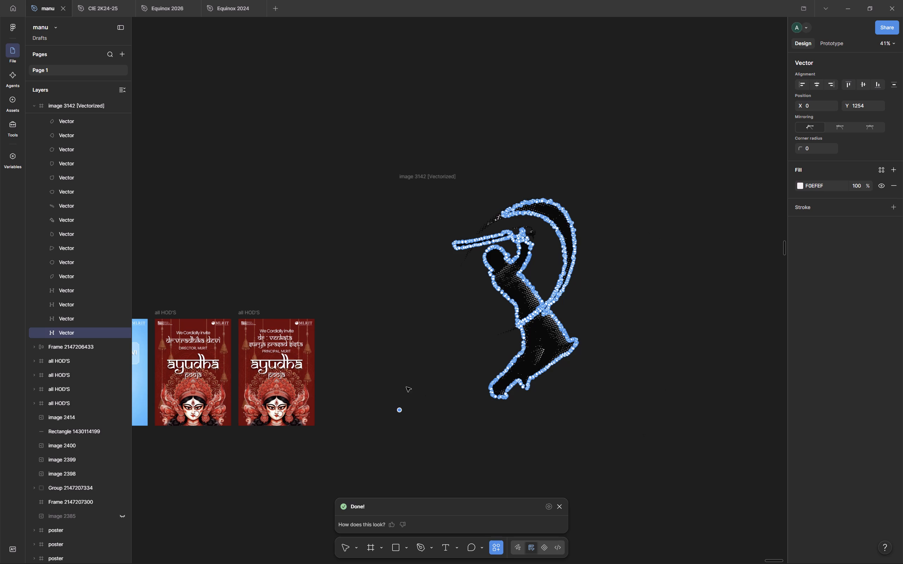
click(400, 413)
click(406, 397)
click(685, 223)
click(685, 223)
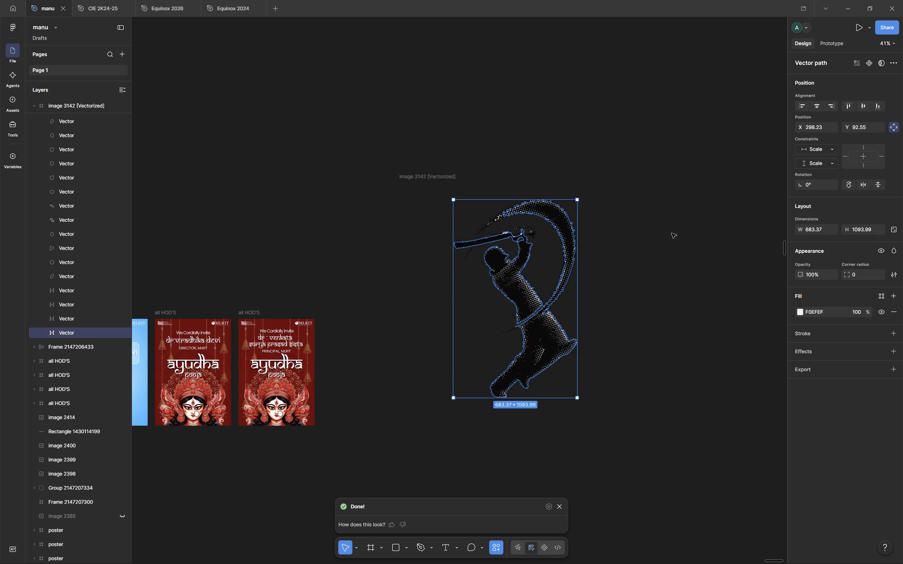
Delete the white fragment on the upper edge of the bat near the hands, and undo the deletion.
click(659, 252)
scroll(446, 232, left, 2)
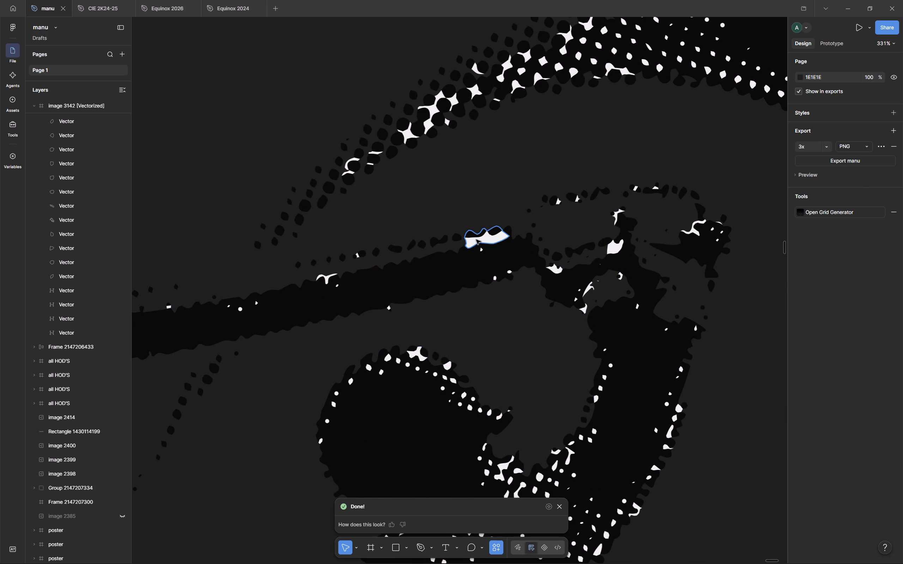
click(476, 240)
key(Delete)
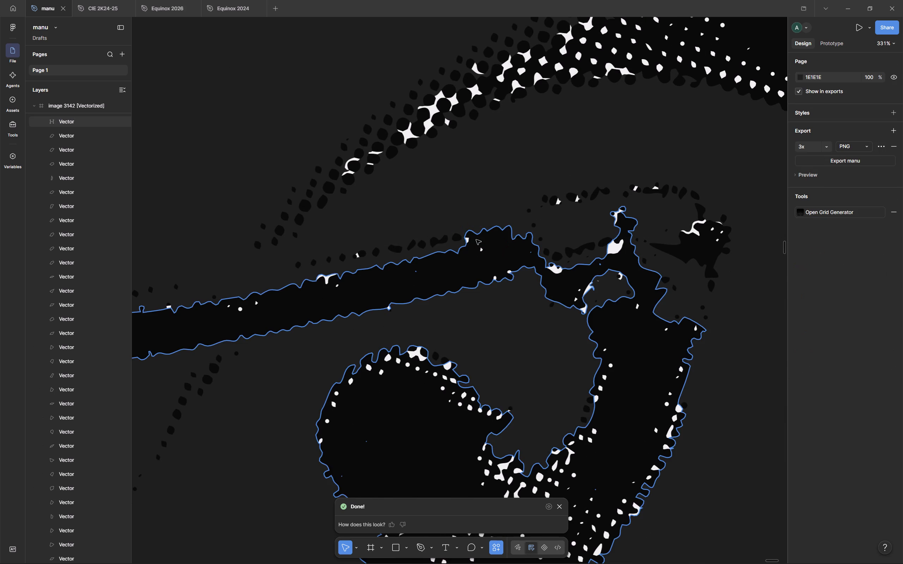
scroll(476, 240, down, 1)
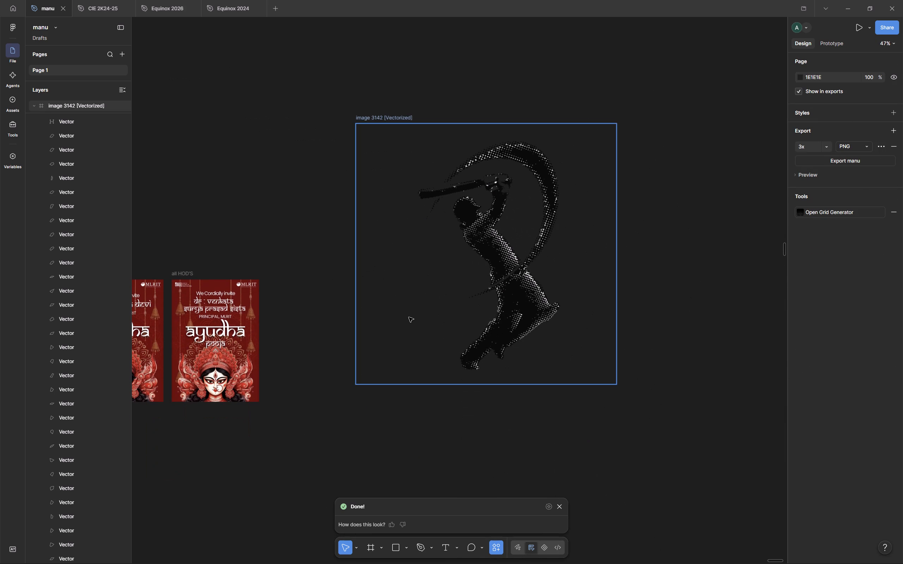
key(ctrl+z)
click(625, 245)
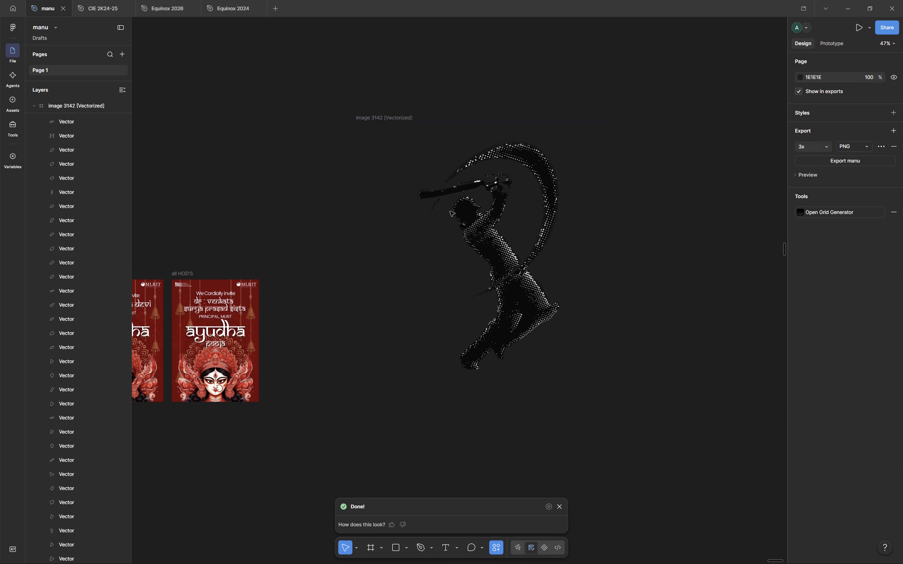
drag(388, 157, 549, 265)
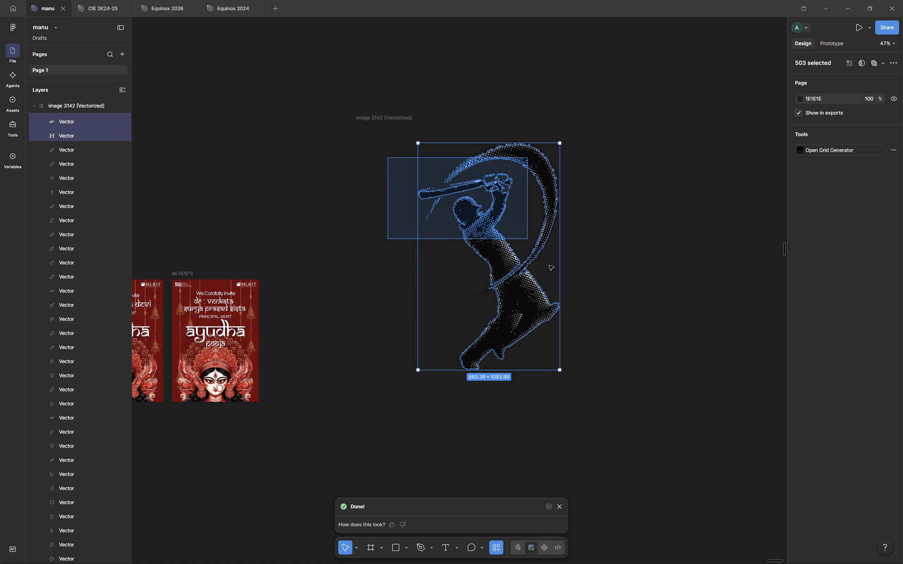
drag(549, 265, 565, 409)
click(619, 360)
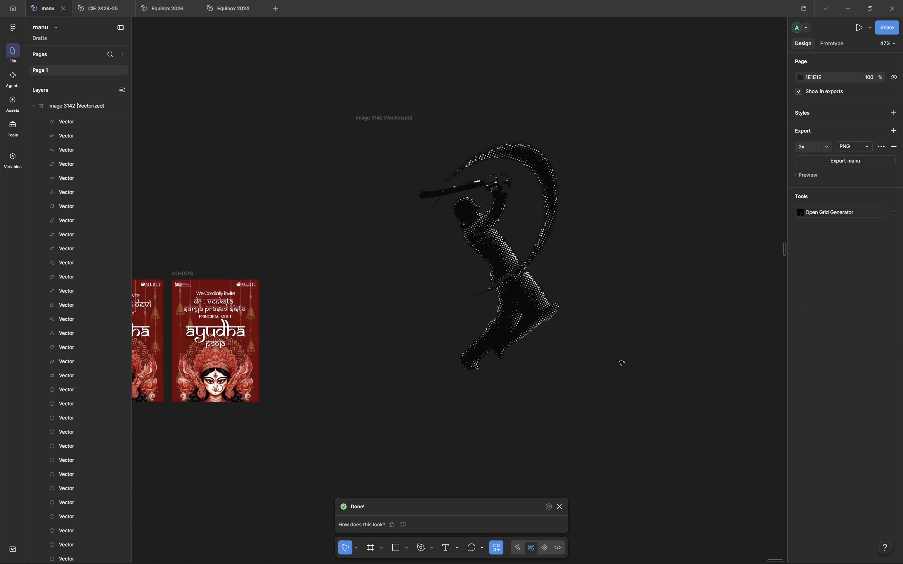
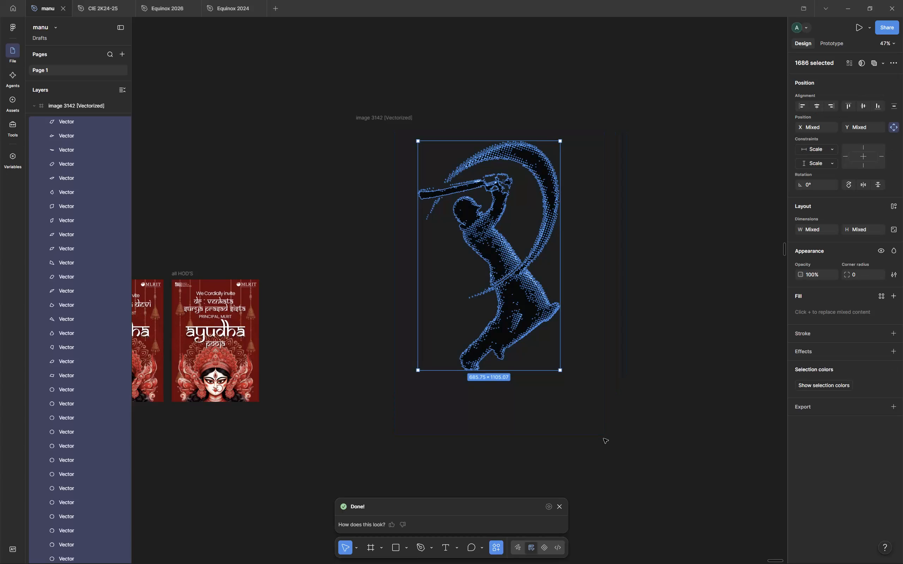
Group all the vectorized batsman's vectors and paste a copy of the group into the Equinox 2026 file's work area.
key(ctrl+g)
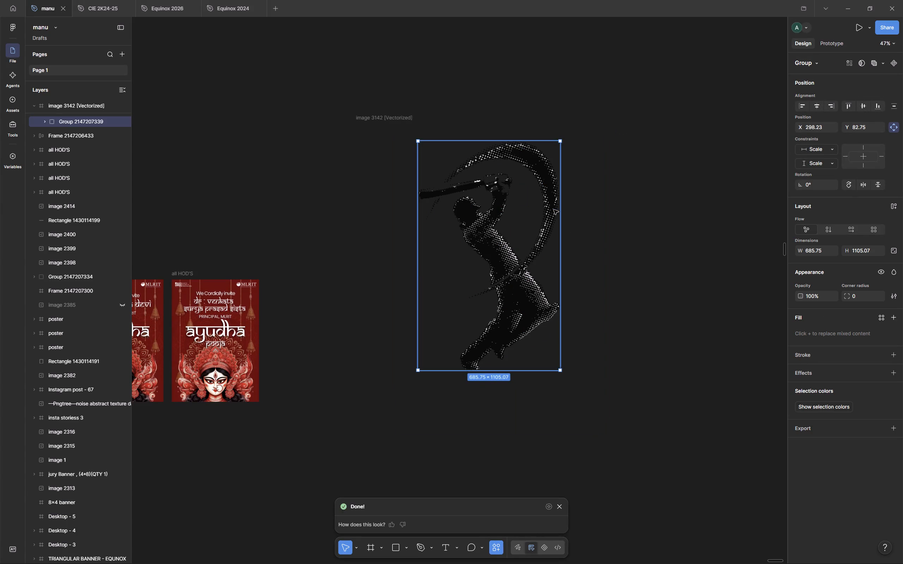
key(ctrl+c)
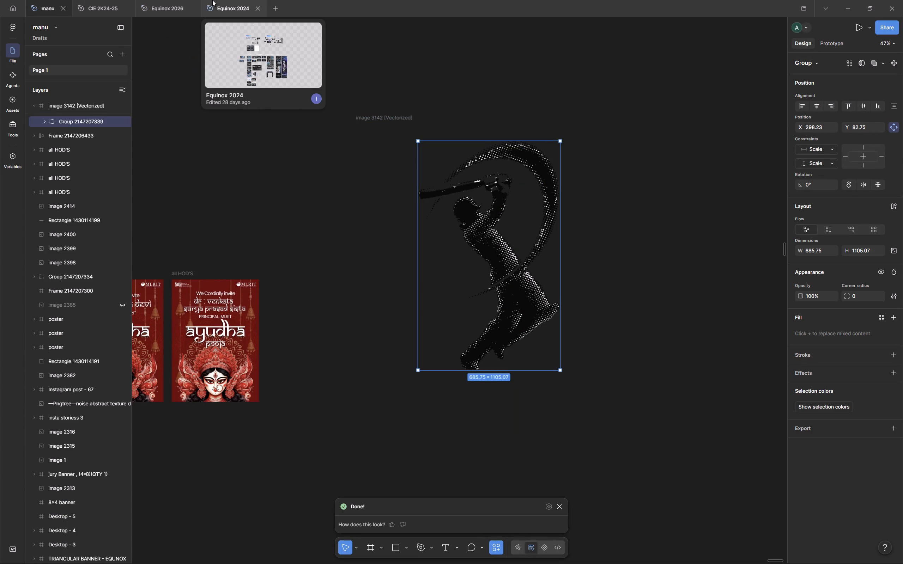
click(212, 0)
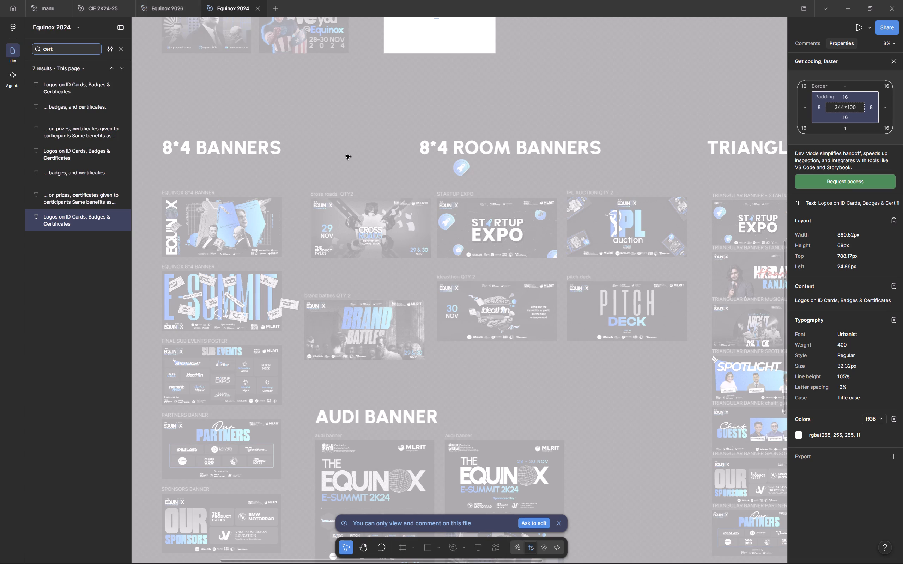
click(162, 0)
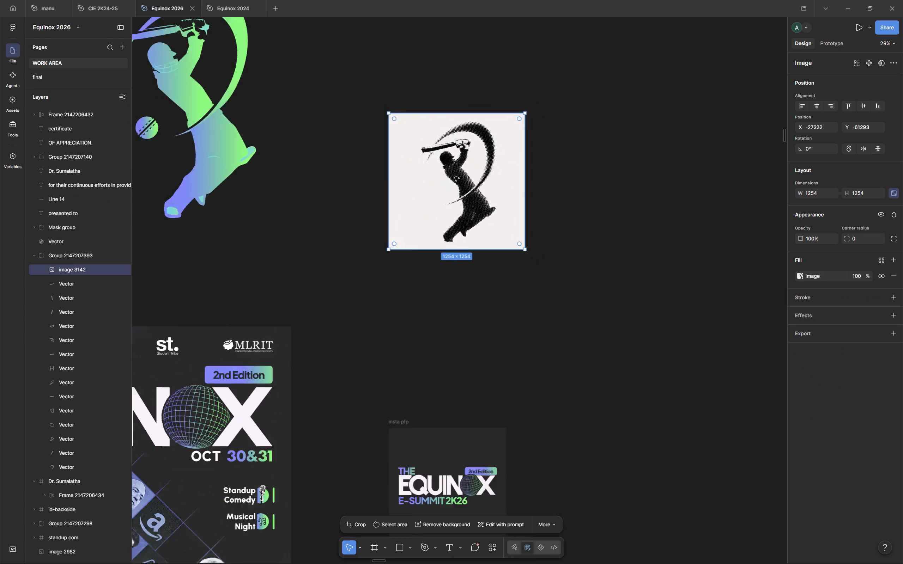
scroll(454, 176, down, 3)
scroll(454, 176, up, 1)
scroll(454, 176, down, 1)
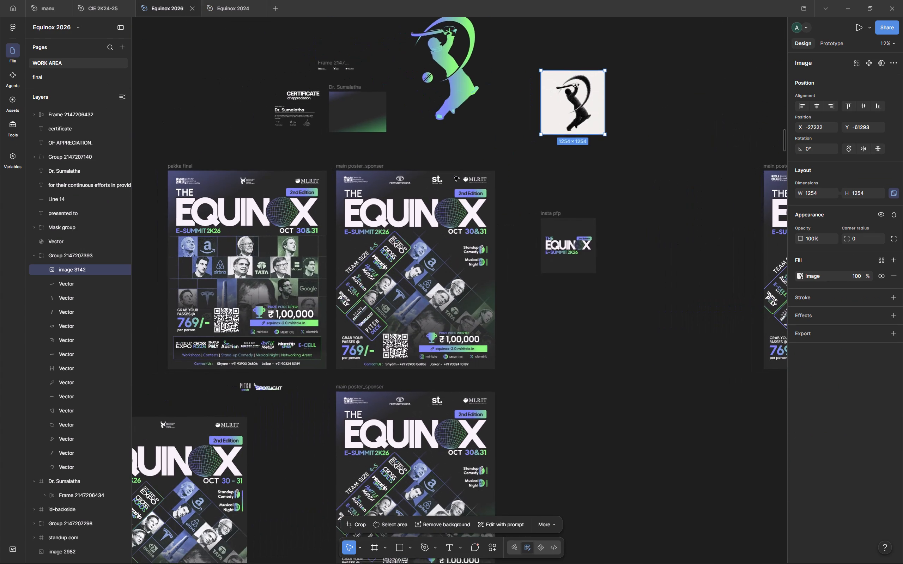
scroll(454, 176, down, 1)
scroll(454, 176, up, 3)
scroll(454, 176, right, 4)
scroll(454, 176, left, 2)
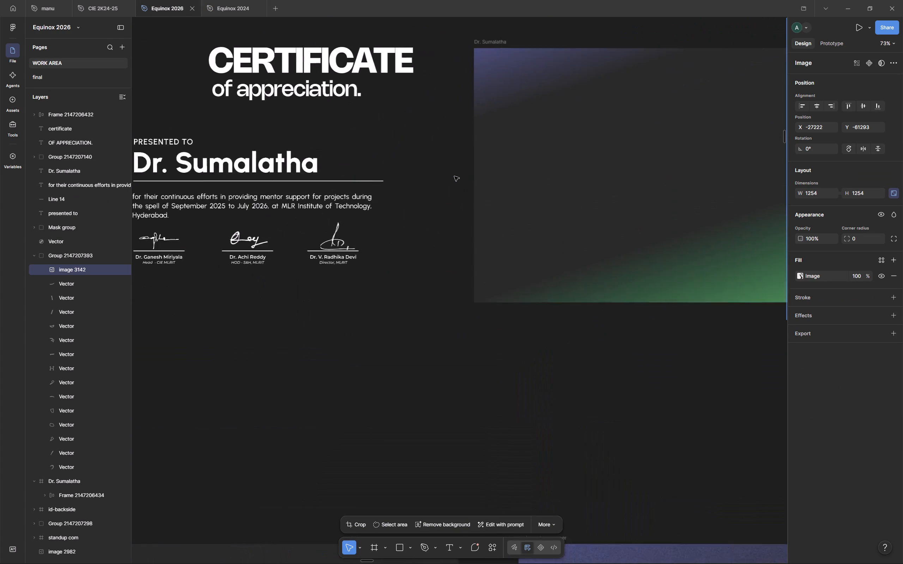
scroll(454, 176, left, 3)
key(ctrl+v)
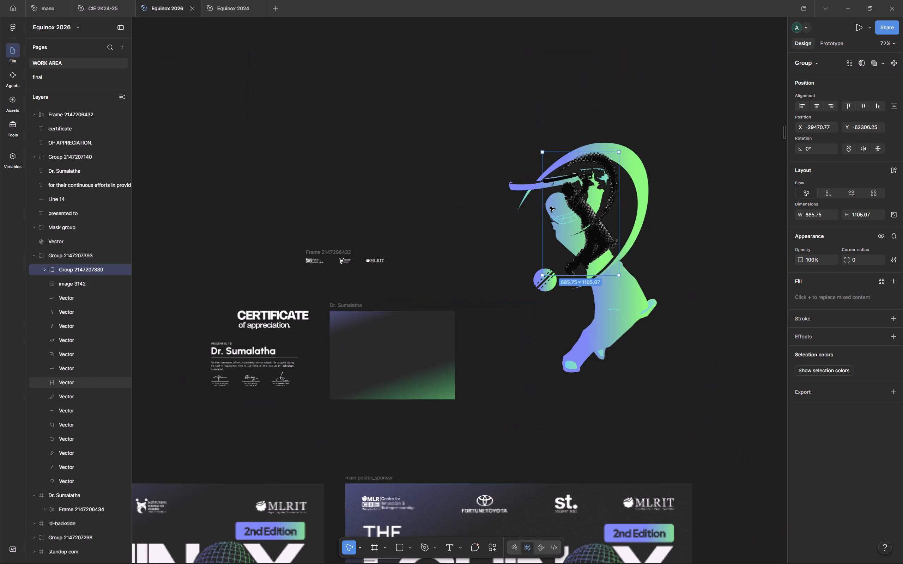
Scale the pasted batsman group to about 447 × 720 and place it on the gradient certificate frame at about X 644, Y 112.
key(k)
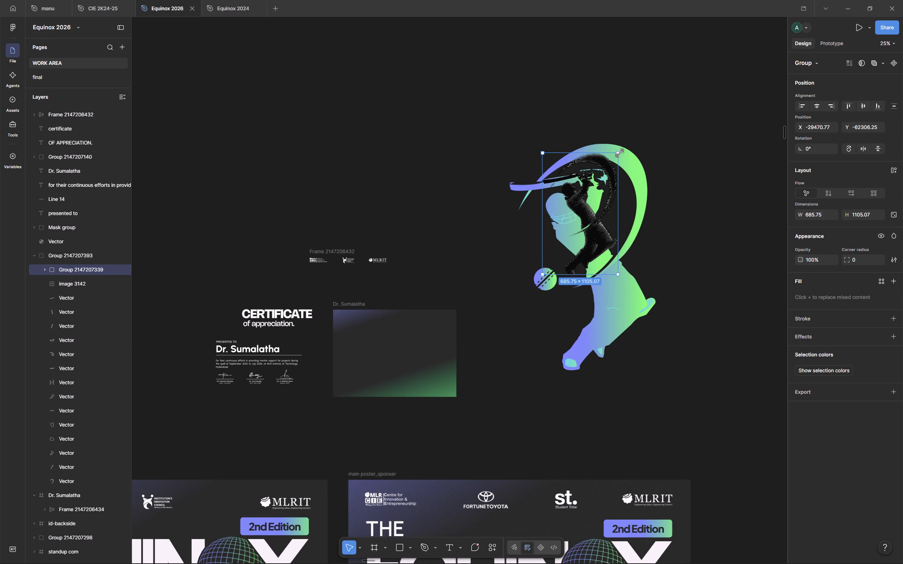
drag(620, 153, 566, 238)
drag(558, 259, 440, 370)
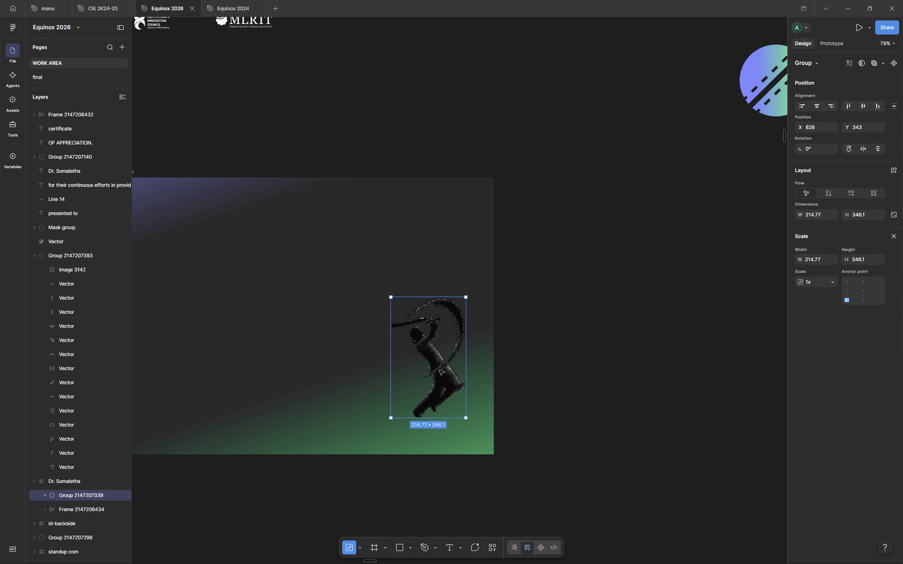
drag(313, 179, 255, 120)
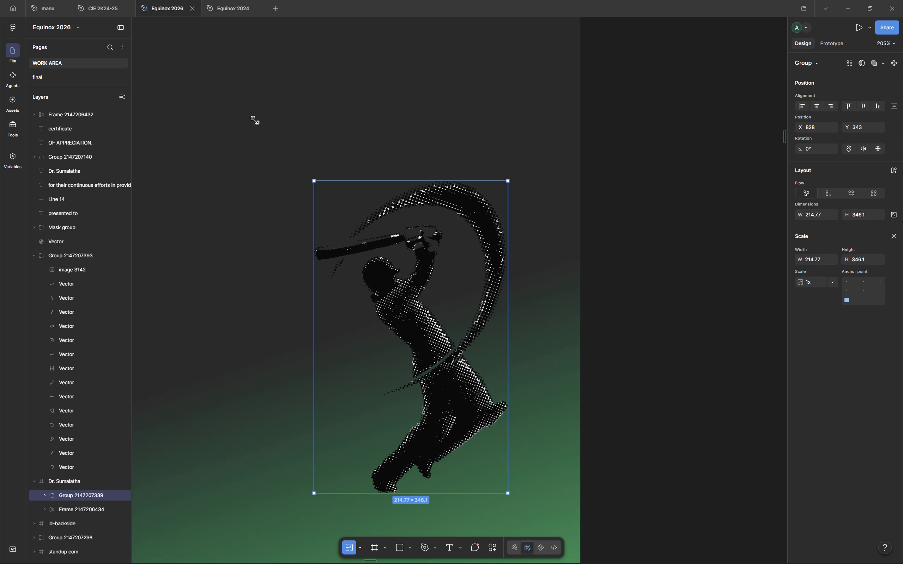
drag(255, 120, 203, 72)
scroll(358, 370, right, 1)
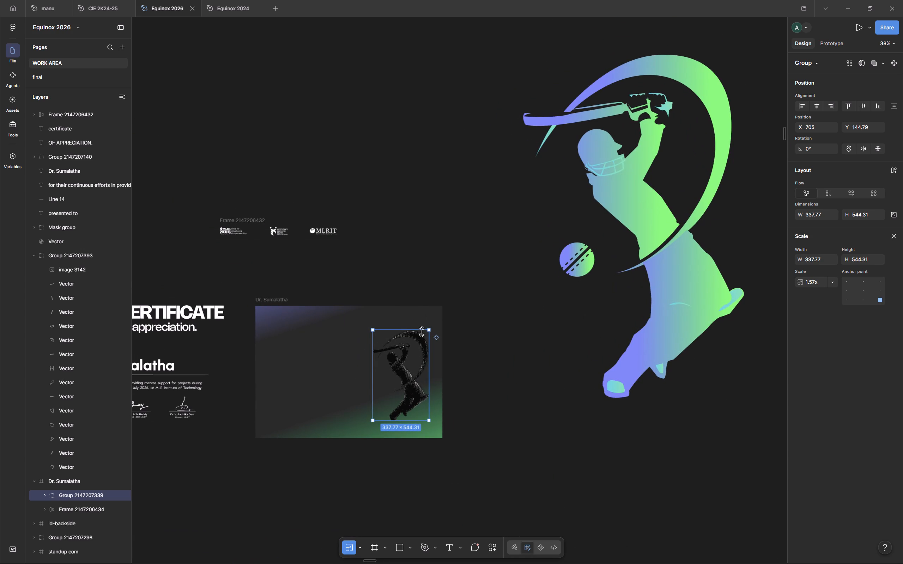
drag(429, 332, 447, 304)
drag(408, 386, 398, 419)
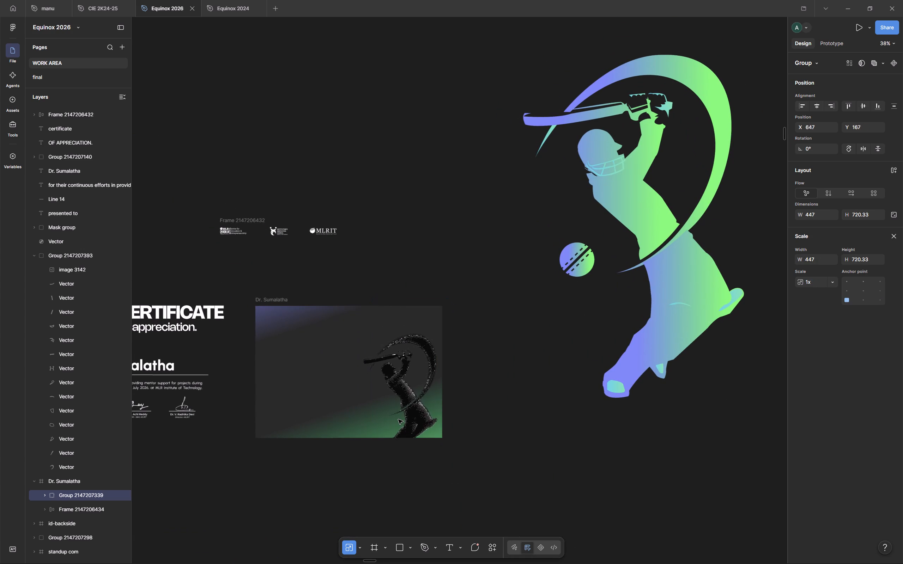
drag(398, 419, 398, 410)
scroll(398, 410, right, 1)
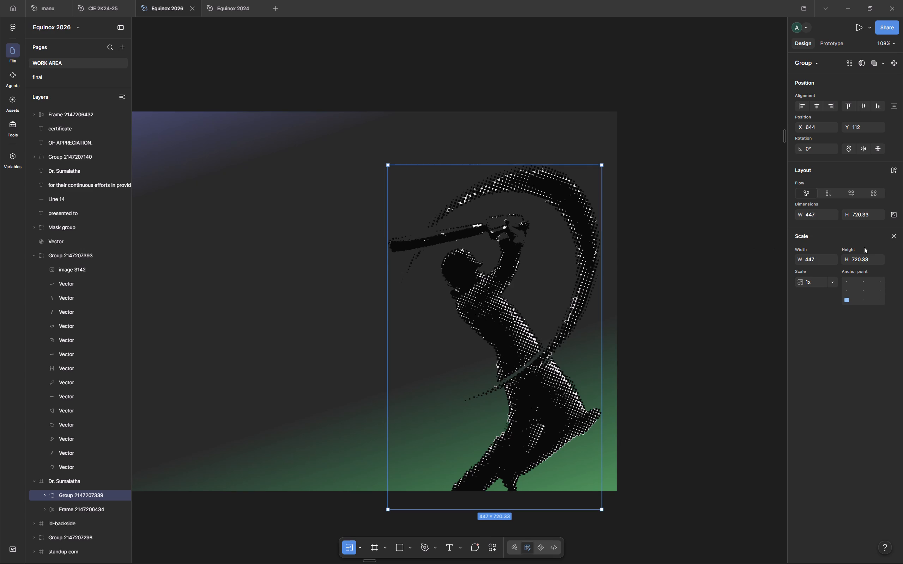
click(897, 234)
Invert the batsman group's colours, setting the light F0EFEF to black 000000 and the dark 090909 to white FFFFFF.
click(802, 406)
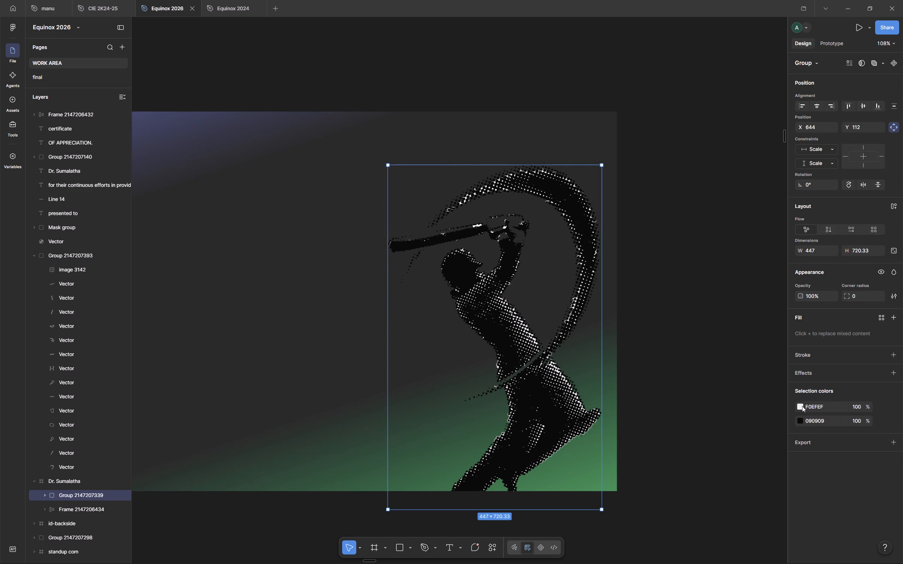
click(798, 408)
drag(716, 398, 658, 475)
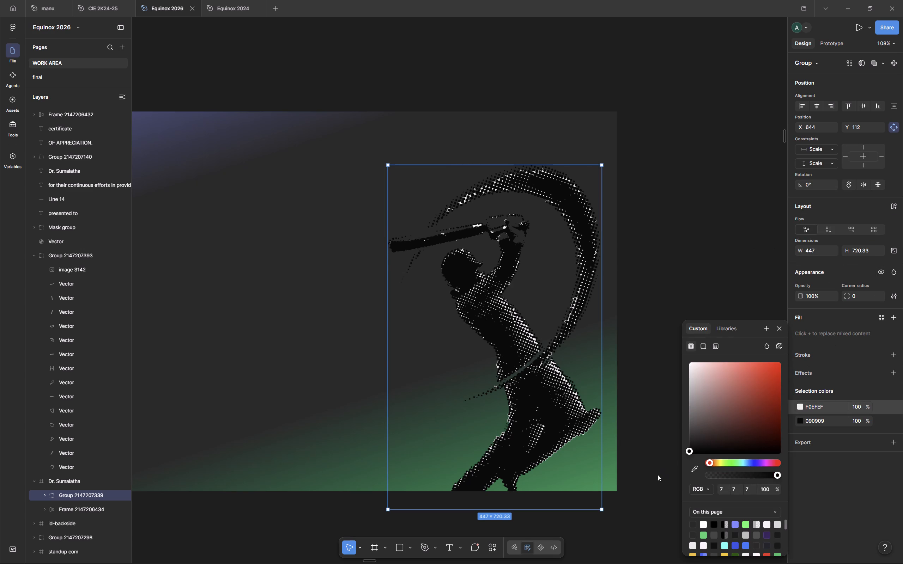
drag(658, 475, 655, 477)
drag(726, 391, 684, 312)
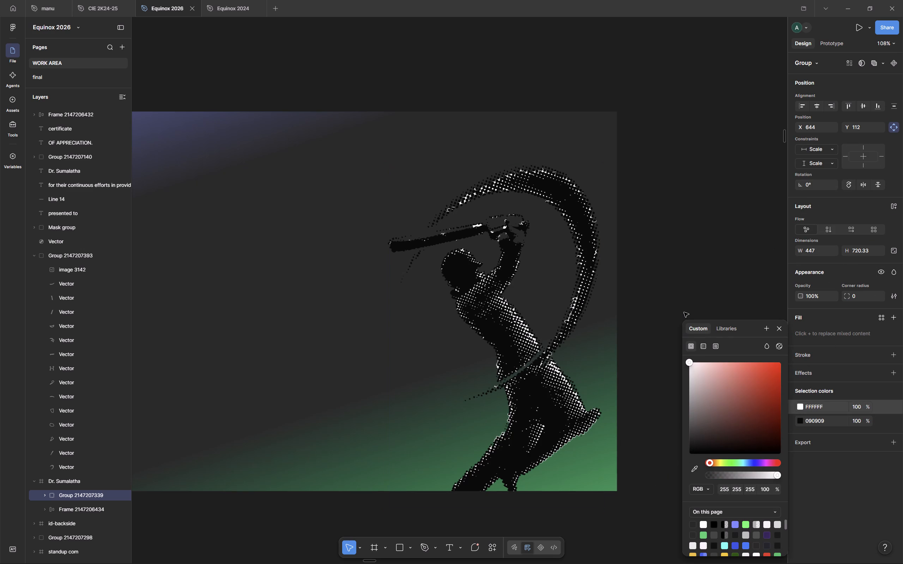
click(800, 421)
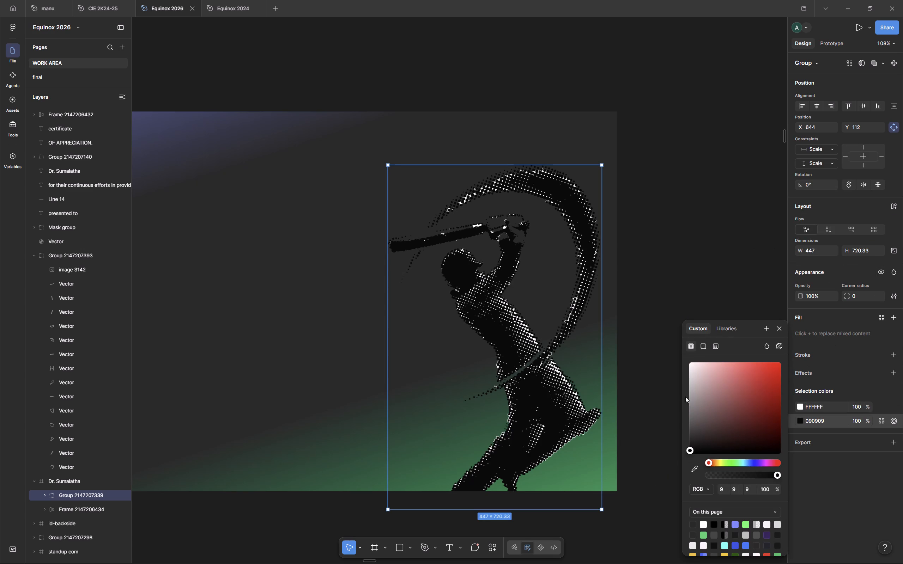
drag(701, 418, 674, 421)
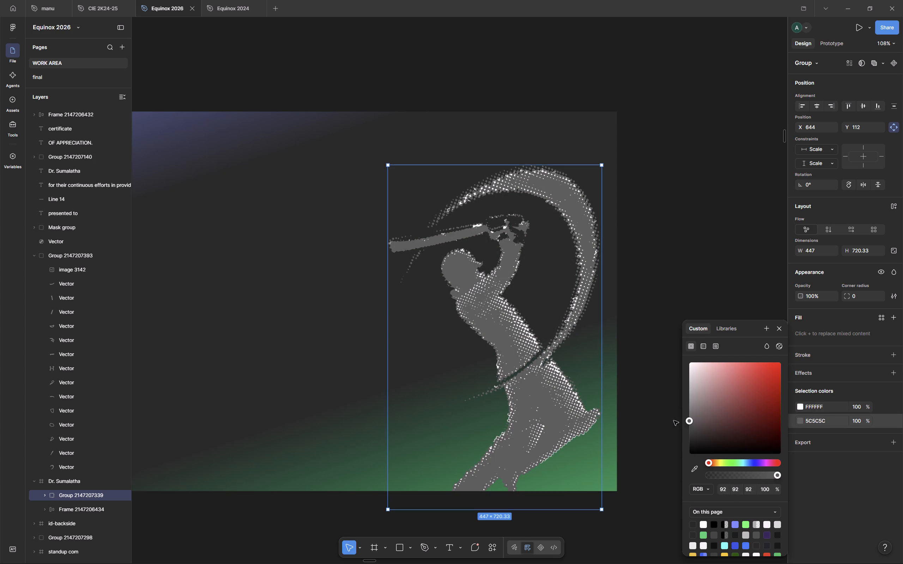
click(799, 405)
drag(708, 389, 636, 508)
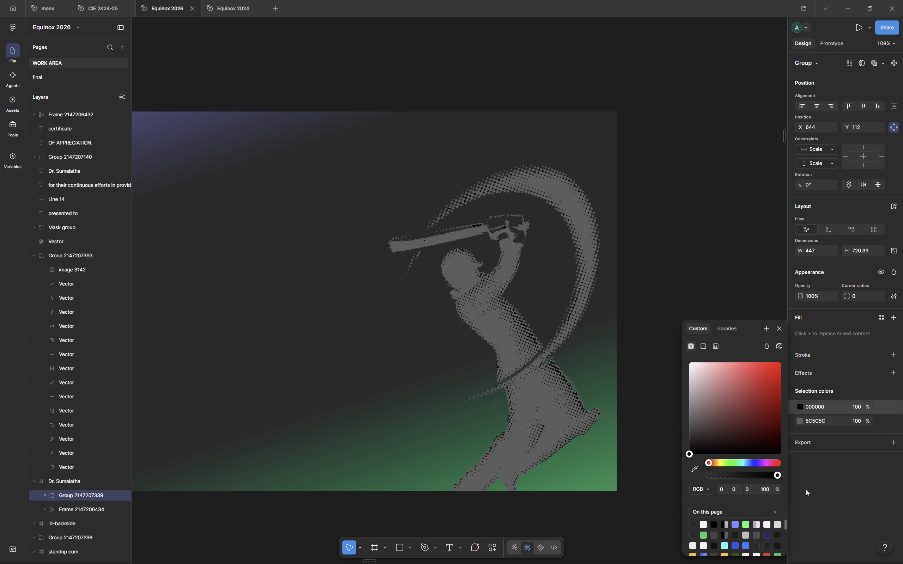
click(798, 423)
drag(701, 423, 660, 318)
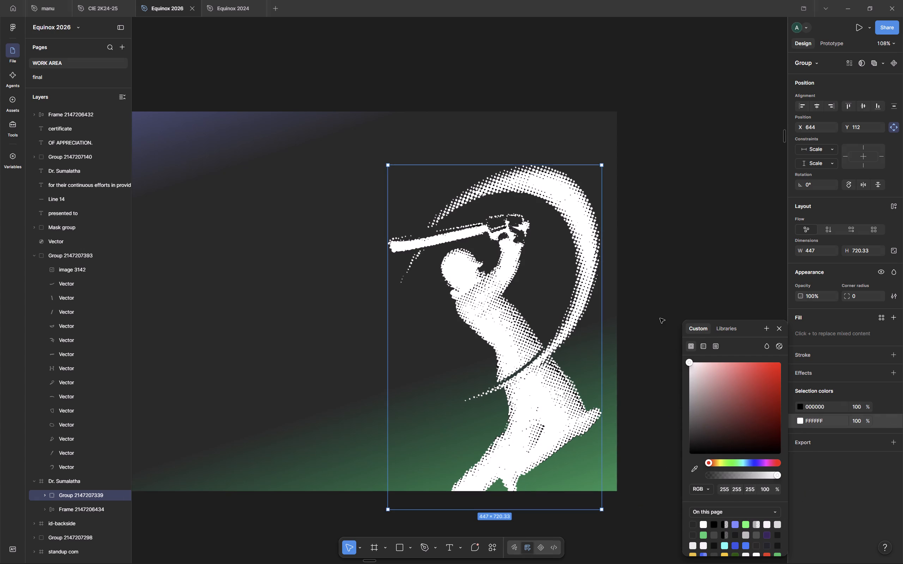
Reposition the batsman group within the certificate frame at about X 634, Y 112.
scroll(685, 191, right, 1)
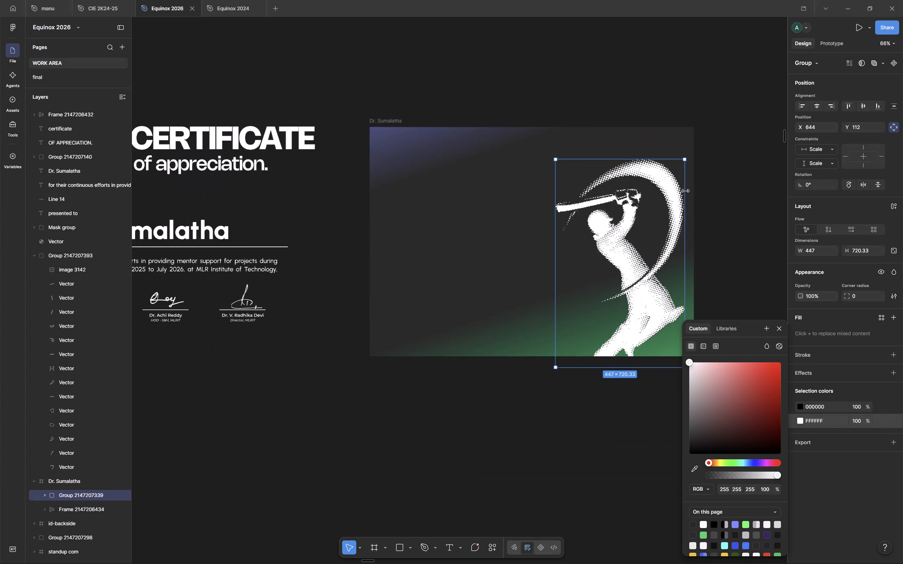
scroll(685, 191, left, 1)
drag(562, 239, 552, 234)
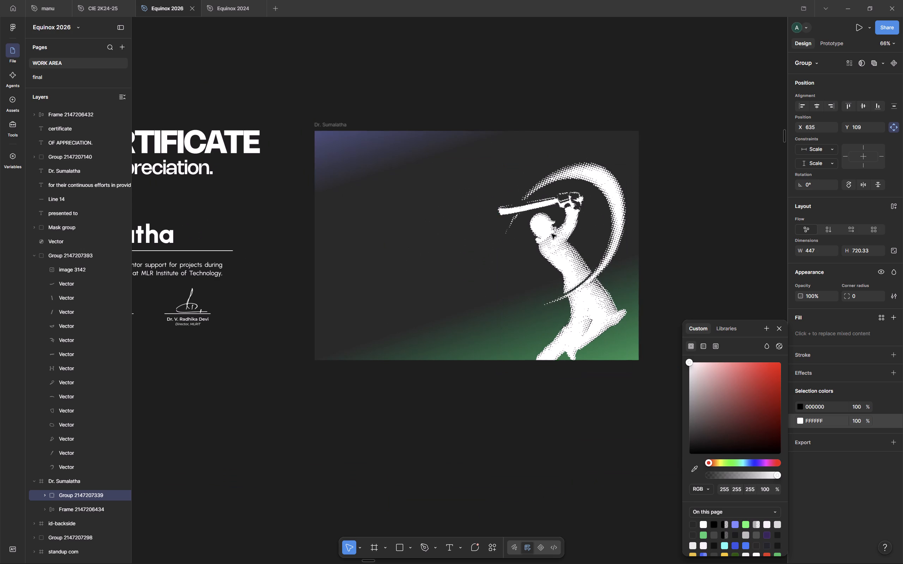
drag(552, 234, 556, 251)
drag(560, 241, 560, 233)
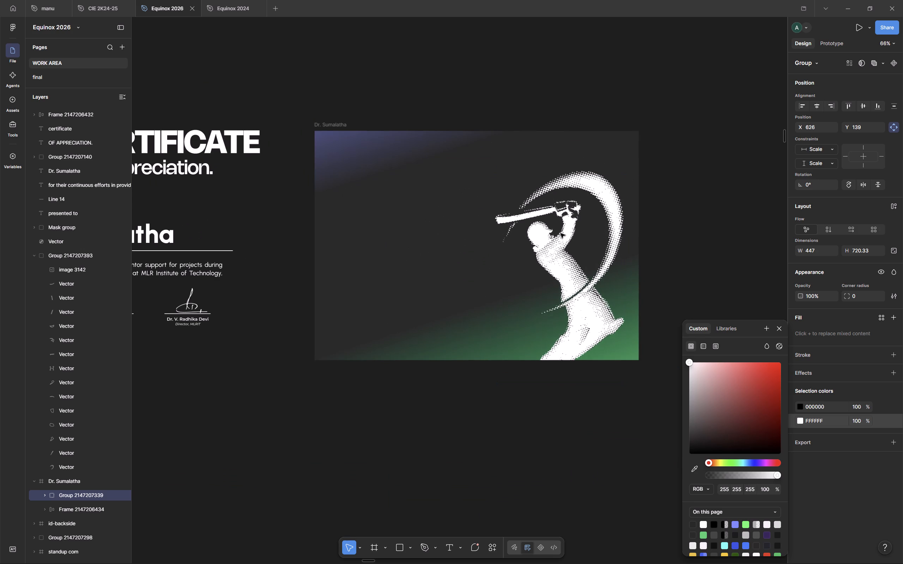
drag(560, 233, 563, 229)
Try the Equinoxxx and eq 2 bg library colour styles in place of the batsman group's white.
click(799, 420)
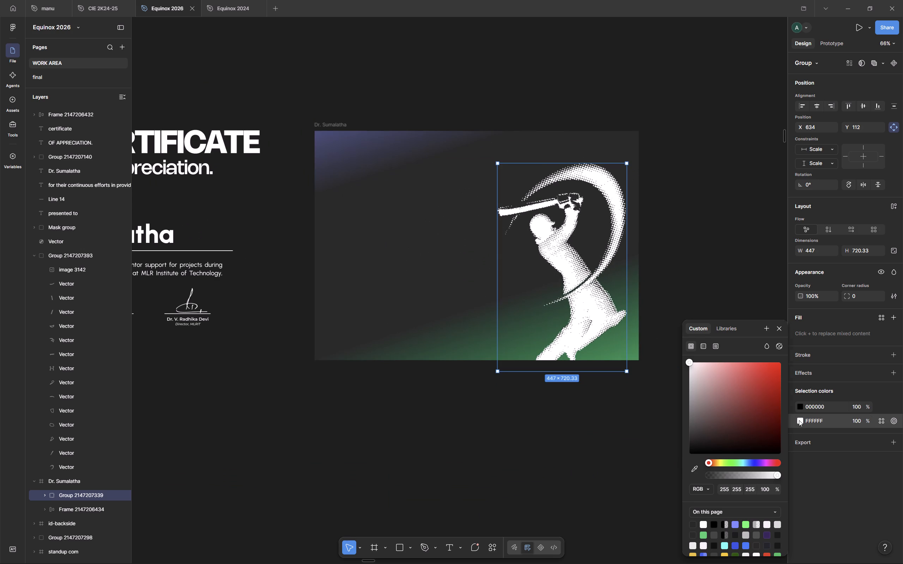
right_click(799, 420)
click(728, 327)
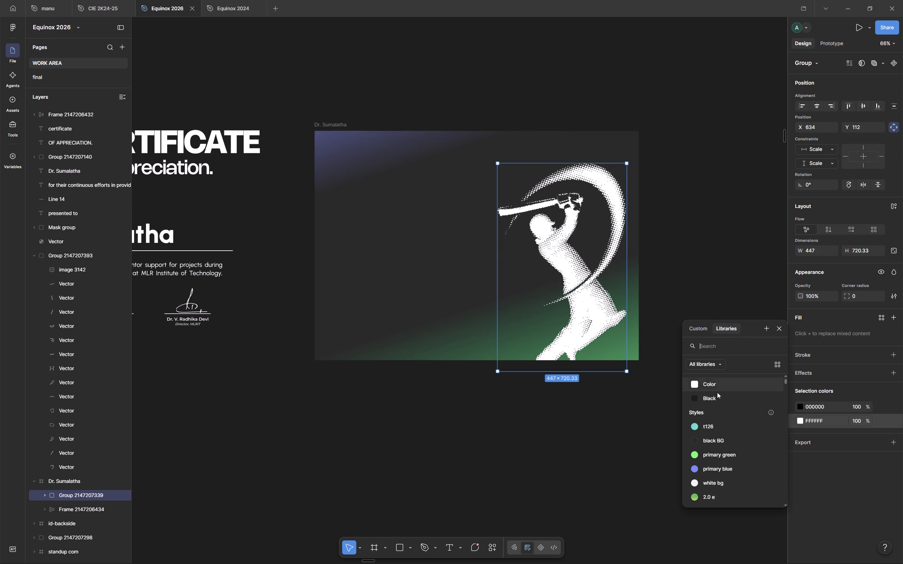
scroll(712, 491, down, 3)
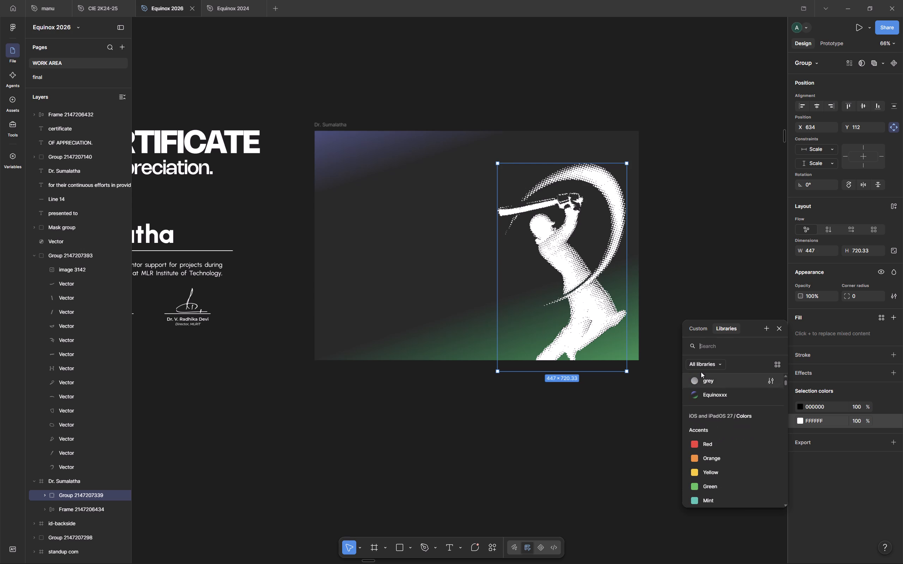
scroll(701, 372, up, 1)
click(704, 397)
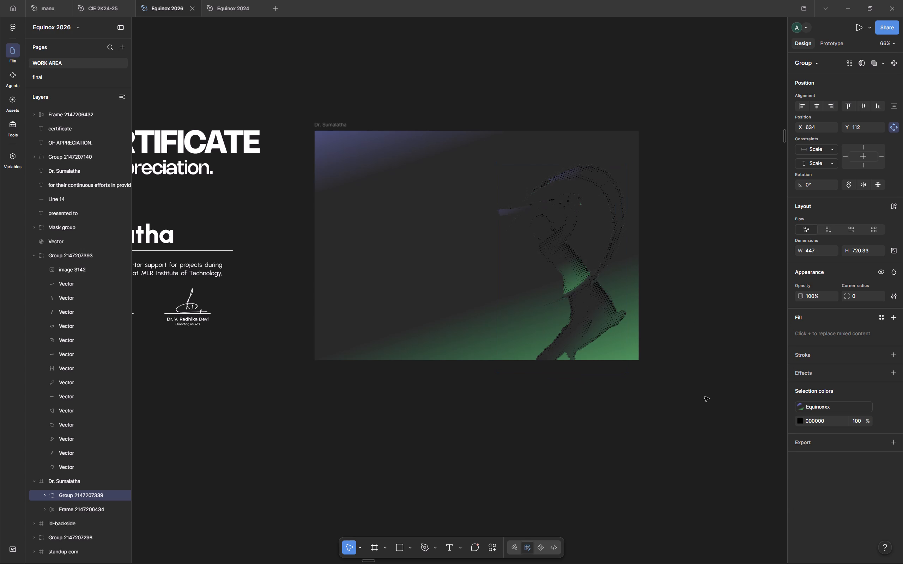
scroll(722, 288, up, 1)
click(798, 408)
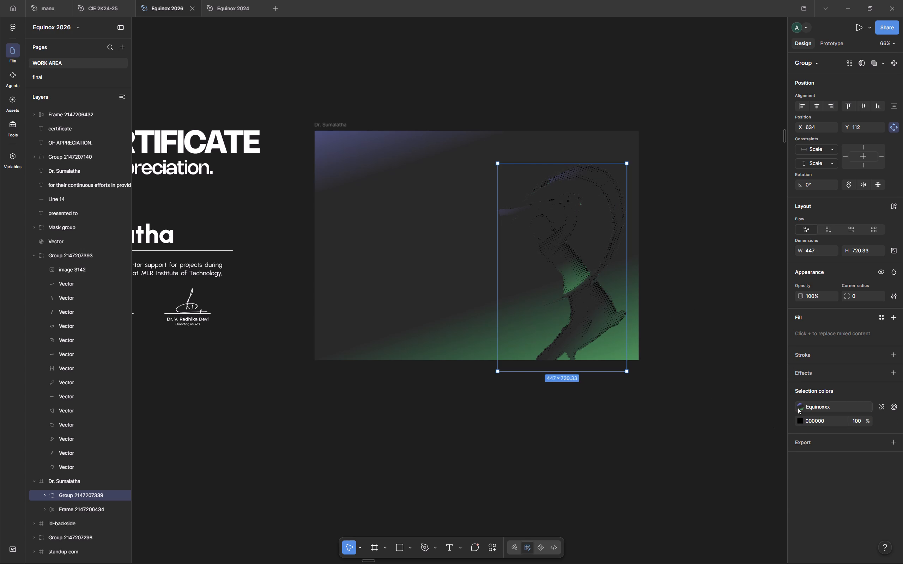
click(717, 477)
Apply the blue-green 2nd colour style to the batsman's main shapes.
click(798, 406)
click(710, 487)
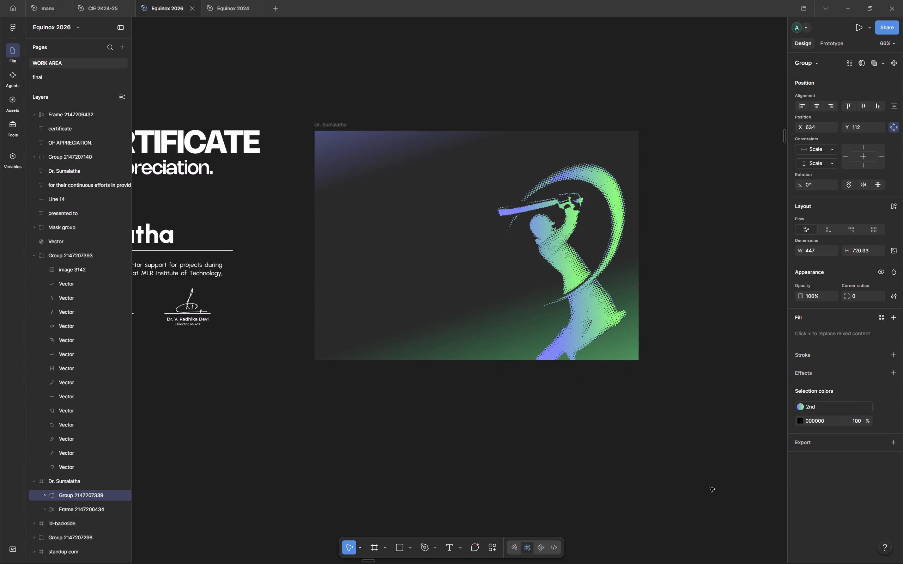
Nudge the batsman group to about X 636, Y 109 in the certificate frame.
click(597, 307)
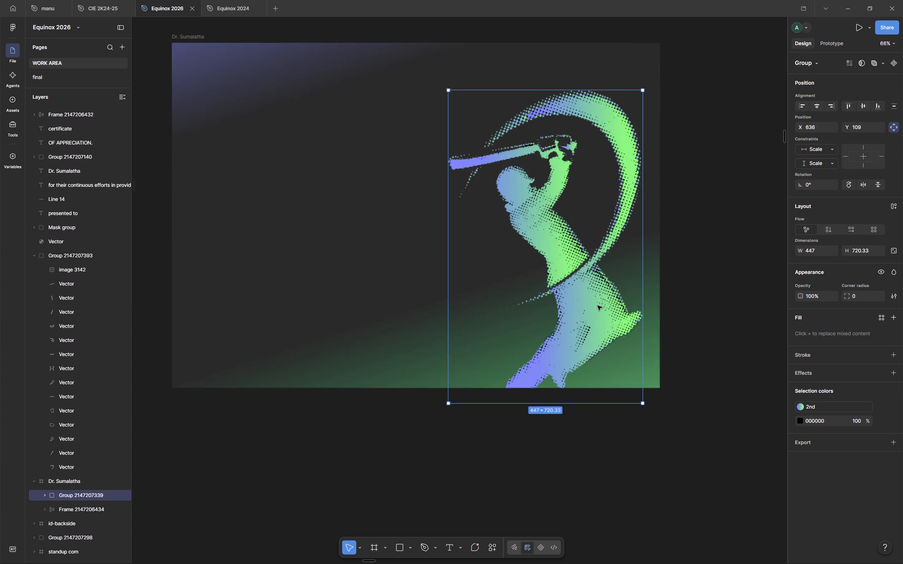
right_click(598, 306)
scroll(598, 306, up, 1)
click(683, 273)
drag(683, 273, 692, 243)
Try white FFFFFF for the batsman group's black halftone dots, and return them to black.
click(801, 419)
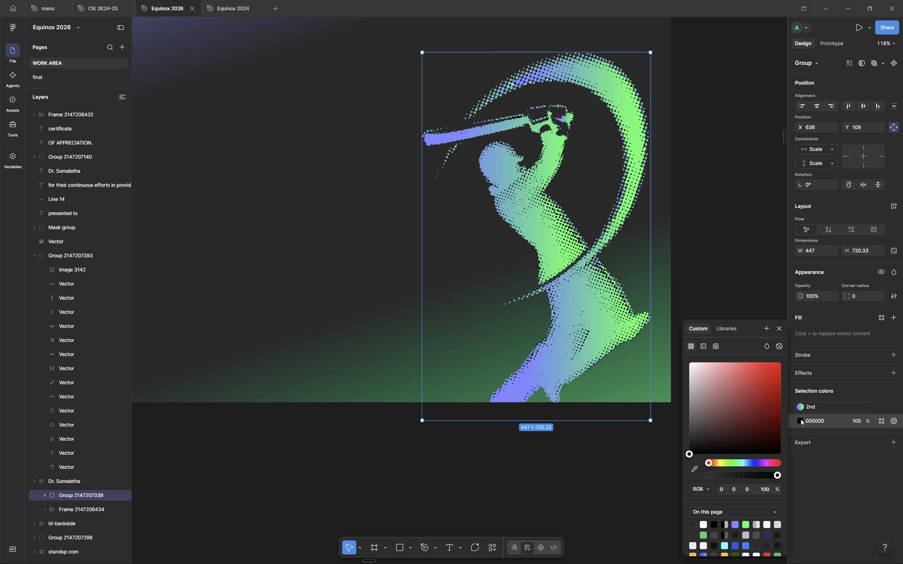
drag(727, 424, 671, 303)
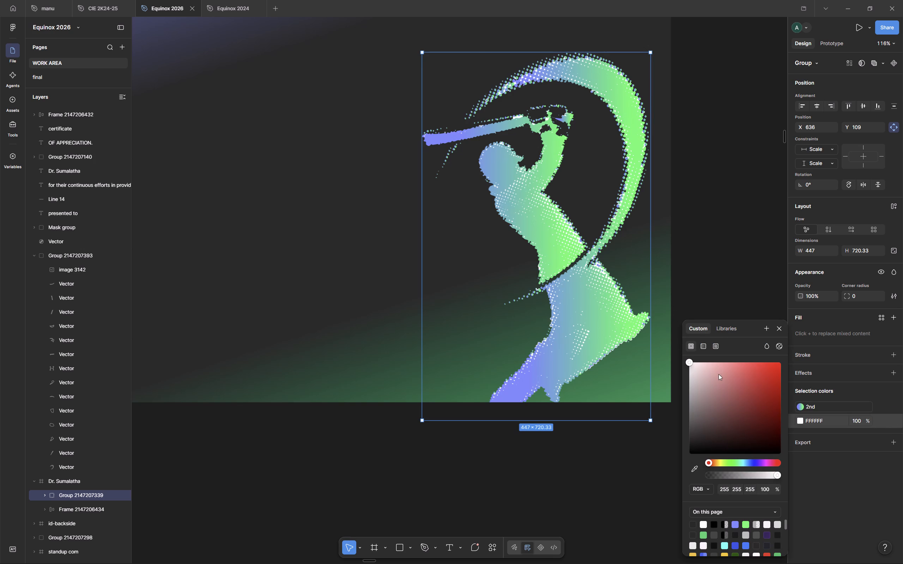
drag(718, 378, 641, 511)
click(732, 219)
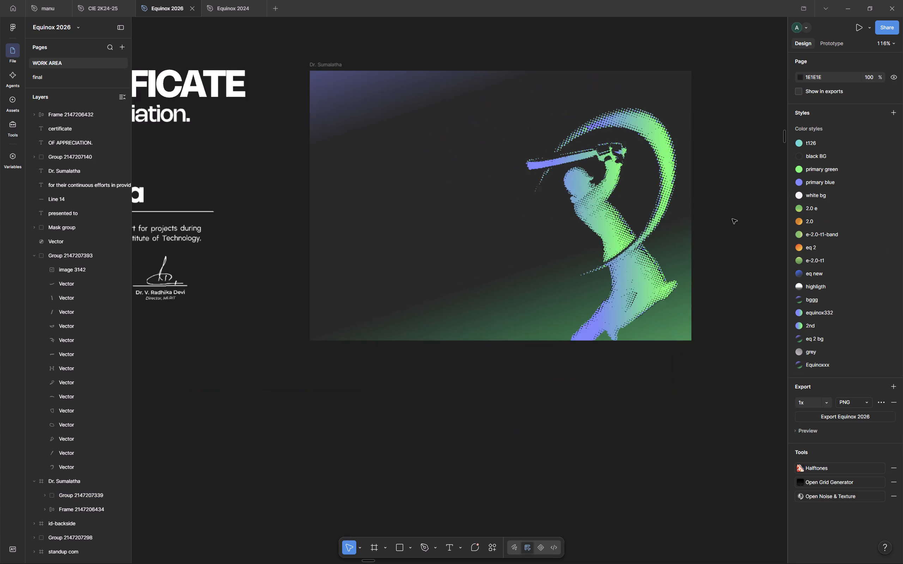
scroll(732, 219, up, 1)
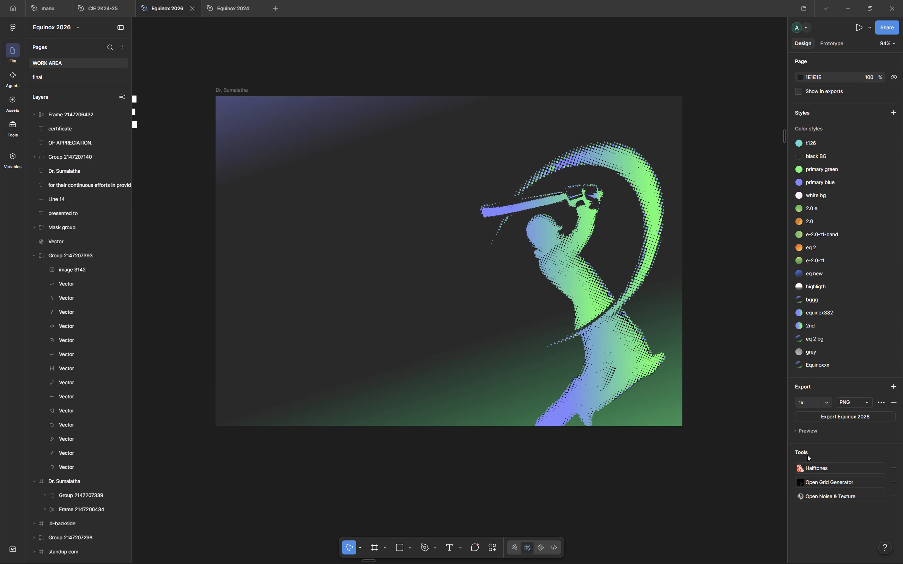
Change the batsman group's black halftone dots to white FFFFFF.
click(610, 327)
click(797, 406)
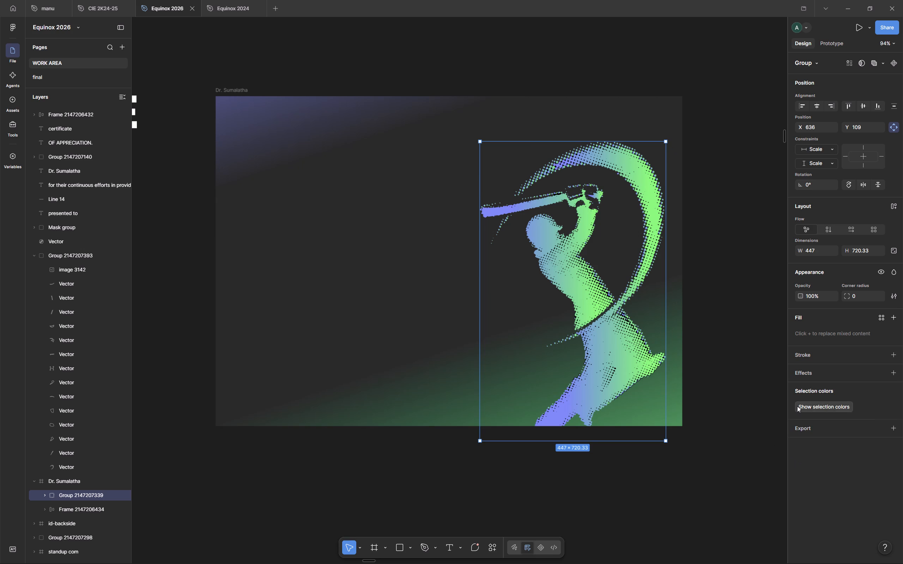
click(800, 419)
drag(734, 425, 661, 343)
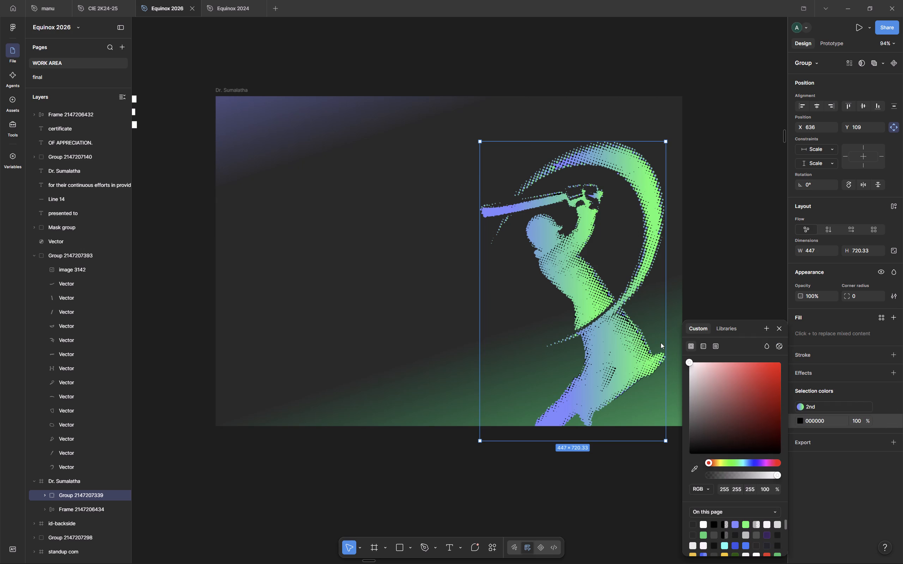
drag(661, 343, 661, 336)
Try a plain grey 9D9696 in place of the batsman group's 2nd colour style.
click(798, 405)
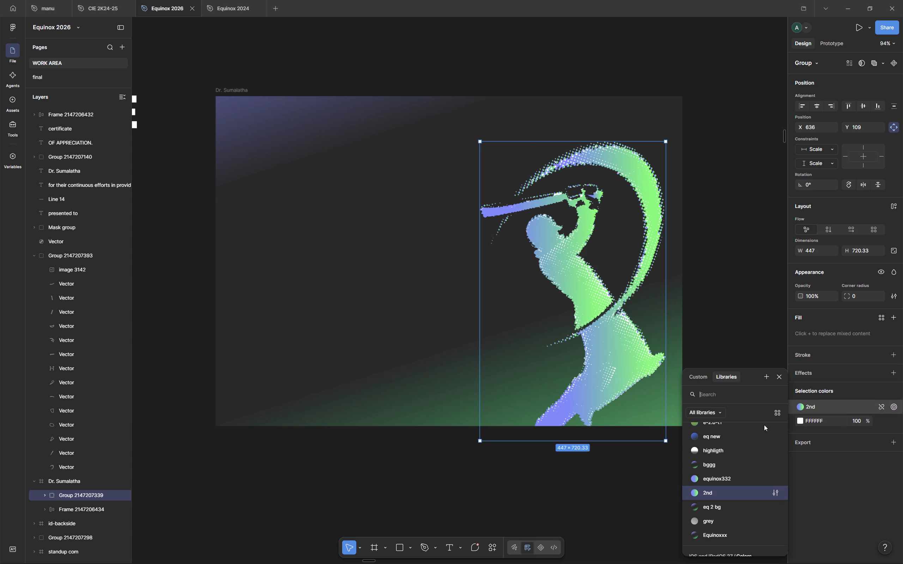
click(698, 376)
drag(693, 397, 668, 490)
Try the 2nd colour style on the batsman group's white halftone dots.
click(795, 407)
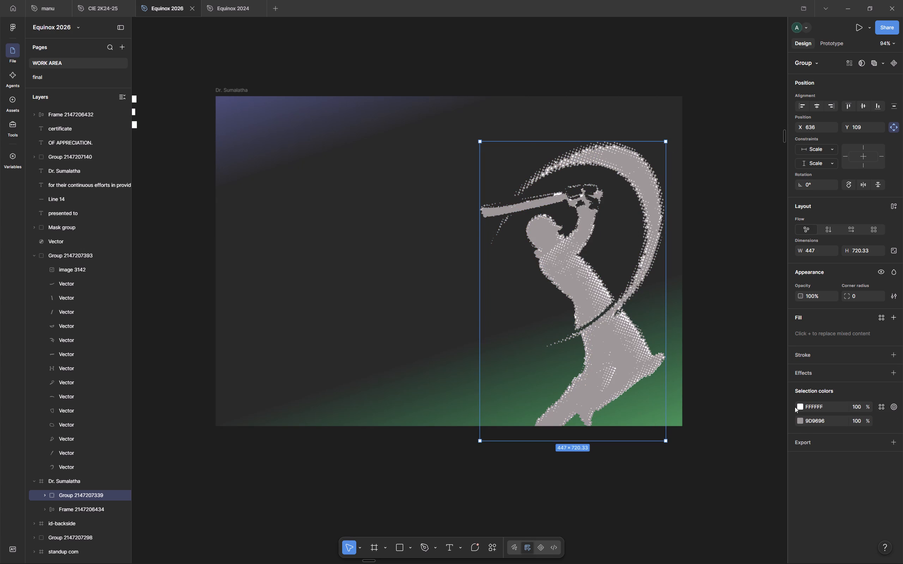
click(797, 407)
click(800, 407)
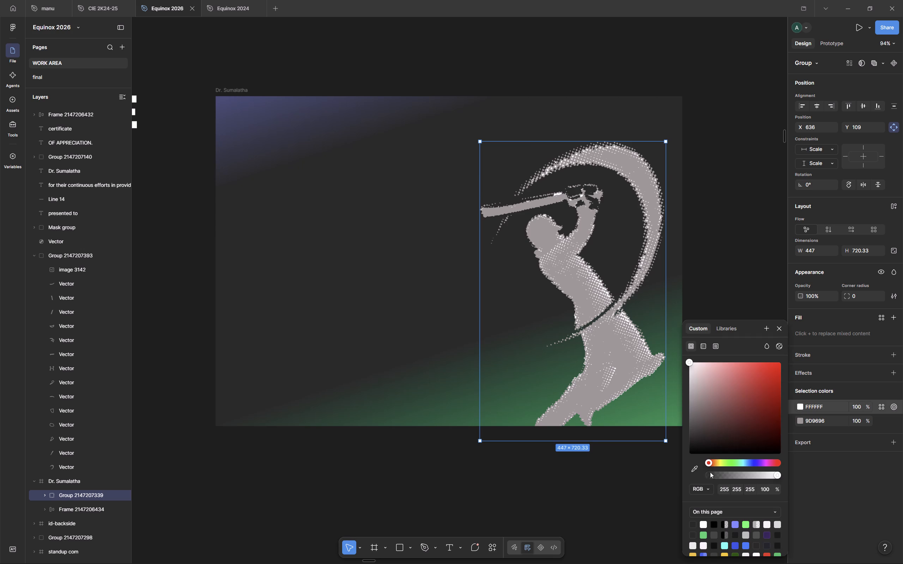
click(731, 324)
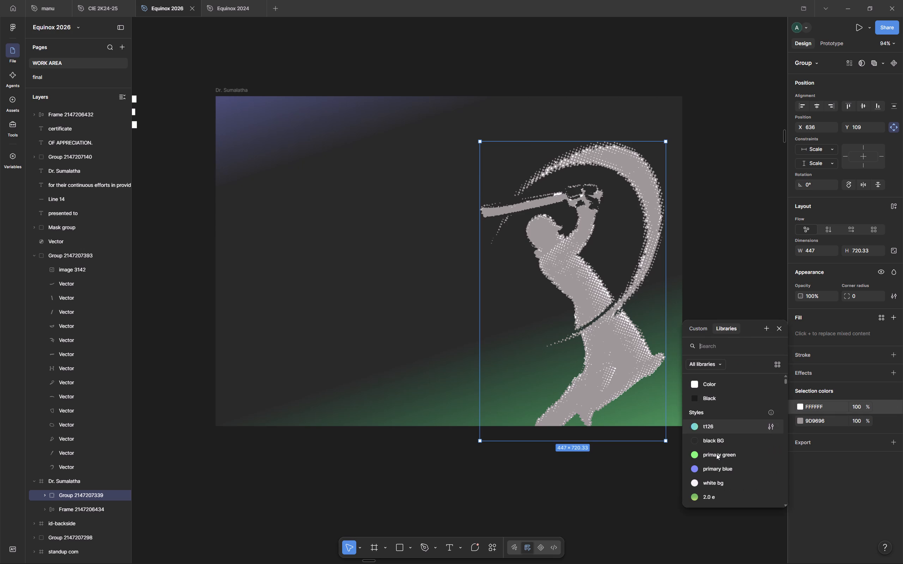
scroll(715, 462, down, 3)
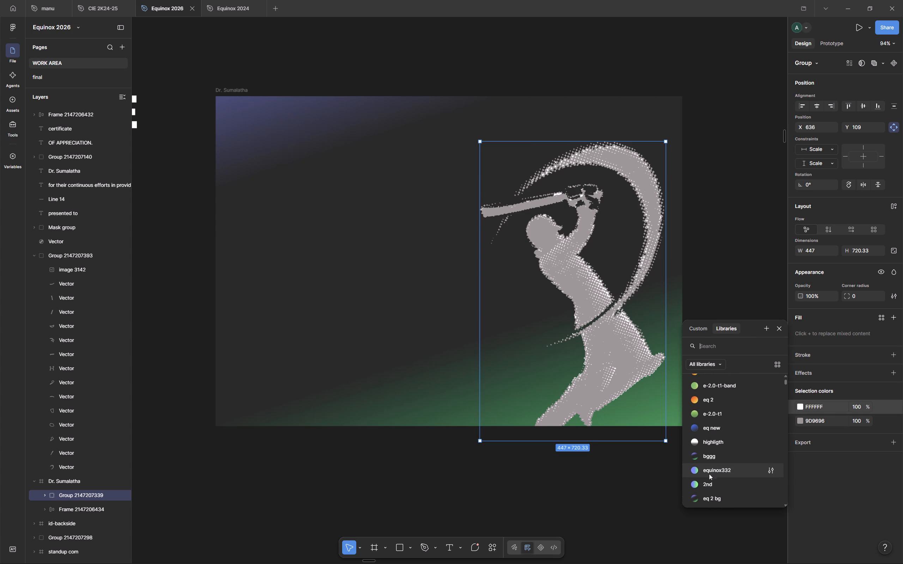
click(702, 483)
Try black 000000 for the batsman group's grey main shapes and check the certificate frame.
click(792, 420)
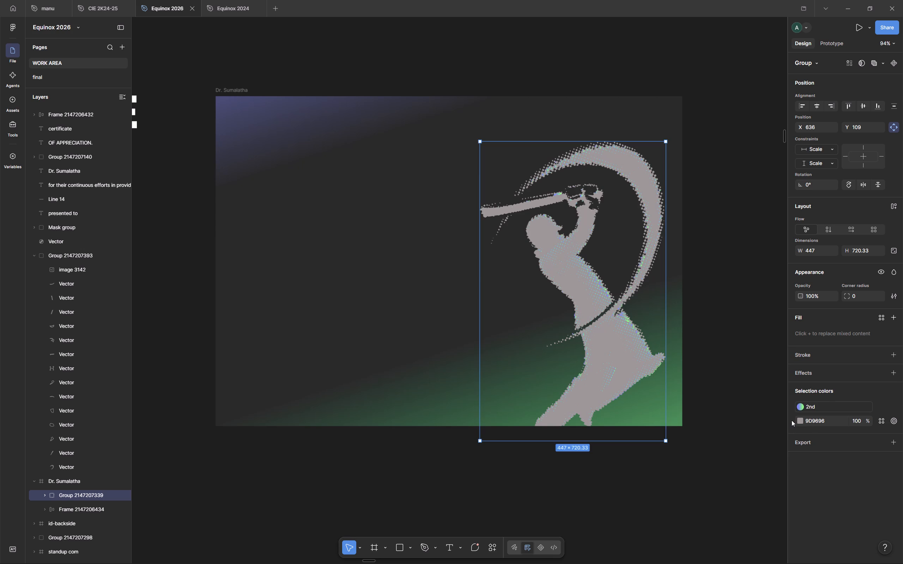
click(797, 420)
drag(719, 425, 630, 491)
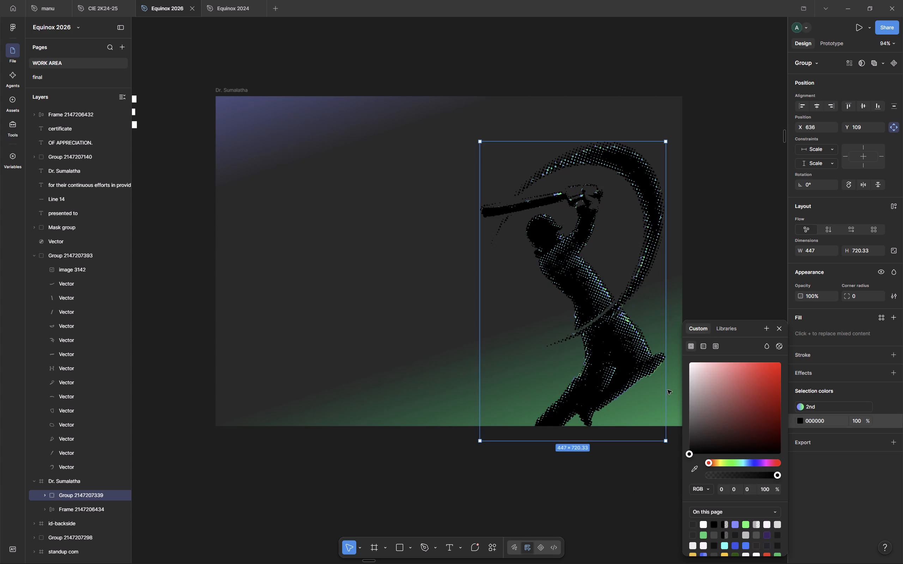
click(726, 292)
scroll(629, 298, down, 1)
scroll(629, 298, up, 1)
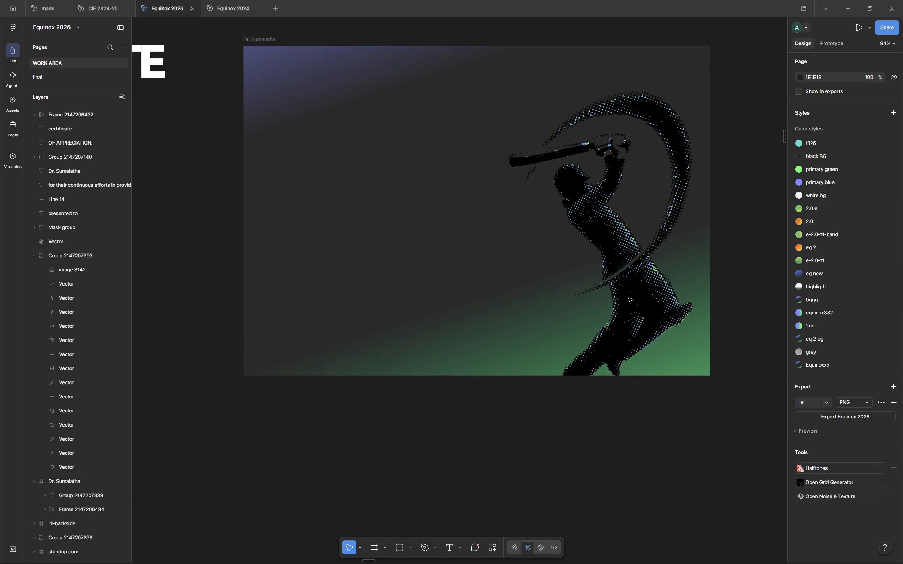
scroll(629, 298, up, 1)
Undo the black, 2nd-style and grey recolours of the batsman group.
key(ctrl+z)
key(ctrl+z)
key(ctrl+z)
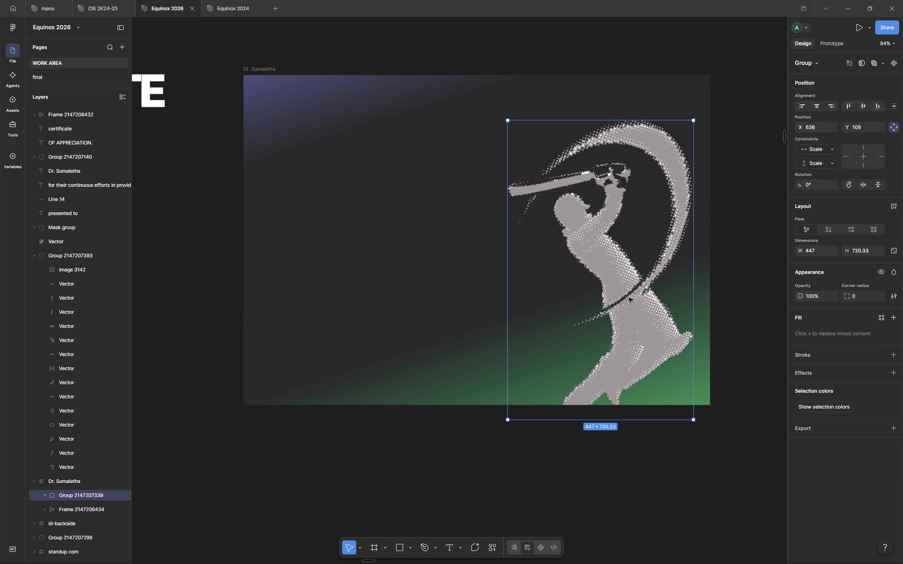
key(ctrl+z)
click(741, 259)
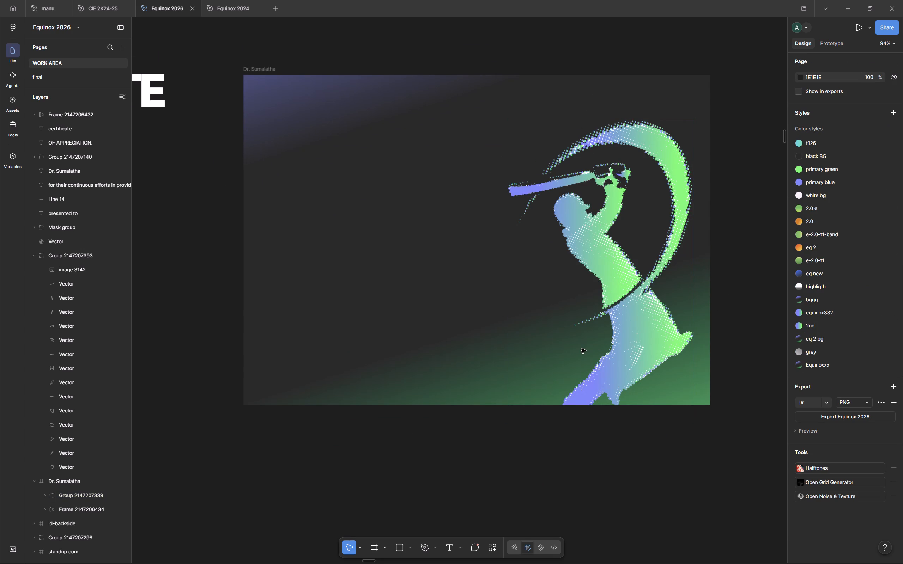
Compare the batsman in the certificate frame with the certificate text, the large gradient batsman and the Equinox posters.
scroll(581, 349, up, 1)
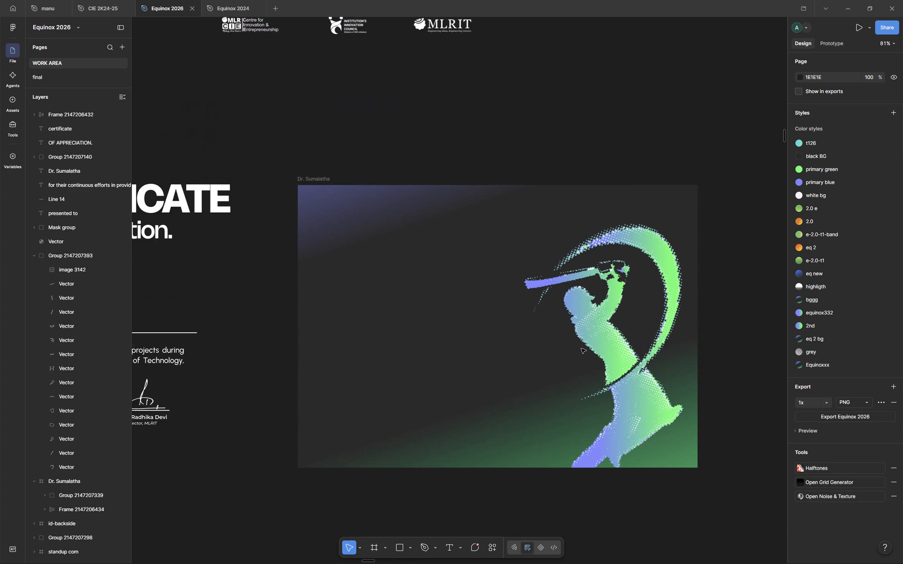
scroll(581, 349, down, 1)
scroll(581, 349, left, 1)
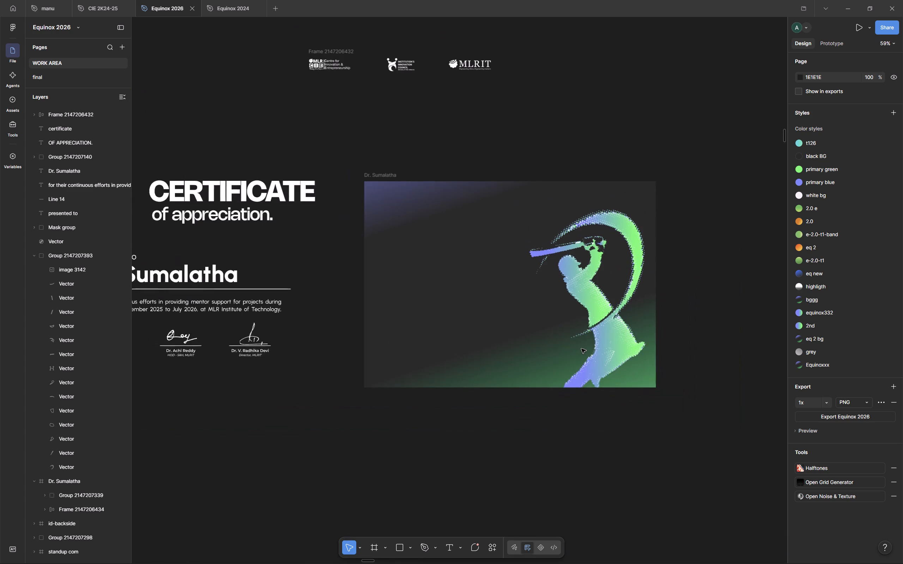
scroll(581, 349, up, 1)
scroll(581, 349, down, 1)
scroll(581, 349, left, 6)
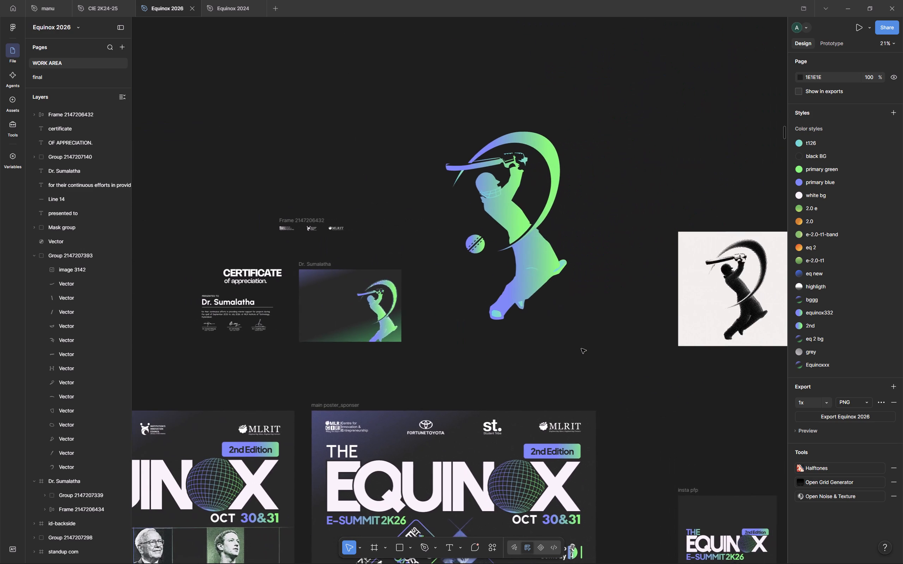
scroll(581, 349, right, 3)
scroll(581, 349, left, 2)
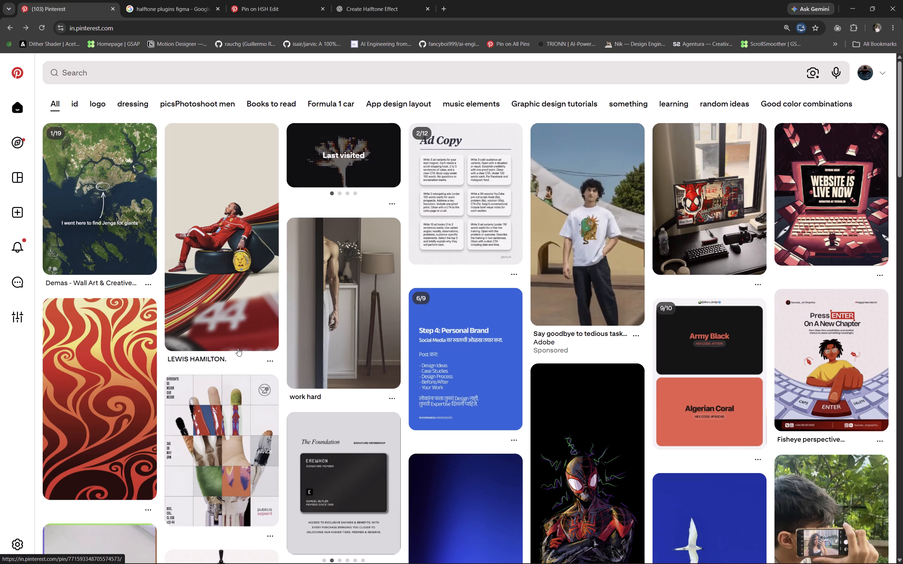
click(211, 66)
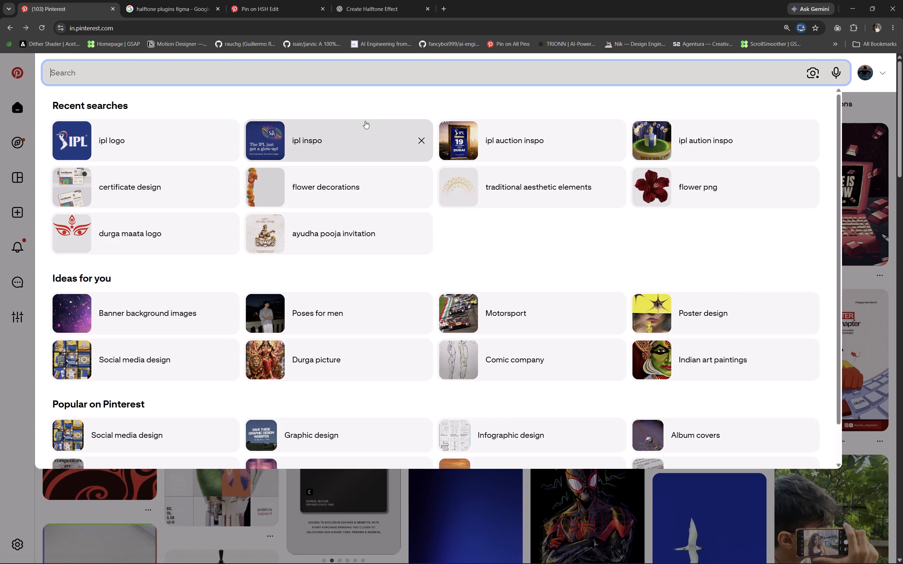
click(170, 172)
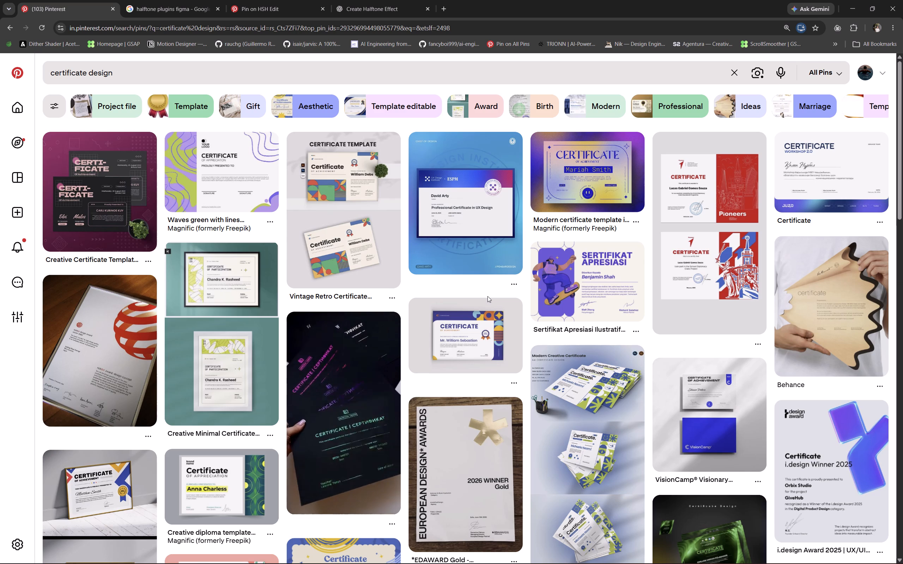
scroll(487, 296, down, 3)
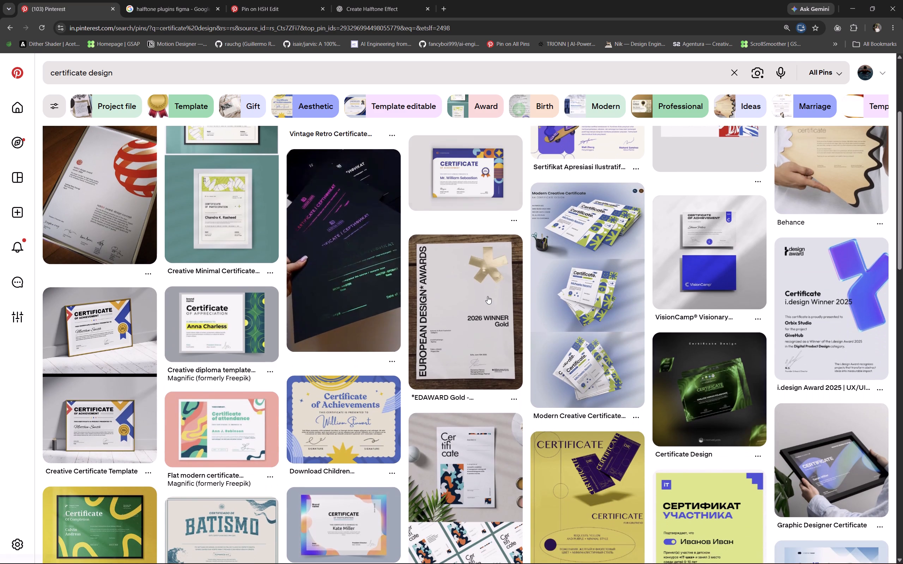
scroll(487, 296, down, 2)
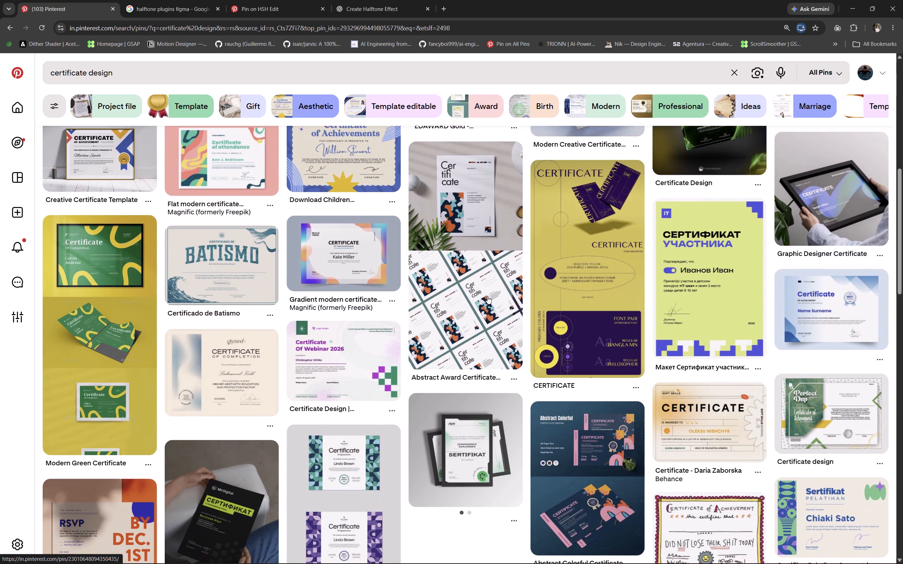
scroll(487, 296, down, 9)
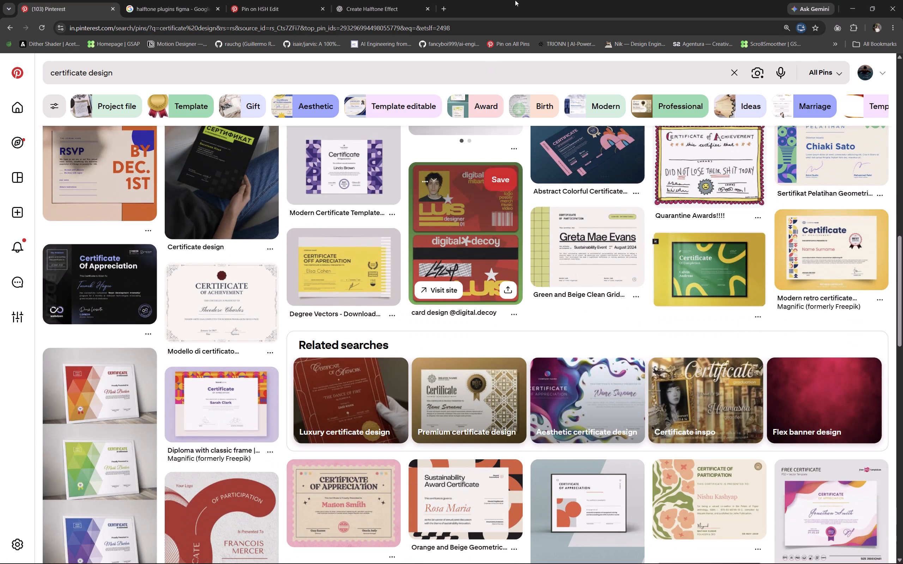
Search Google for ipl and look through the official IPL site for a usable Tata IPL logo.
click(445, 10)
text(ipl)
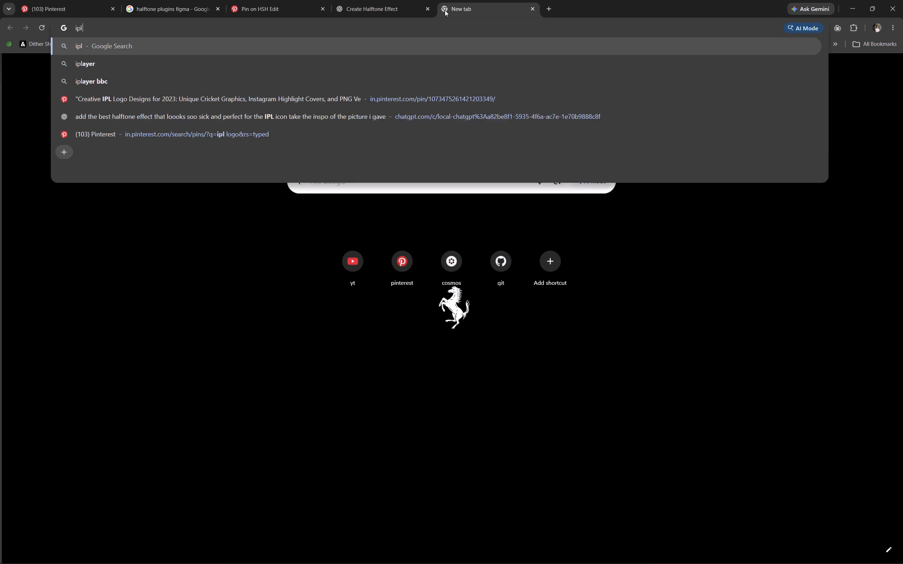
key(Return)
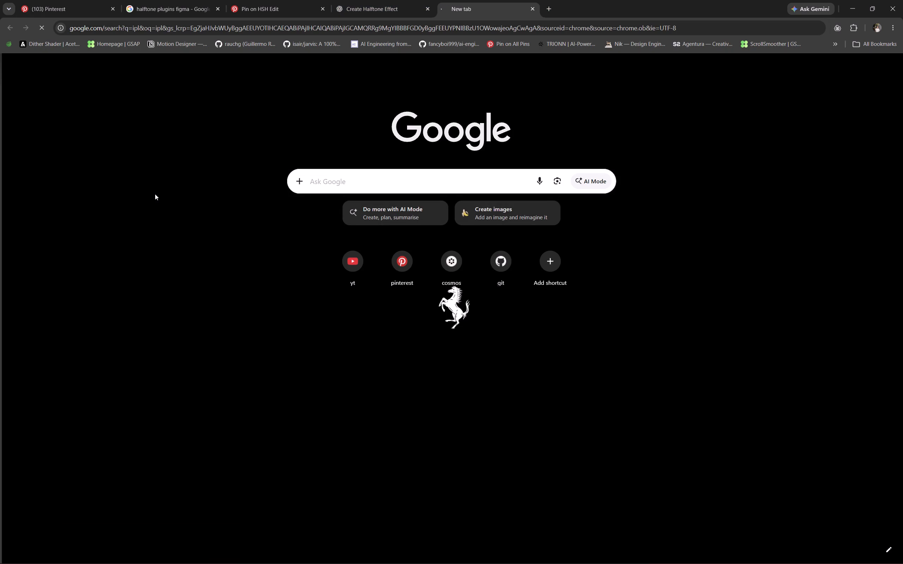
click(190, 165)
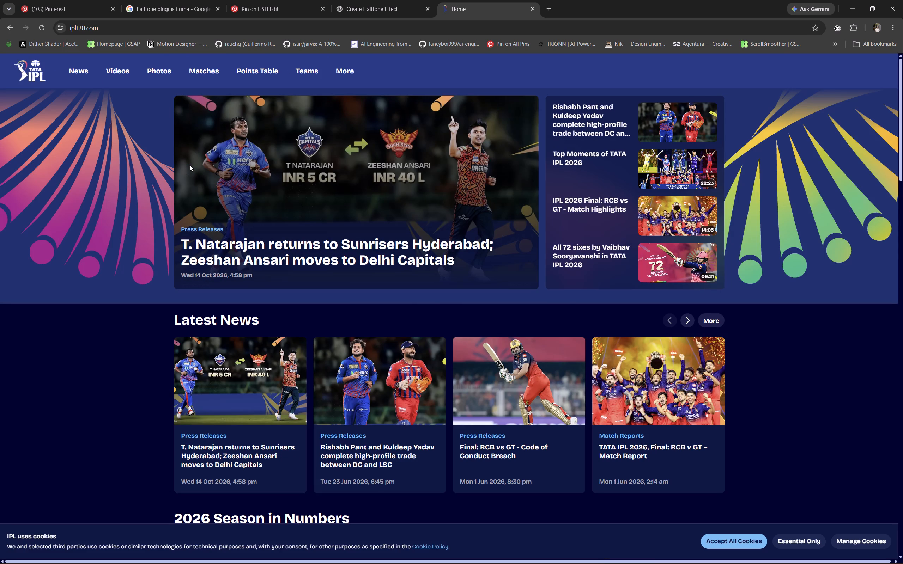
scroll(430, 263, down, 5)
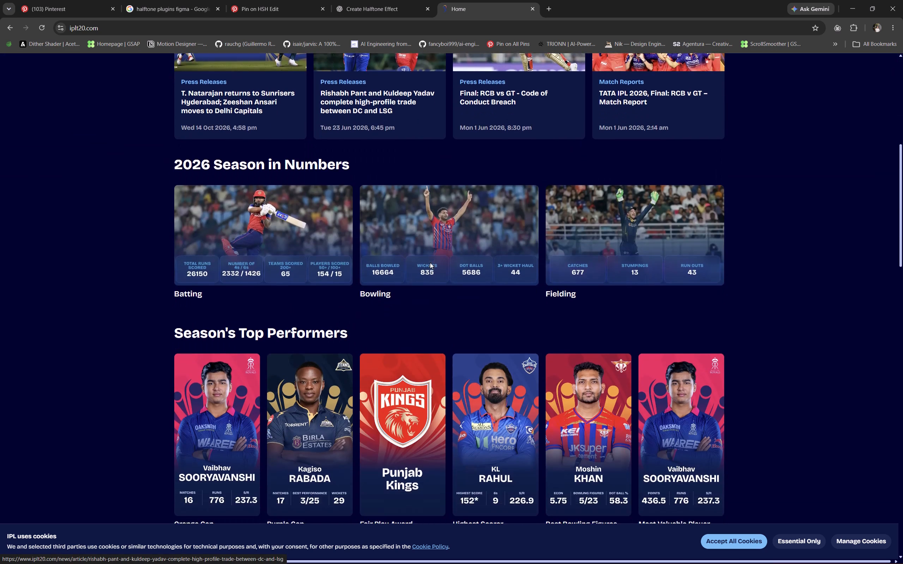
scroll(430, 263, down, 8)
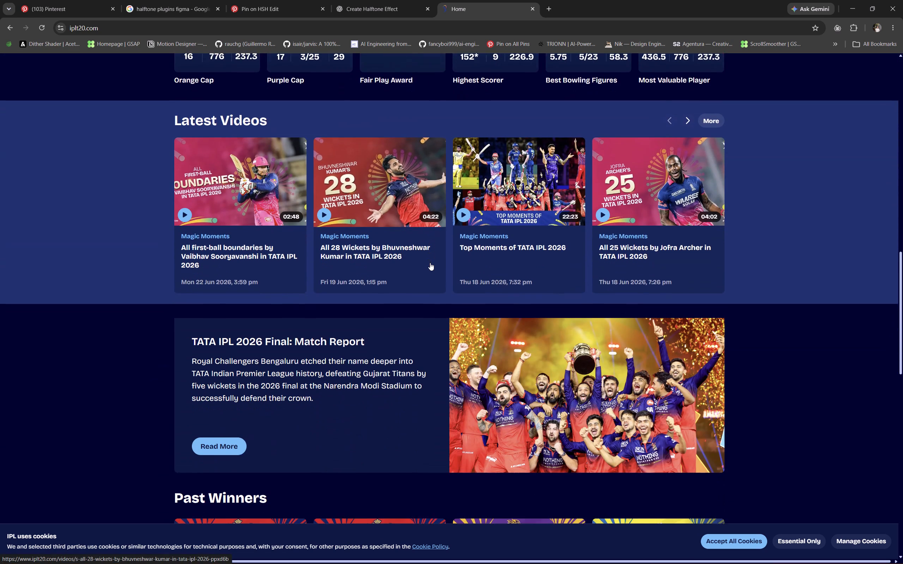
scroll(430, 263, down, 5)
scroll(430, 263, right, 1)
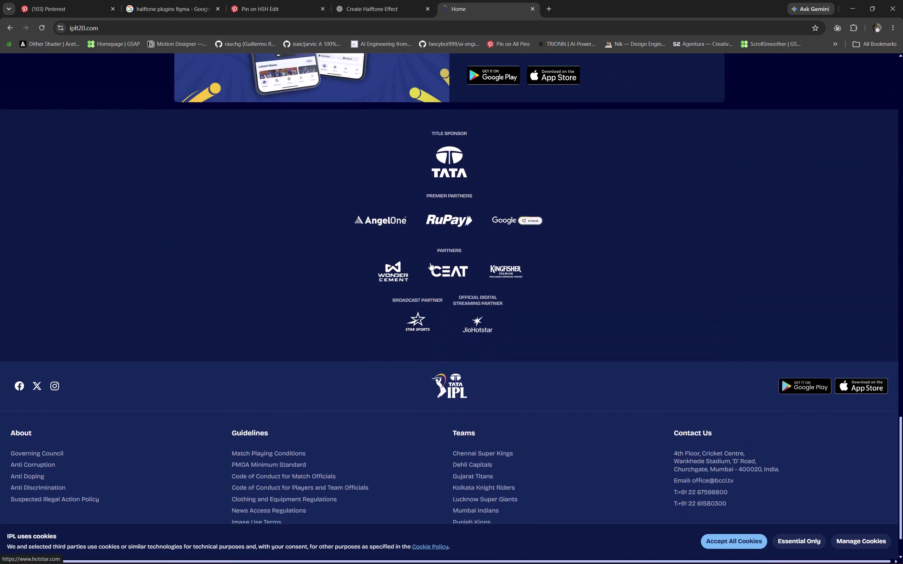
scroll(430, 263, right, 1)
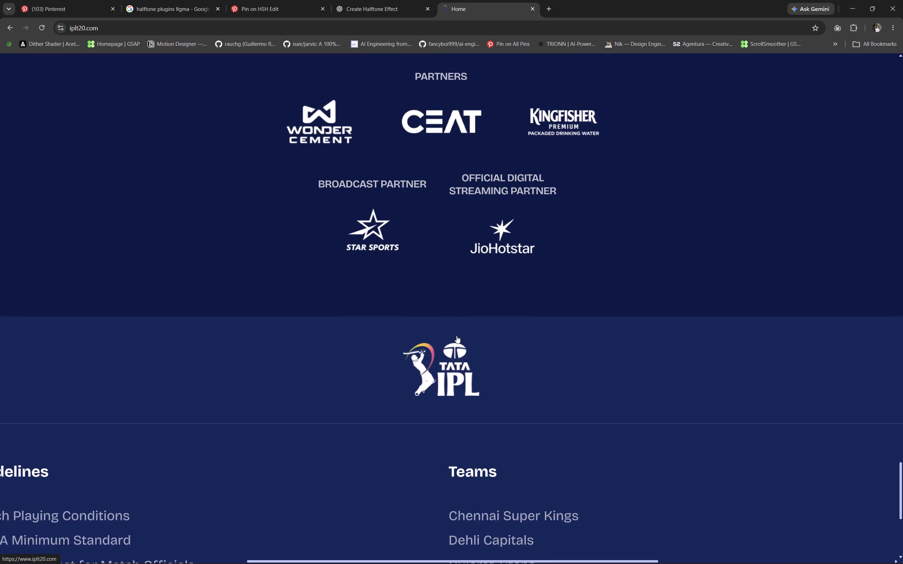
scroll(456, 336, down, 2)
scroll(456, 336, up, 1)
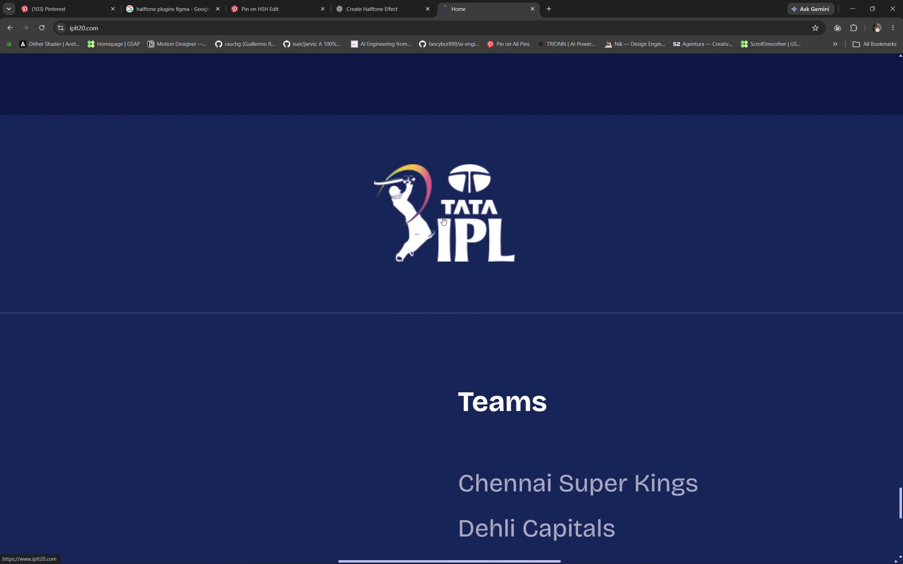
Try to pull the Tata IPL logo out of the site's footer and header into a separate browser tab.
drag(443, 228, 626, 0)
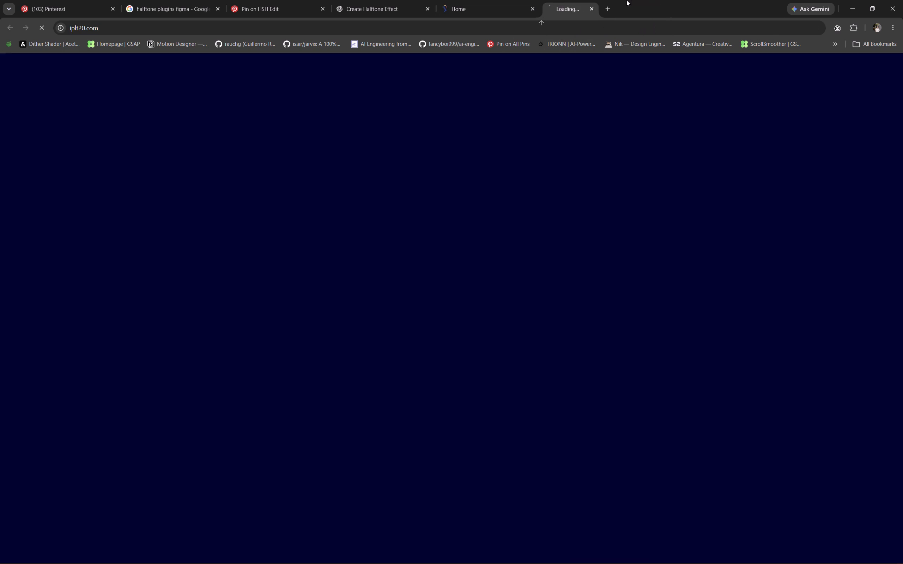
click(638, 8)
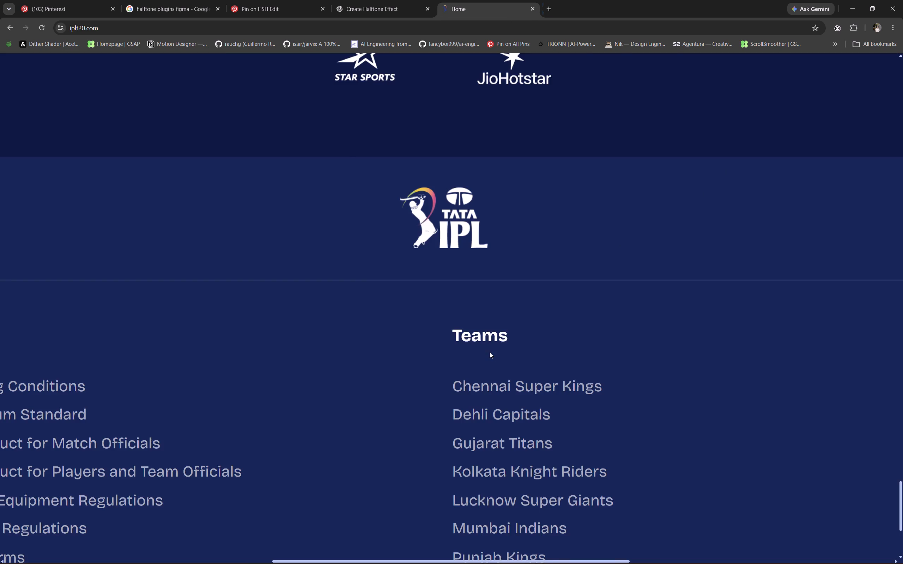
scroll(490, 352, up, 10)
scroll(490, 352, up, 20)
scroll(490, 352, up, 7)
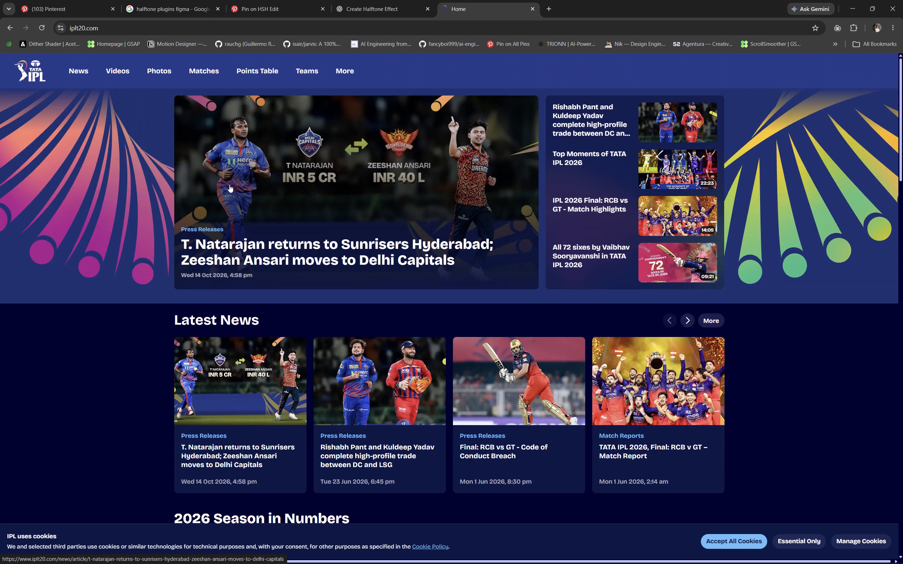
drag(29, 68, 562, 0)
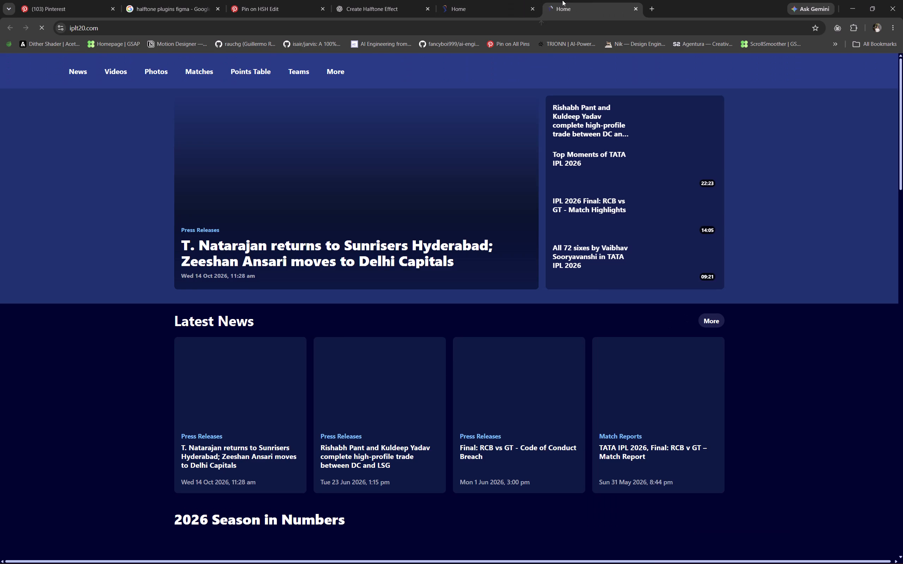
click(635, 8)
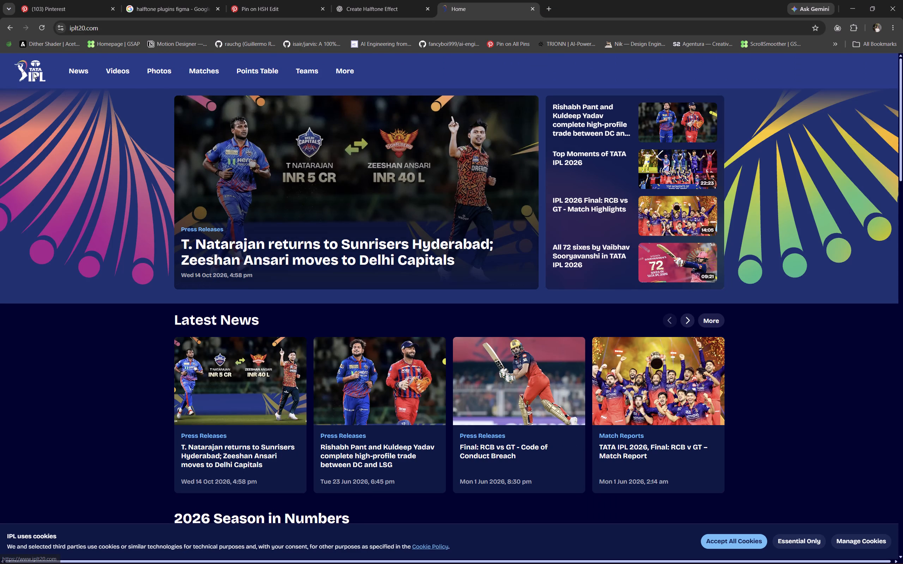
Copy the Tata IPL logo image from the IPL site's header and paste it into the Equinox 2026 file in Figma.
right_click(34, 73)
click(92, 225)
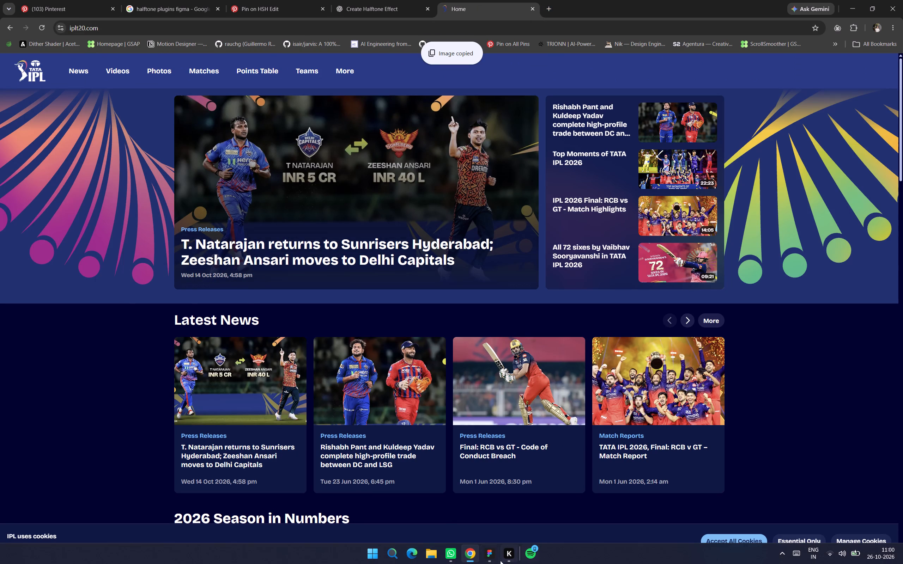
click(492, 560)
scroll(651, 289, left, 4)
key(ctrl+v)
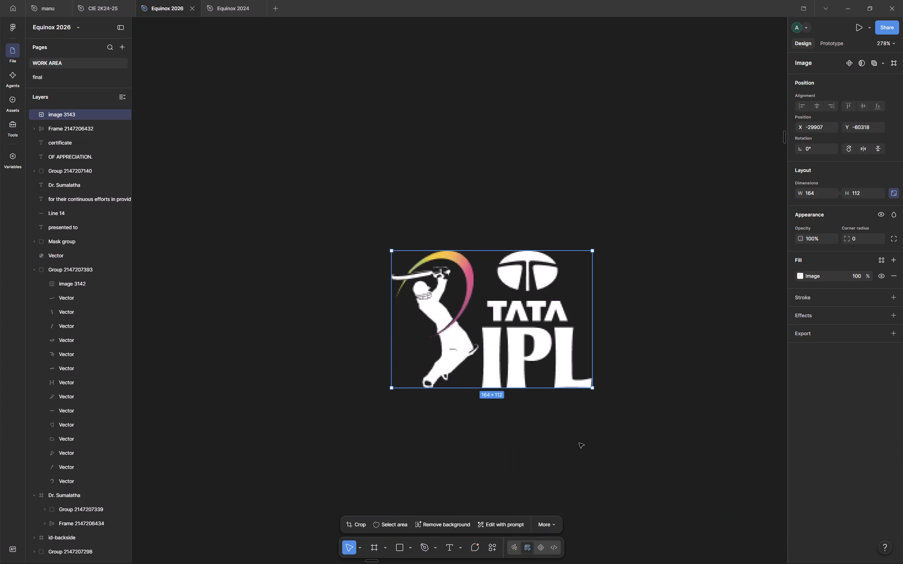
Paste the Tata IPL logo into the manu file on the empty canvas beside the black halftone batsman.
click(41, 0)
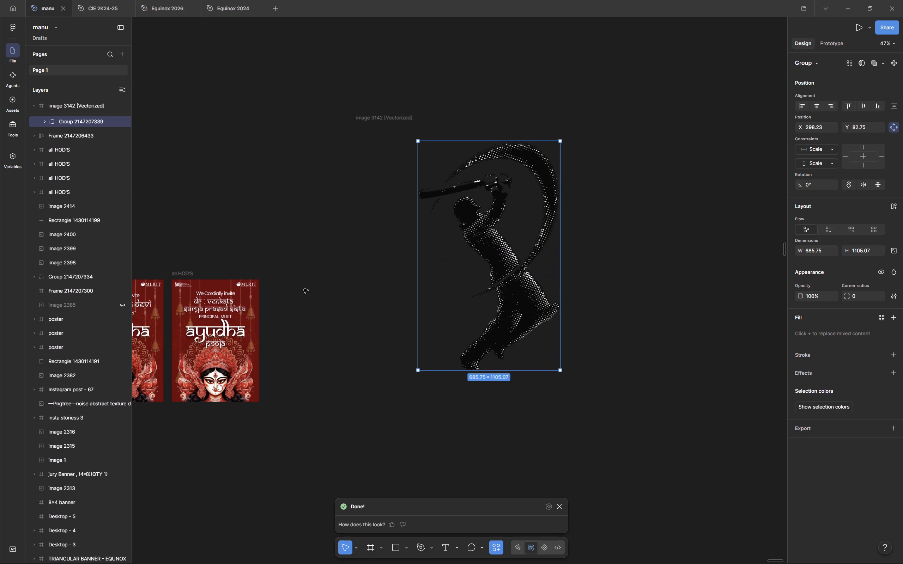
scroll(303, 288, left, 5)
click(345, 290)
key(ctrl+v)
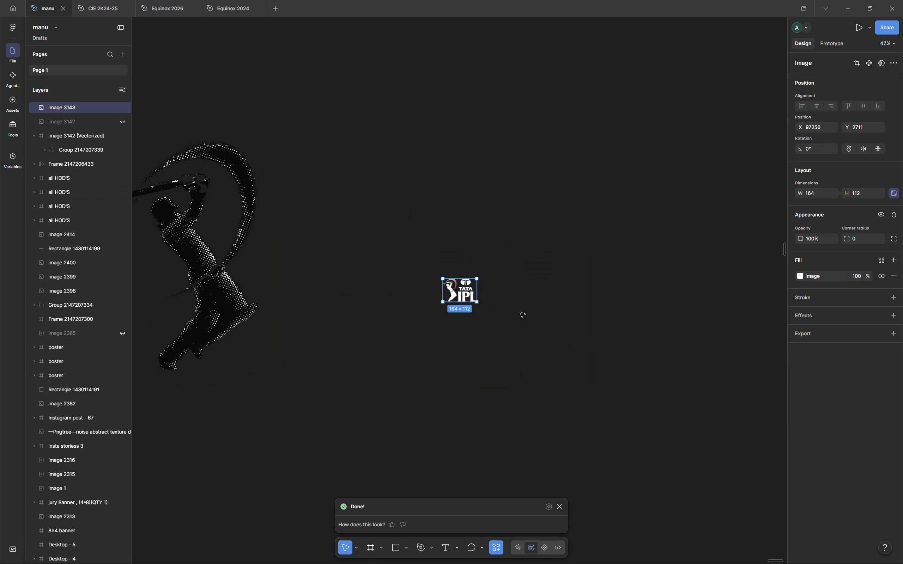
Boost the resolution of the pasted Tata IPL logo twice.
click(563, 509)
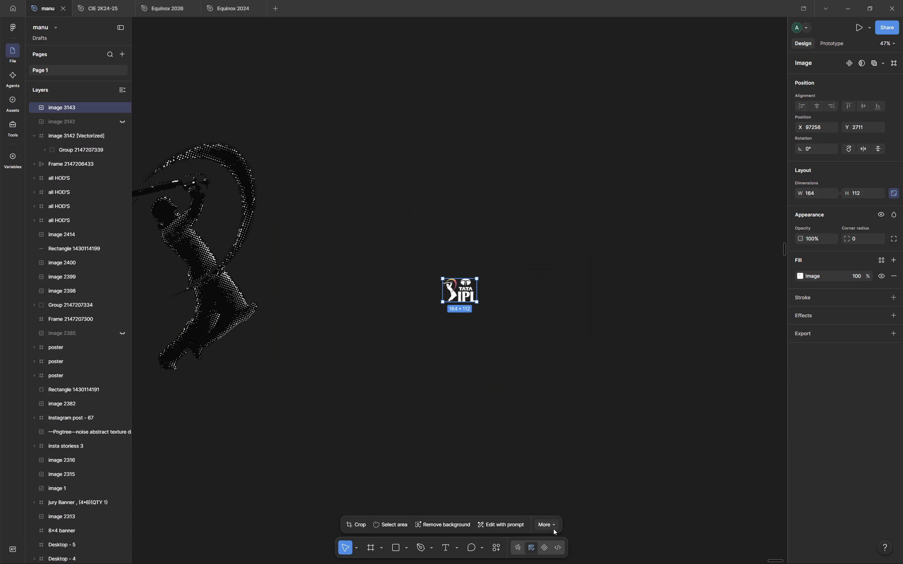
click(553, 529)
click(549, 478)
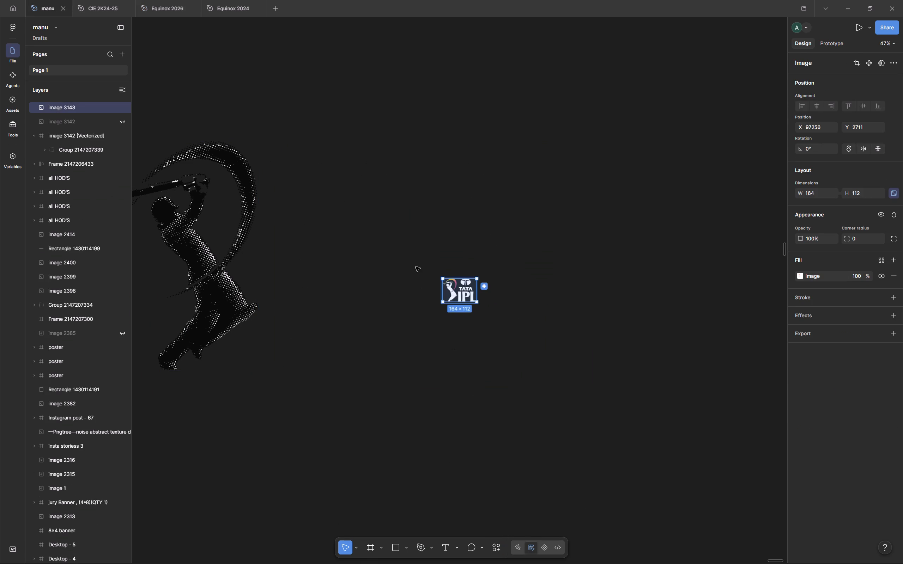
scroll(416, 266, left, 3)
scroll(416, 266, down, 3)
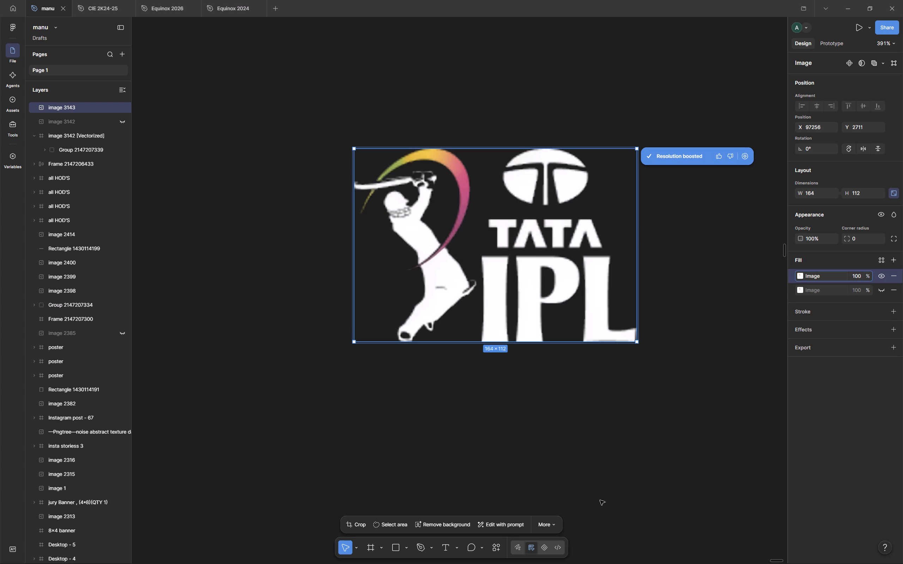
click(540, 527)
click(556, 476)
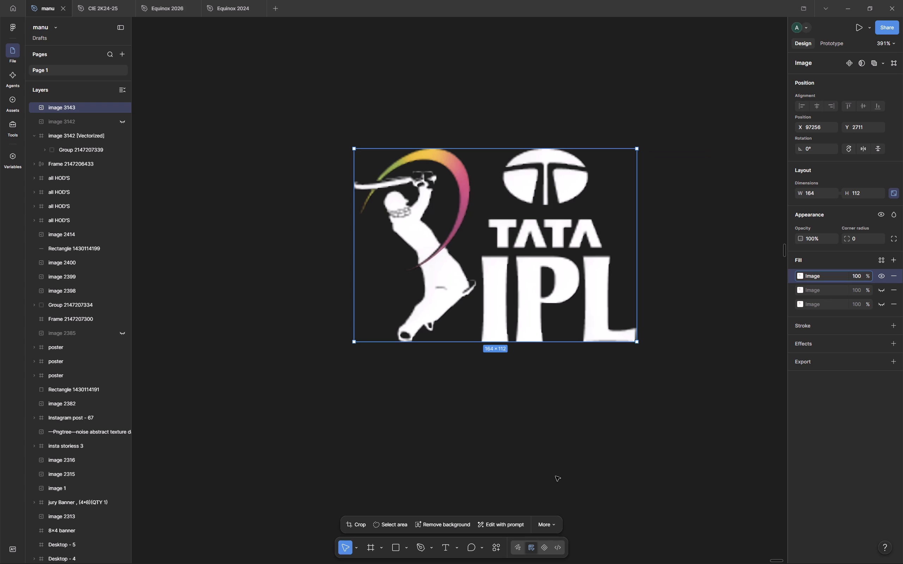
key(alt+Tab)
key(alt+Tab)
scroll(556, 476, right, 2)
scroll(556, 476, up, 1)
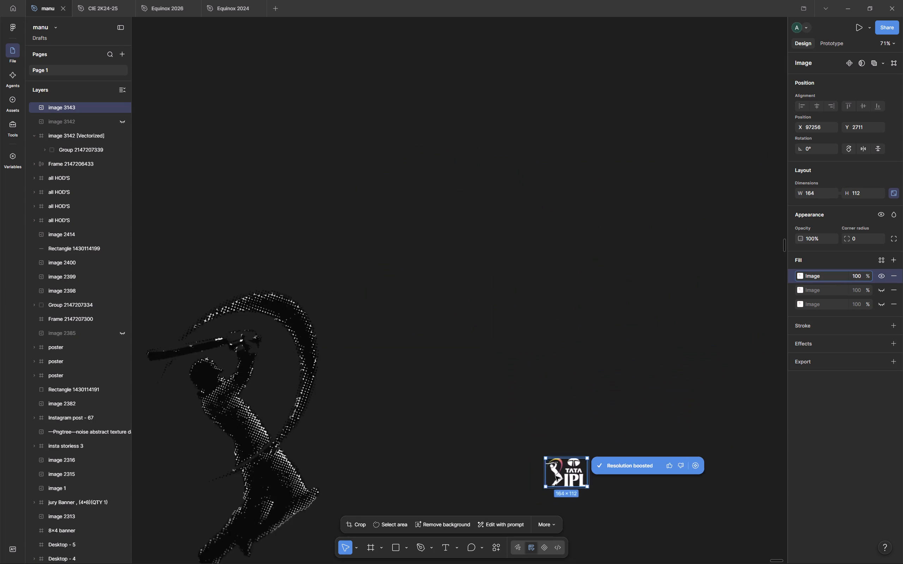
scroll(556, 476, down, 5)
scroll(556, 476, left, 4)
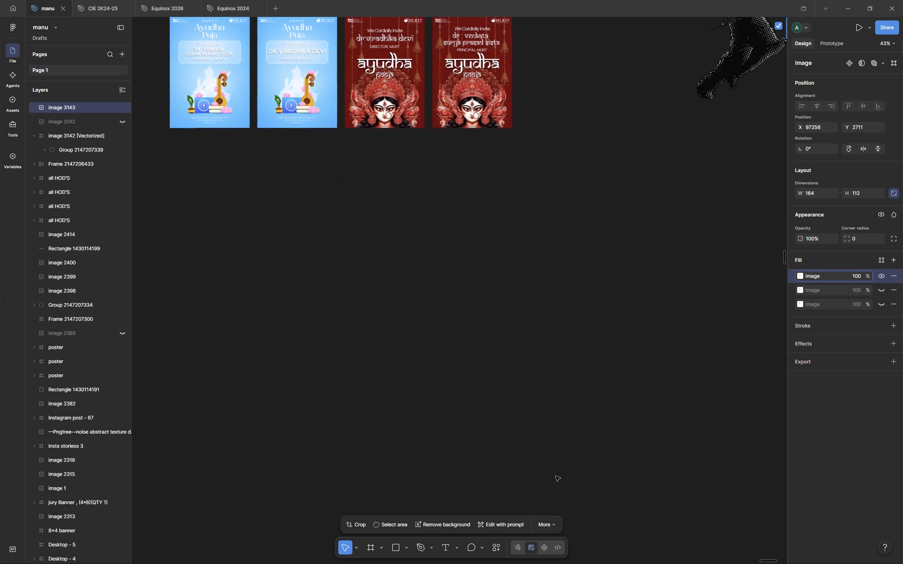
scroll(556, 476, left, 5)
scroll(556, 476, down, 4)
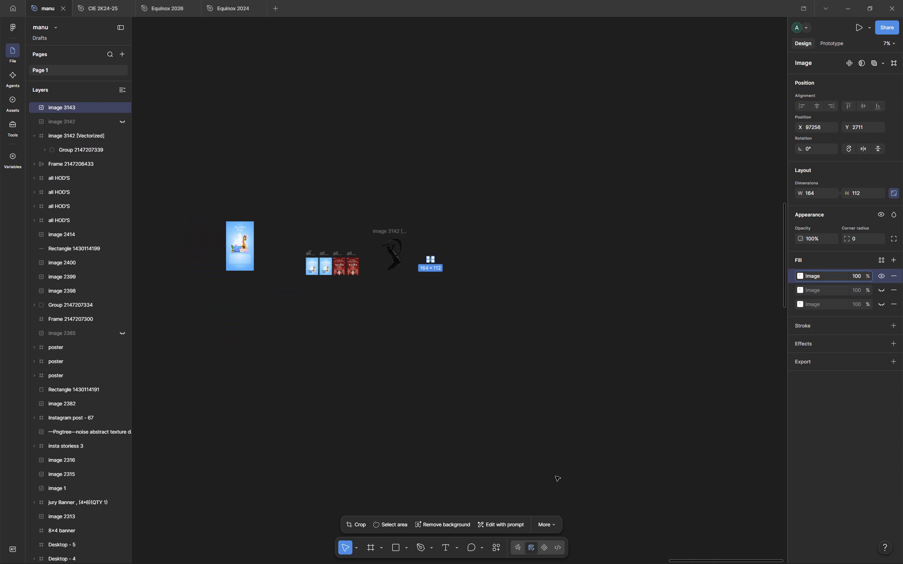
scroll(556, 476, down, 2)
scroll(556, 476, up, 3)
In the Equinox 2026 file, set the 34% and 67% stops of the blank certificate frame's background gradient to white FFFFFF.
click(153, 0)
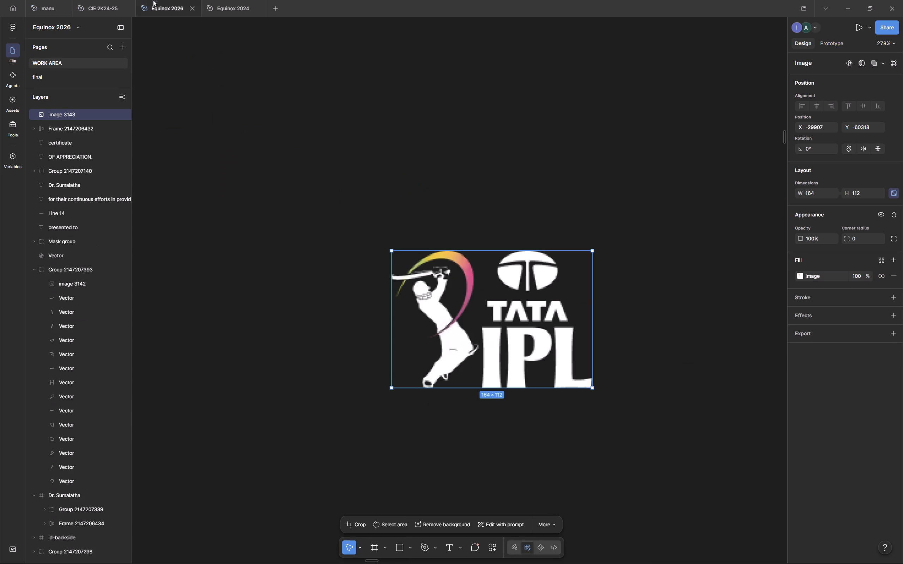
scroll(461, 304, right, 4)
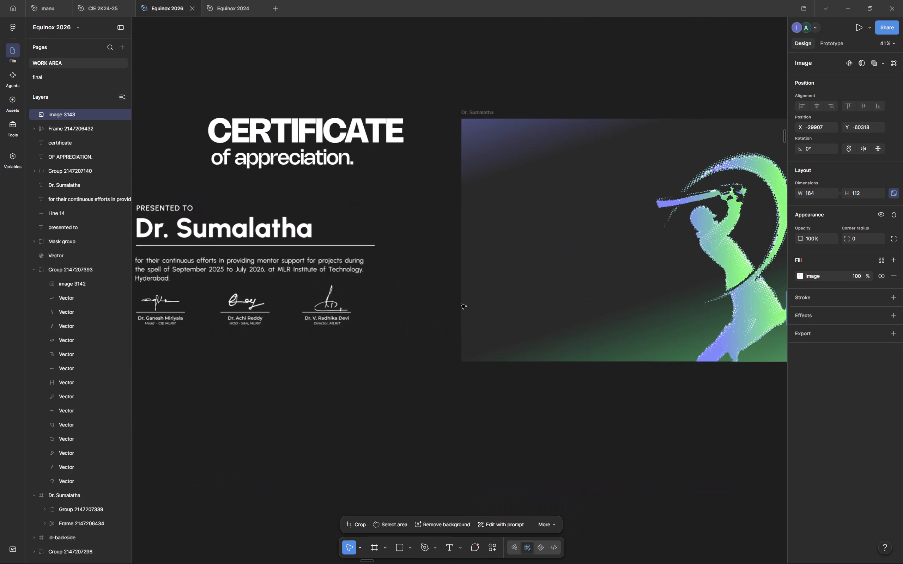
scroll(461, 304, left, 2)
click(332, 127)
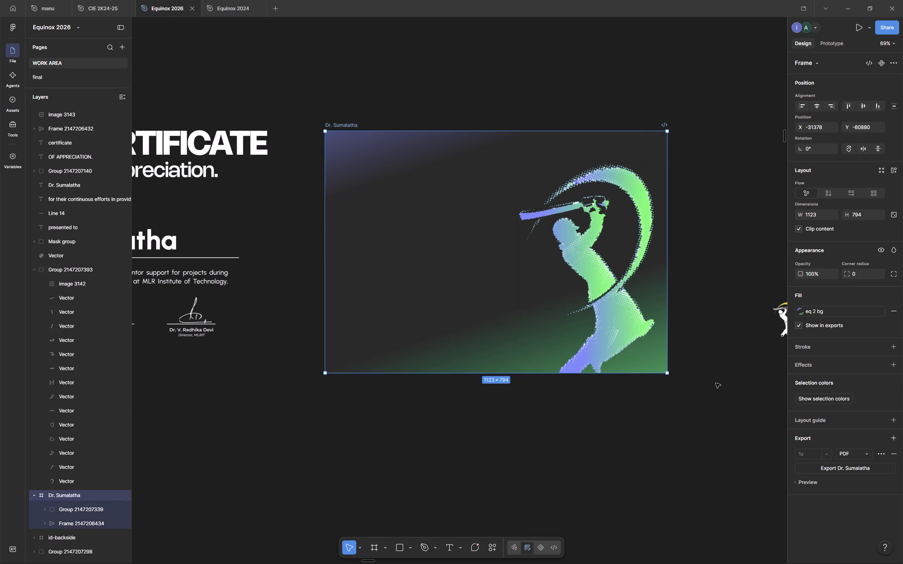
click(800, 313)
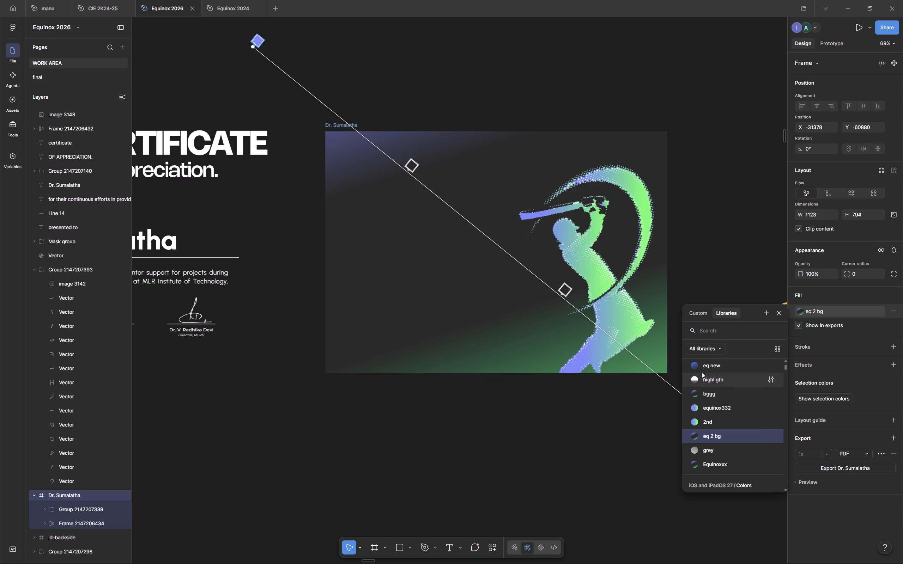
click(700, 310)
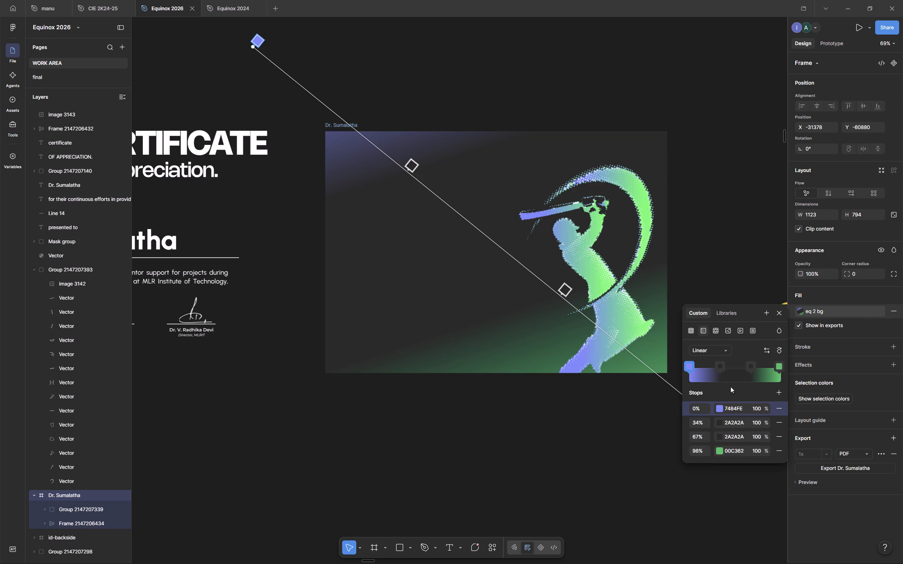
click(719, 424)
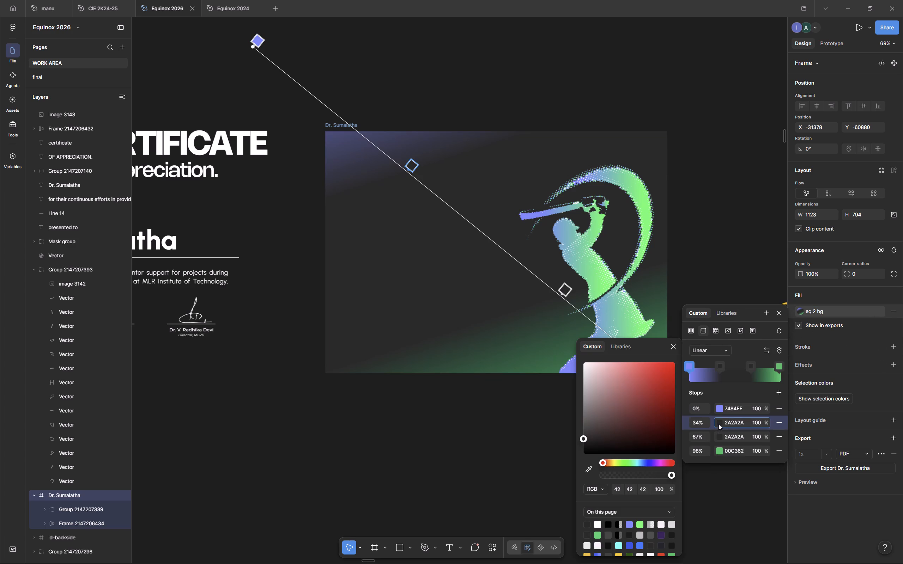
drag(621, 426, 543, 299)
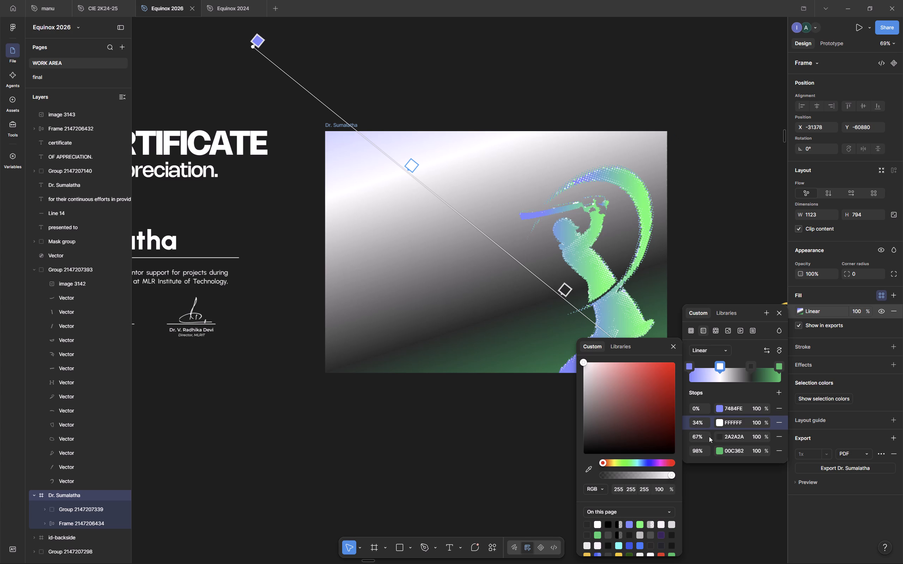
click(720, 439)
drag(611, 415, 566, 297)
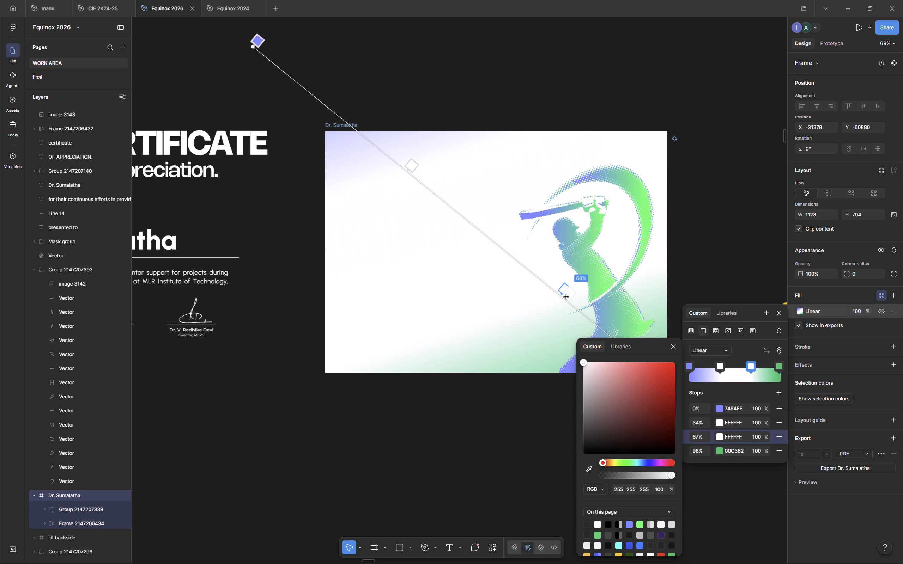
click(720, 226)
Recolour the white halftone parts of the batsman group on the certificate to dark red 6C3B3B.
click(619, 265)
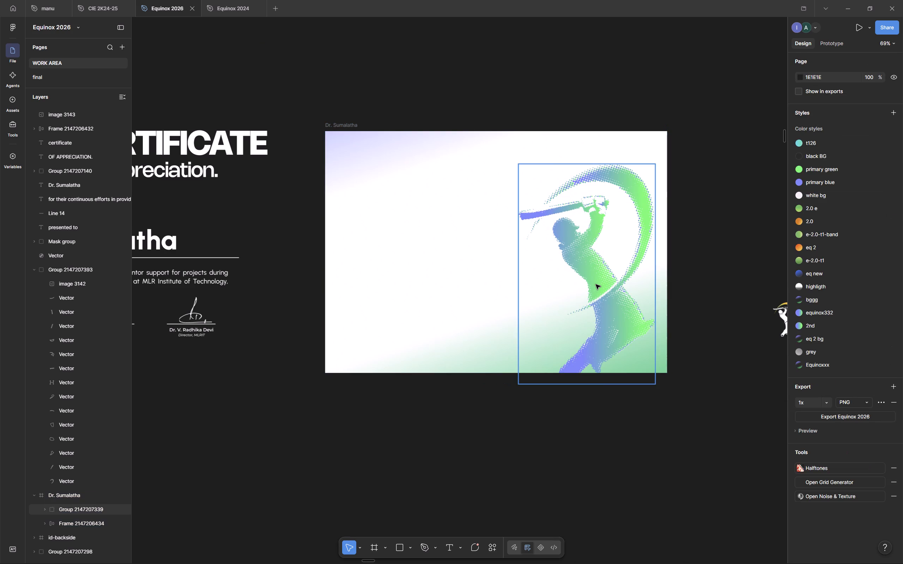
click(594, 285)
click(808, 408)
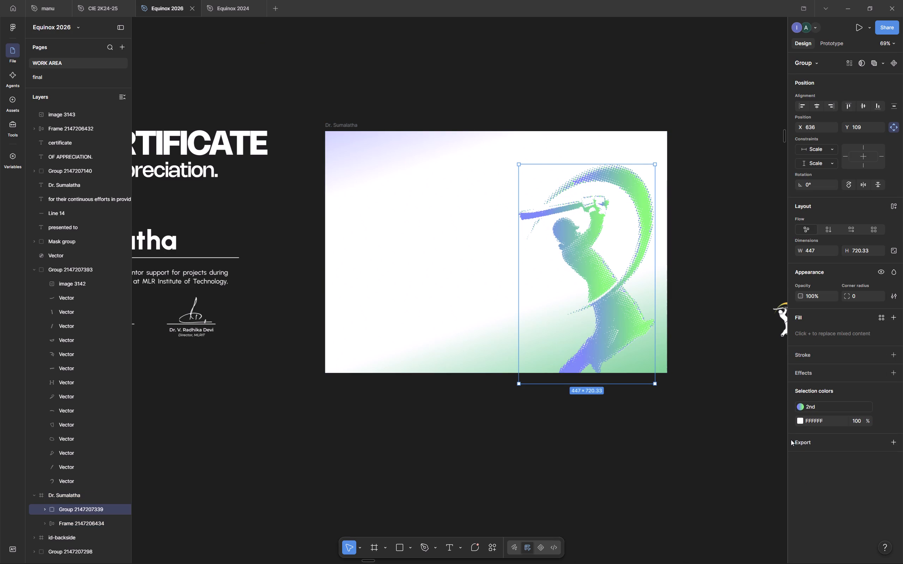
click(800, 420)
click(731, 415)
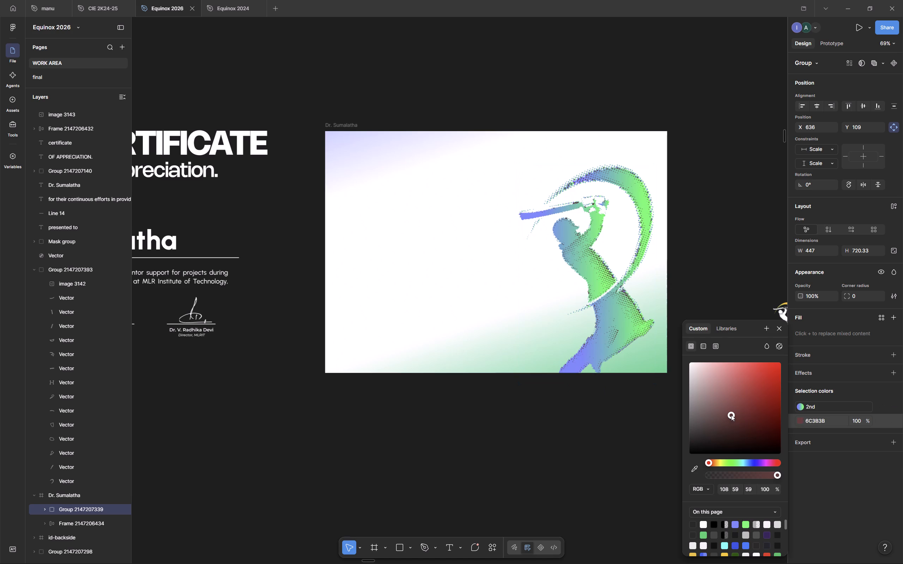
Recolour the certificate frame's halftone batsman, replacing the 2nd gradient style with 393030 and the 6C3B3B colour with 000000.
click(796, 406)
click(705, 376)
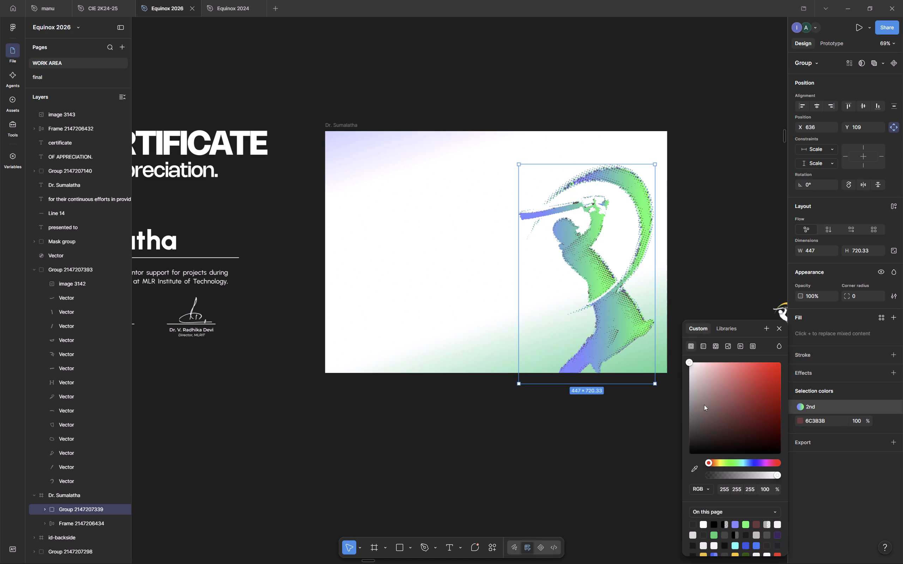
drag(704, 433, 648, 508)
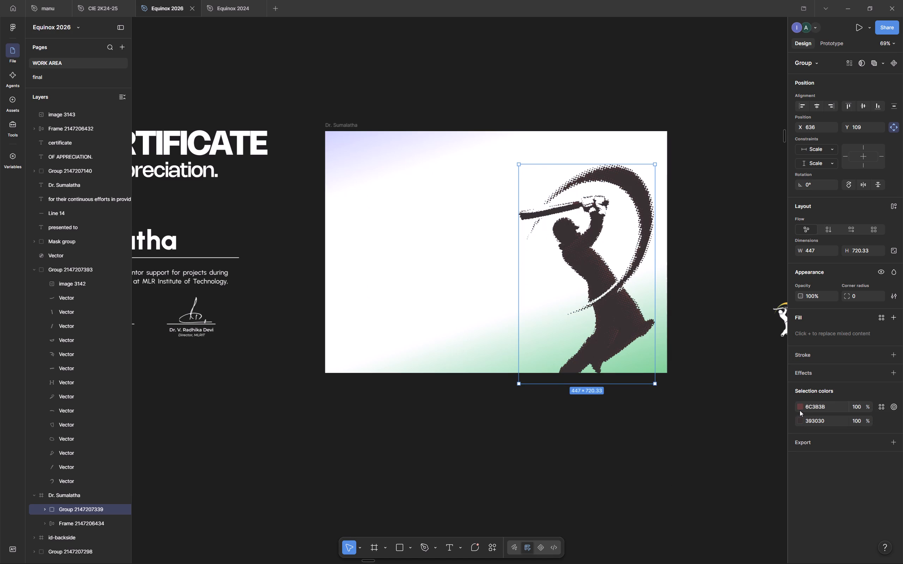
click(798, 408)
drag(715, 416, 663, 501)
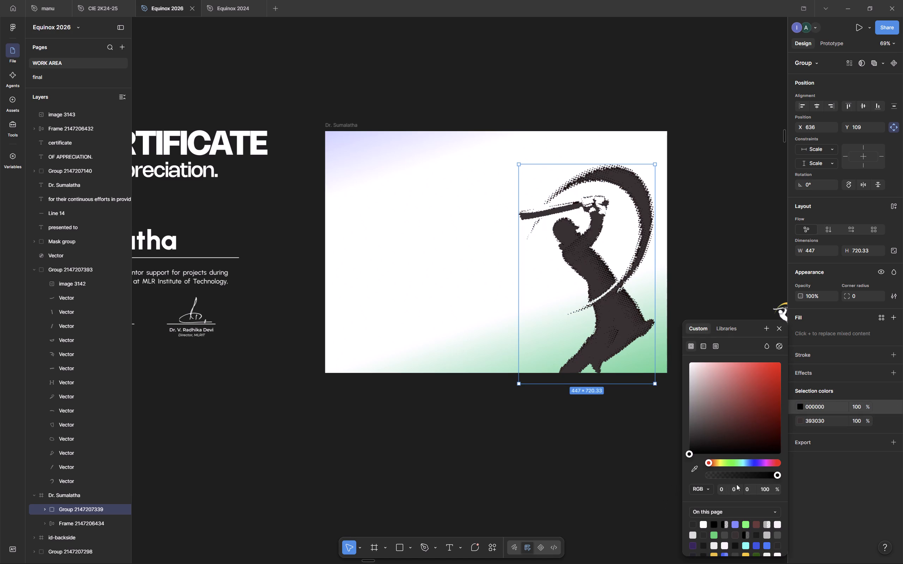
click(799, 420)
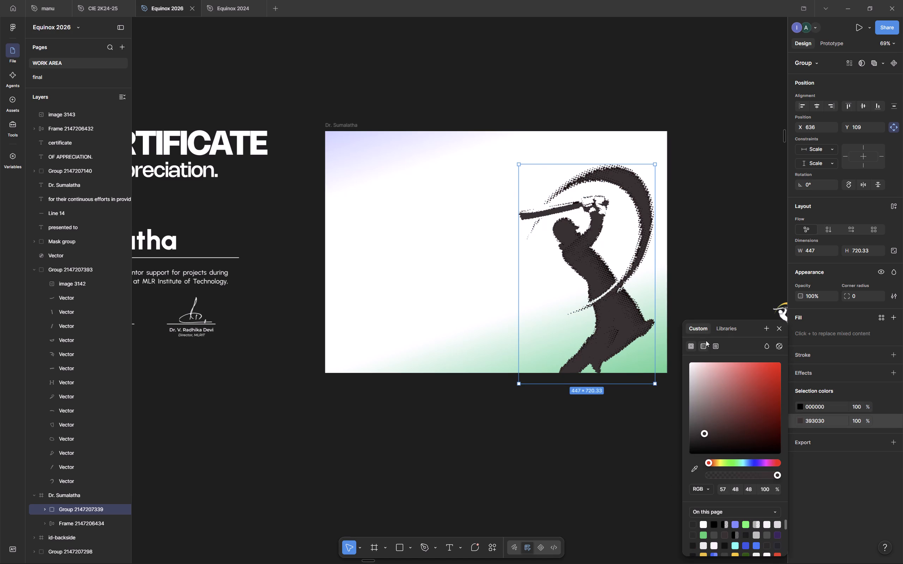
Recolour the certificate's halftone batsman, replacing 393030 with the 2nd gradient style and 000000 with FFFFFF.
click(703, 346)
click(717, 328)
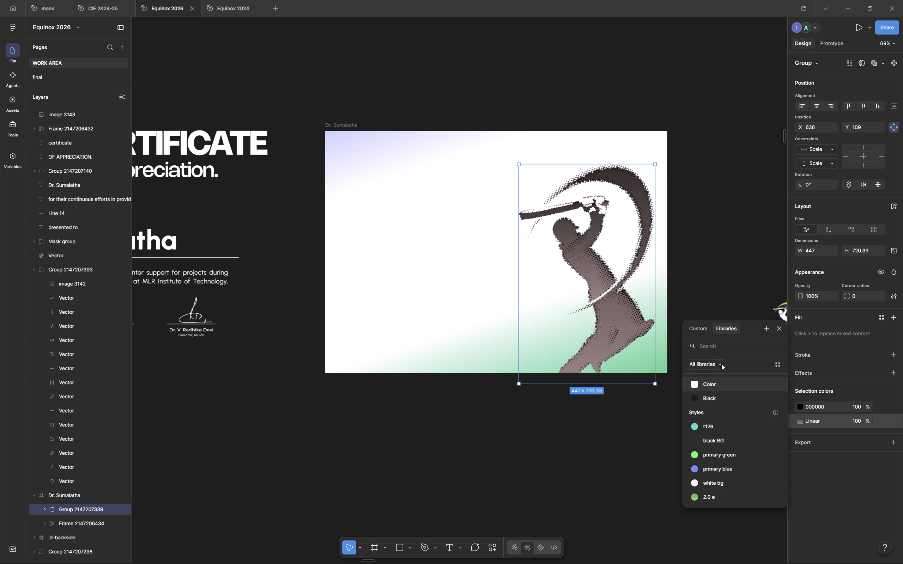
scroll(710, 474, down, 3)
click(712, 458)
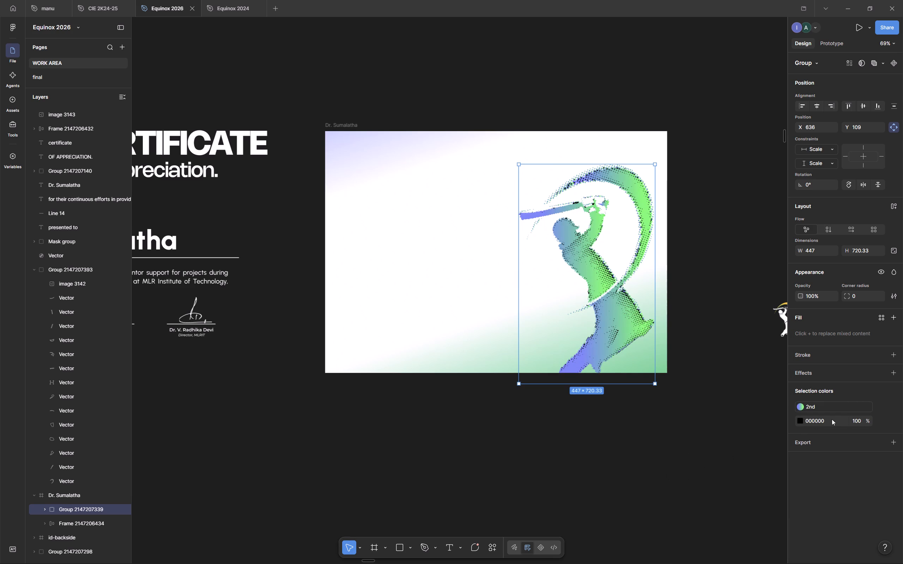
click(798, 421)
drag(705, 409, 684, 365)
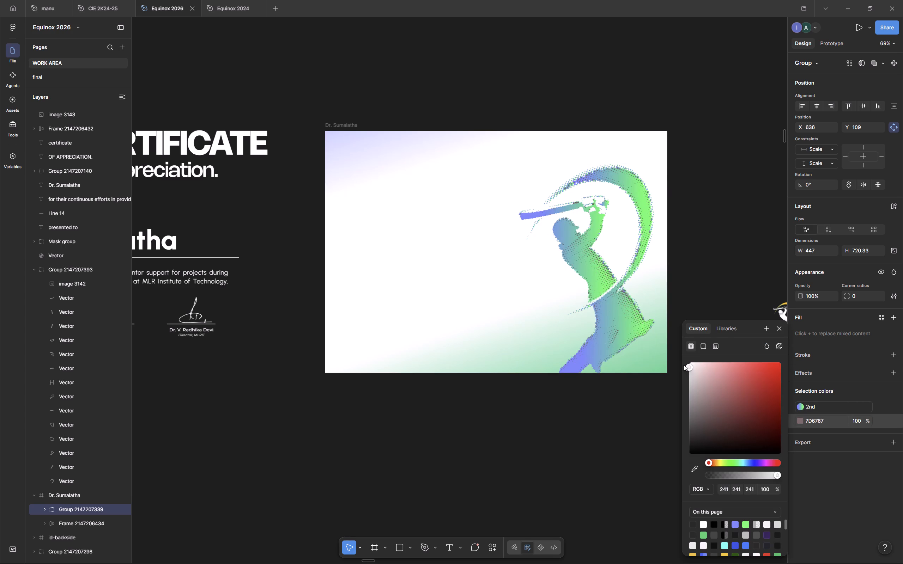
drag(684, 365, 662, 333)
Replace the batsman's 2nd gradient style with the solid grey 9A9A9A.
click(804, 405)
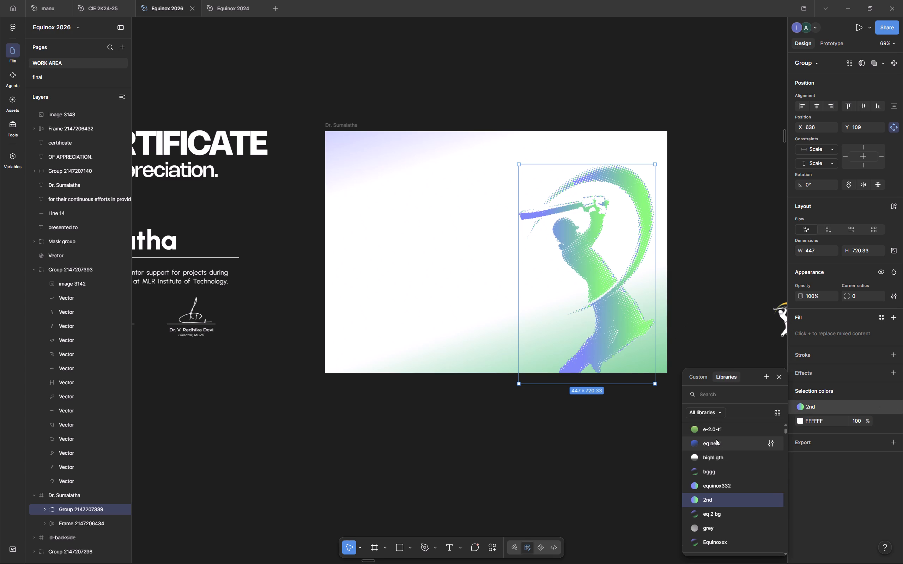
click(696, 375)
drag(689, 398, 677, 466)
Recolour the halftone batsman, applying the 2nd gradient style in place of FFFFFF and changing 9A9A9A to black.
click(798, 407)
click(727, 327)
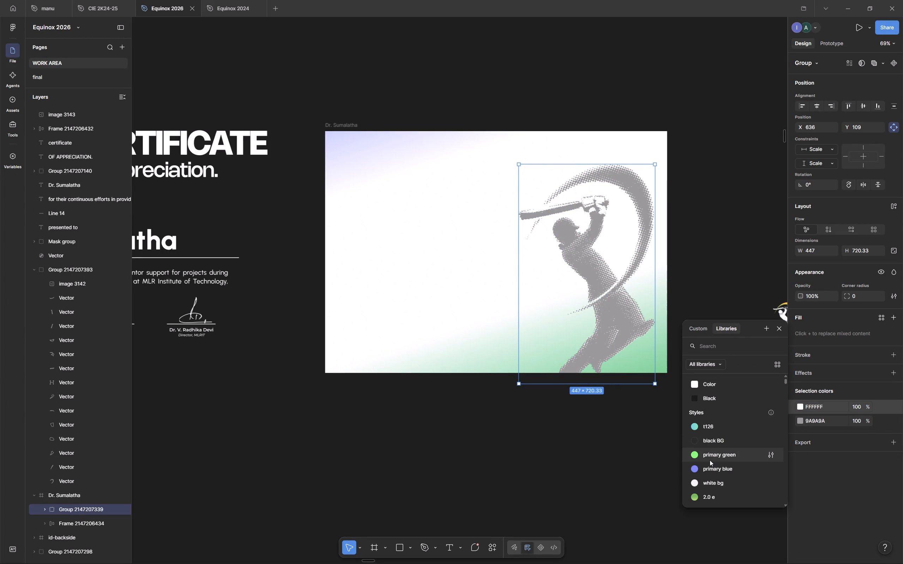
scroll(710, 460, down, 3)
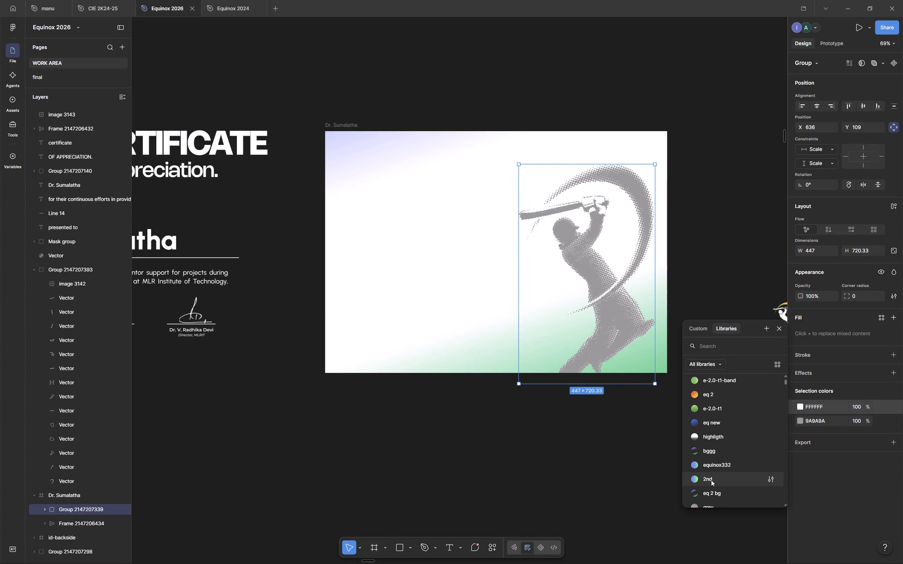
click(711, 480)
click(799, 423)
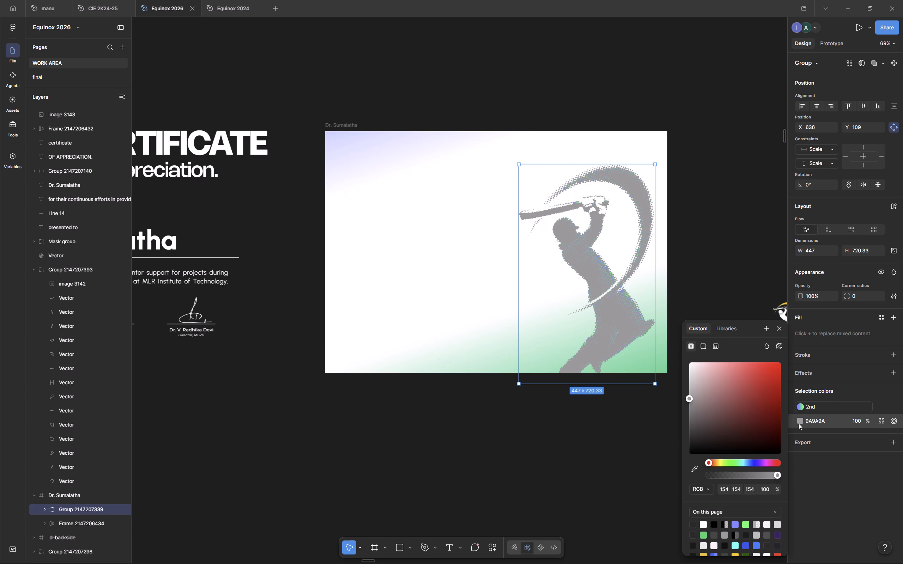
drag(760, 419, 629, 490)
click(596, 492)
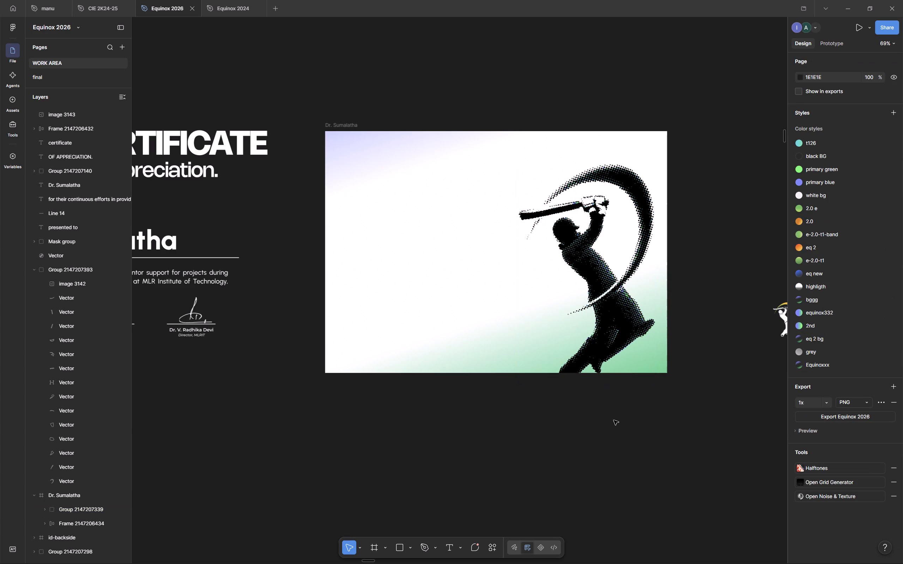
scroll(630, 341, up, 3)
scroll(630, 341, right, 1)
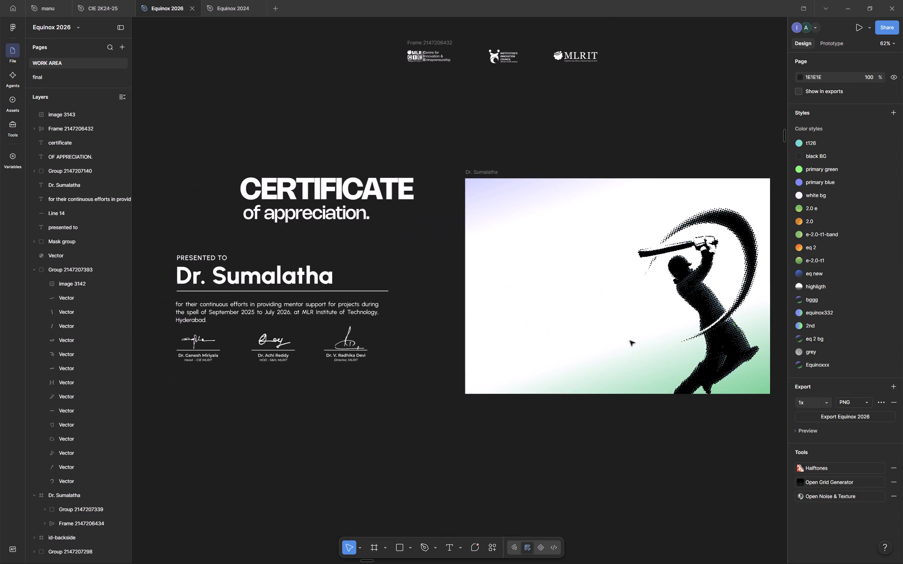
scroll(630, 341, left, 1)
Switch to Chrome, look over the Pinterest certificate design results for reference, and return to the Equinox 2026 file in Figma.
key(alt+Tab)
key(alt+Tab)
key(alt+Tab)
click(70, 0)
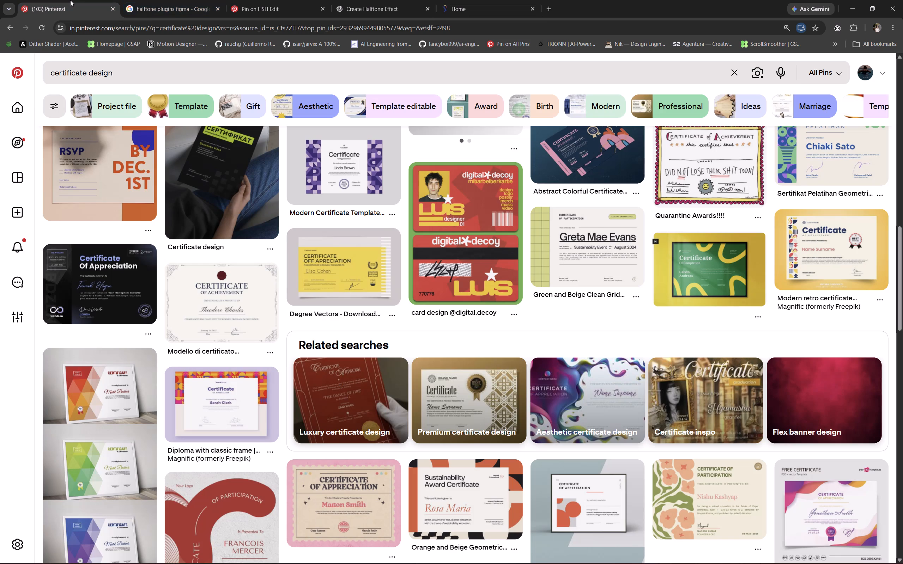
scroll(442, 205, up, 6)
scroll(442, 205, up, 16)
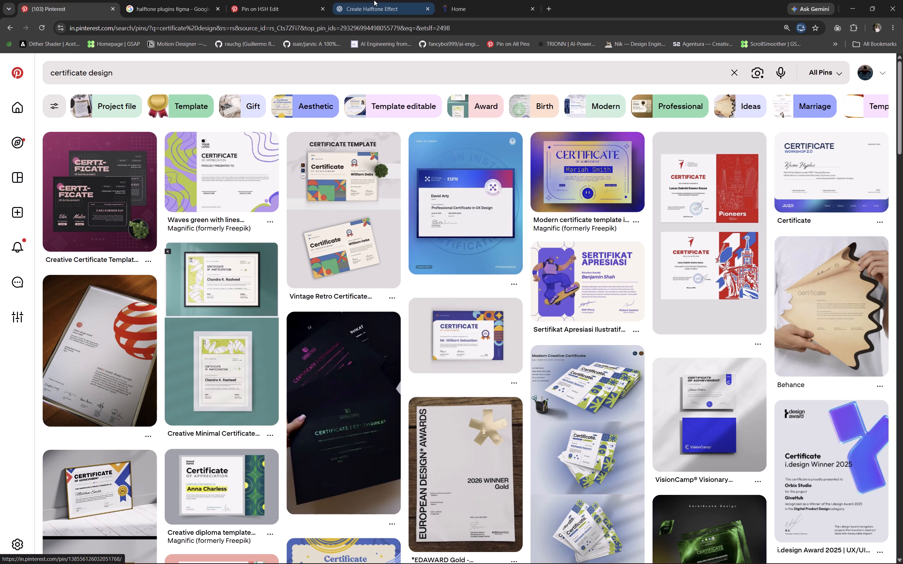
click(164, 0)
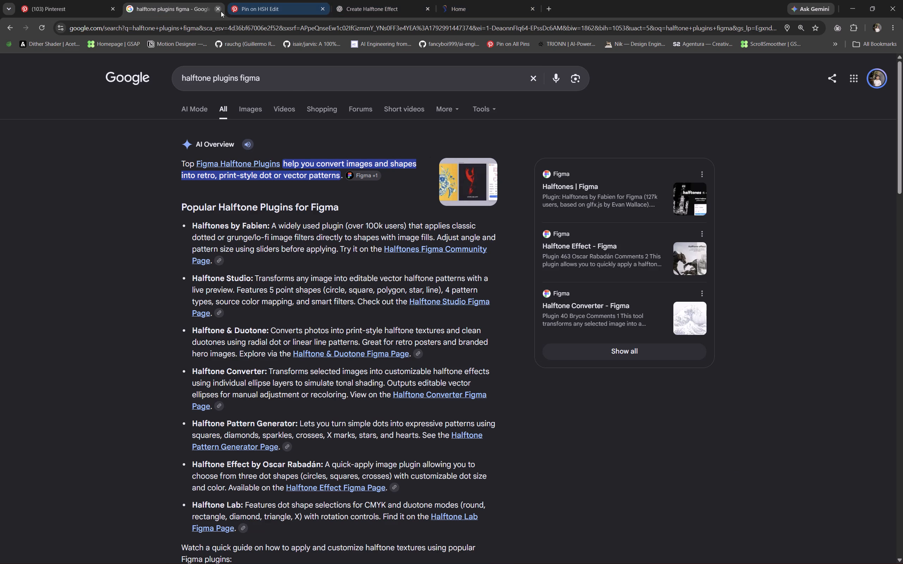
key(Tab)
key(alt+Tab)
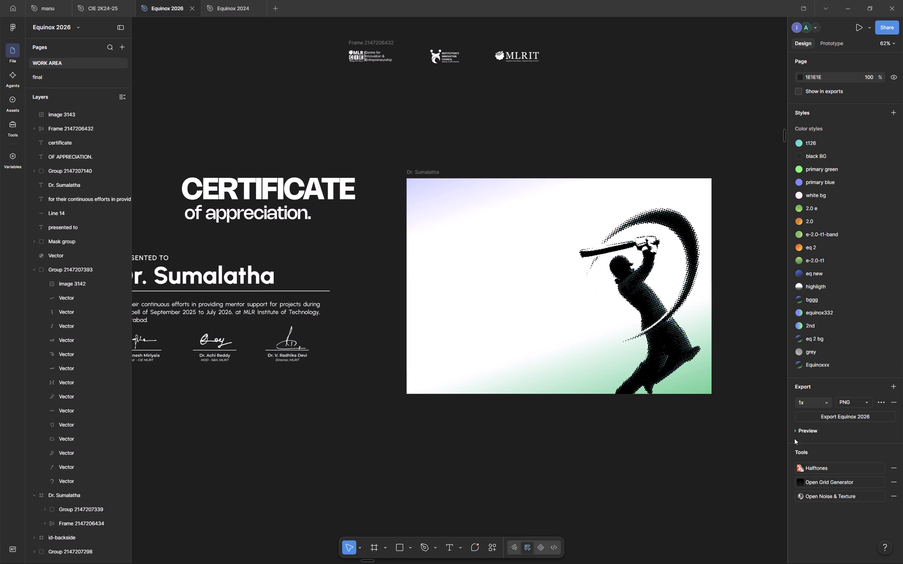
Examine the certificate batsman's selection colours, including the 2nd gradient style's definition and its custom colour options.
scroll(715, 258, left, 4)
click(598, 284)
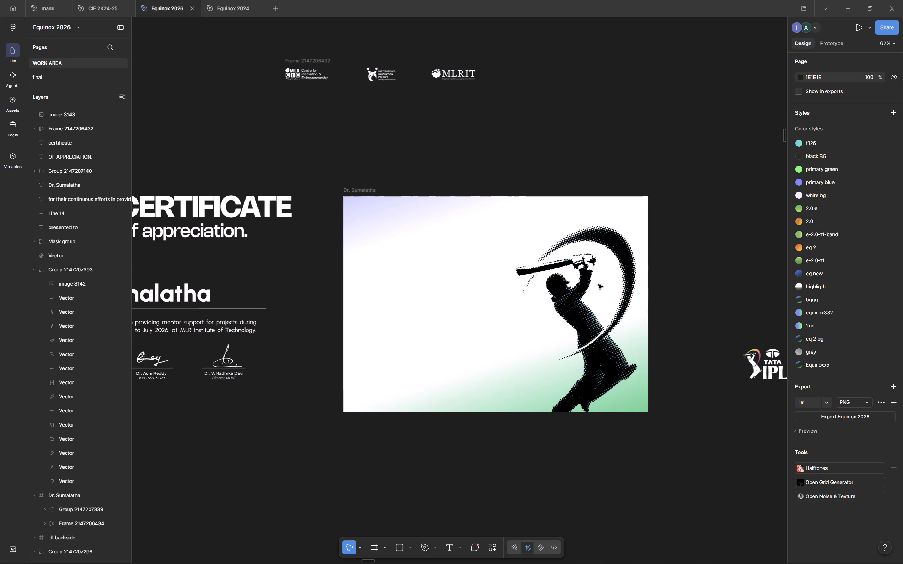
click(551, 337)
click(582, 333)
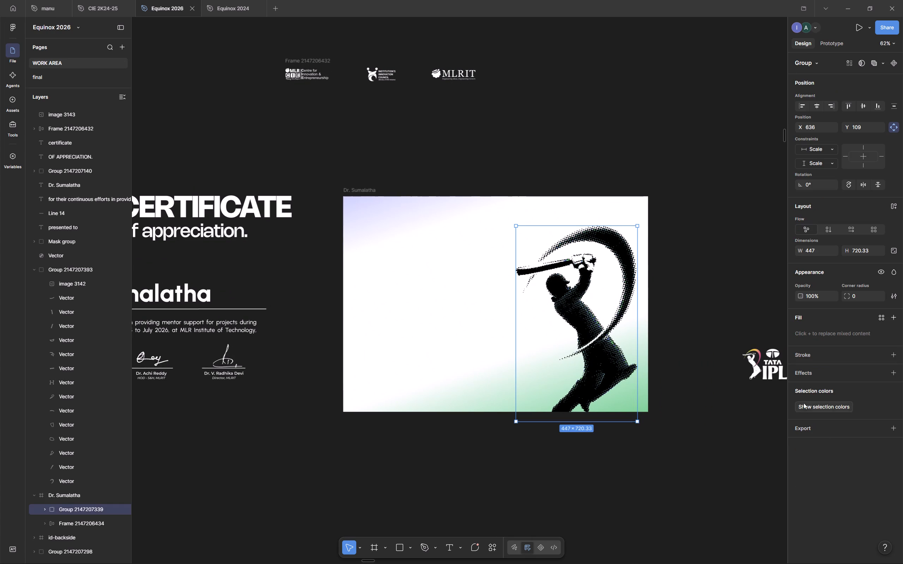
click(804, 407)
click(803, 407)
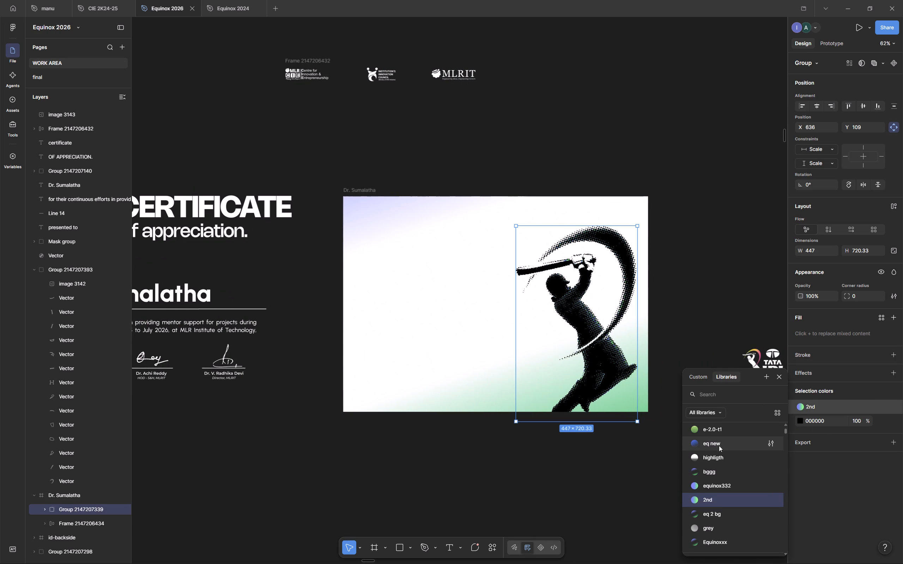
click(733, 503)
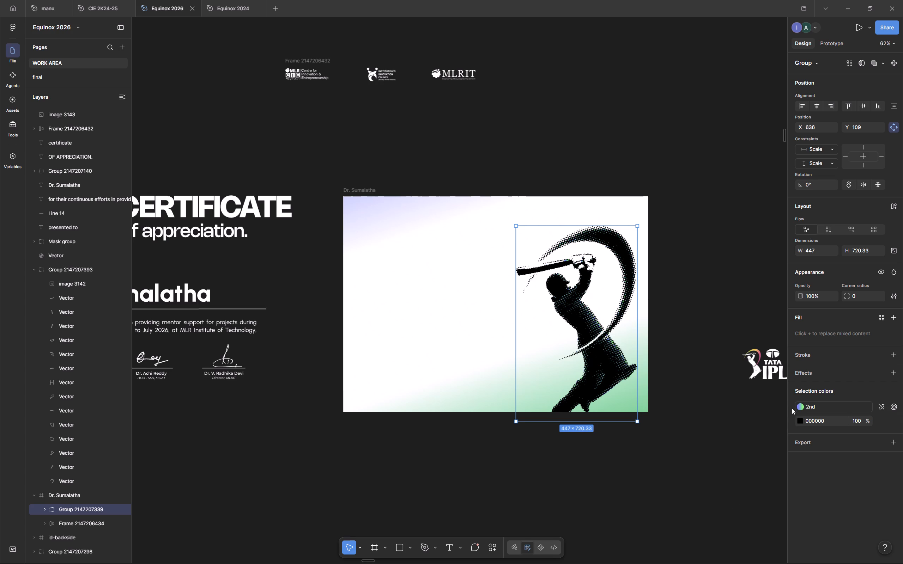
click(798, 405)
click(772, 491)
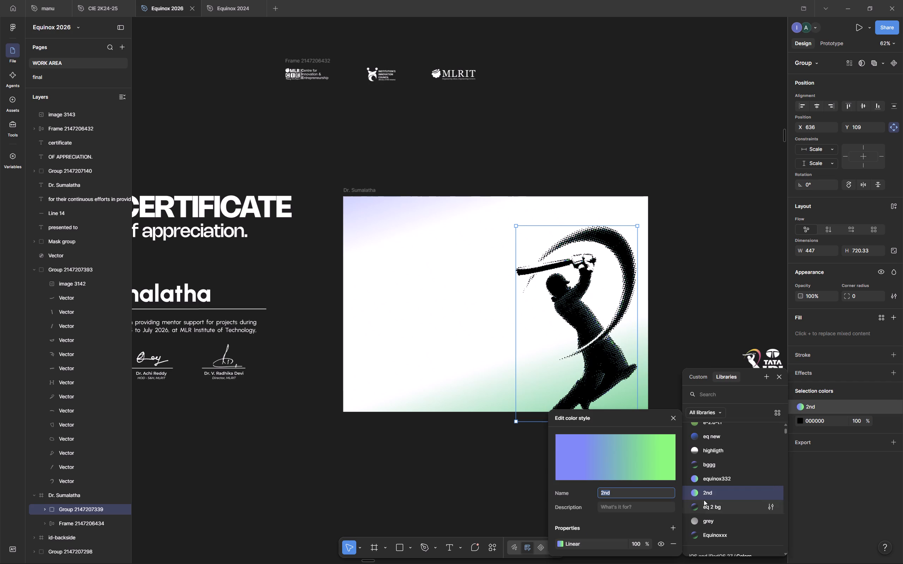
click(695, 376)
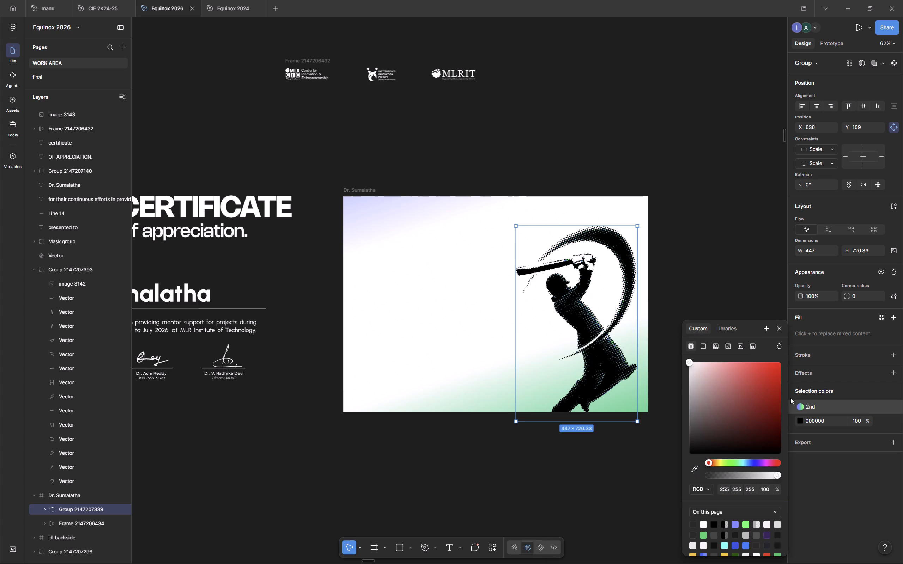
click(797, 408)
click(797, 408)
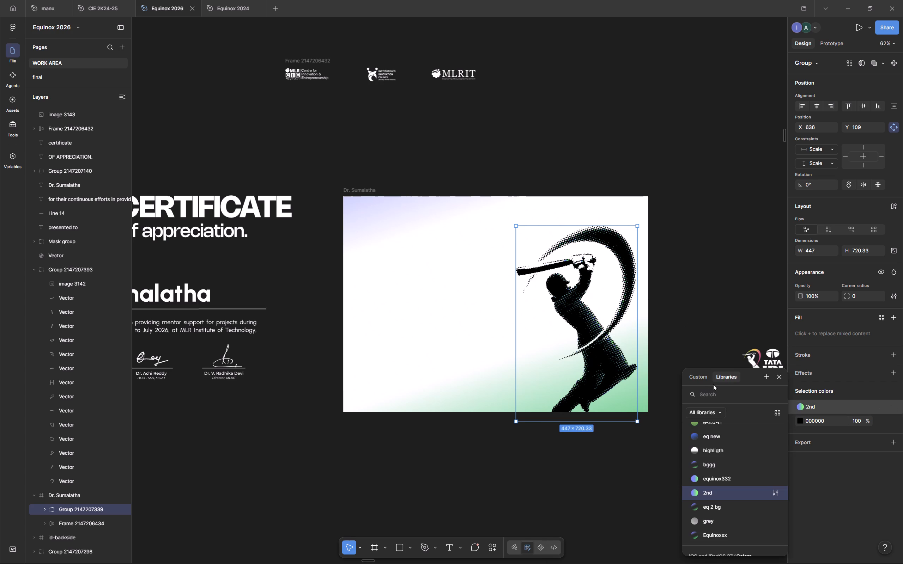
click(705, 378)
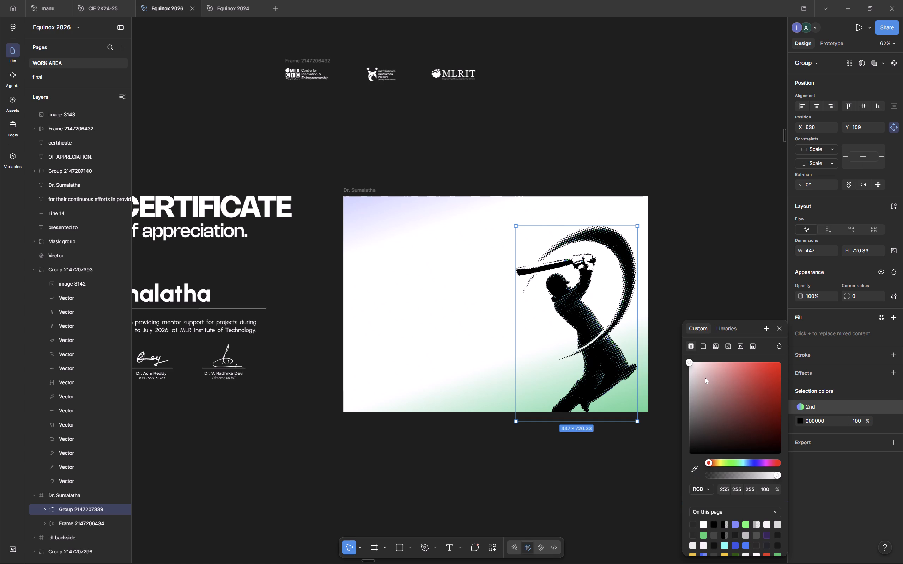
scroll(735, 462, left, 1)
click(610, 485)
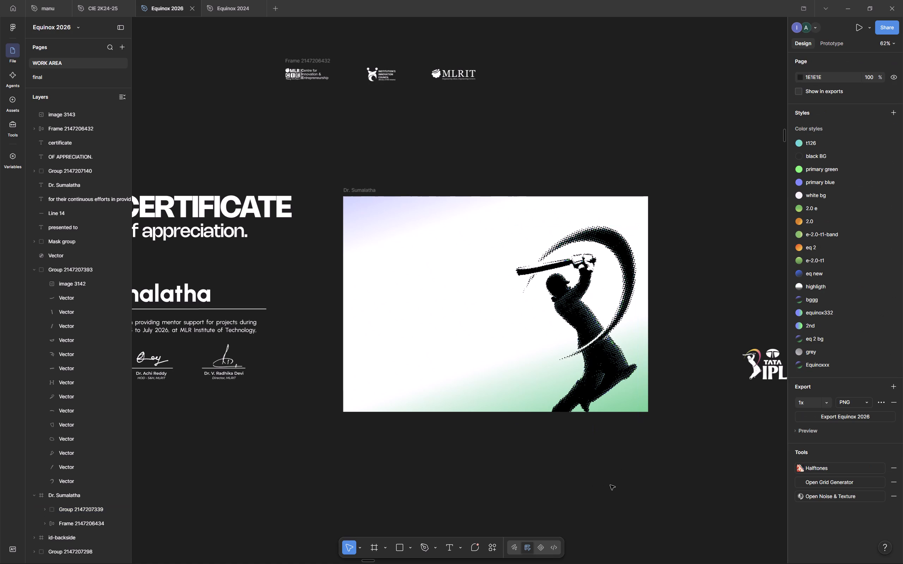
click(601, 300)
scroll(582, 324, left, 1)
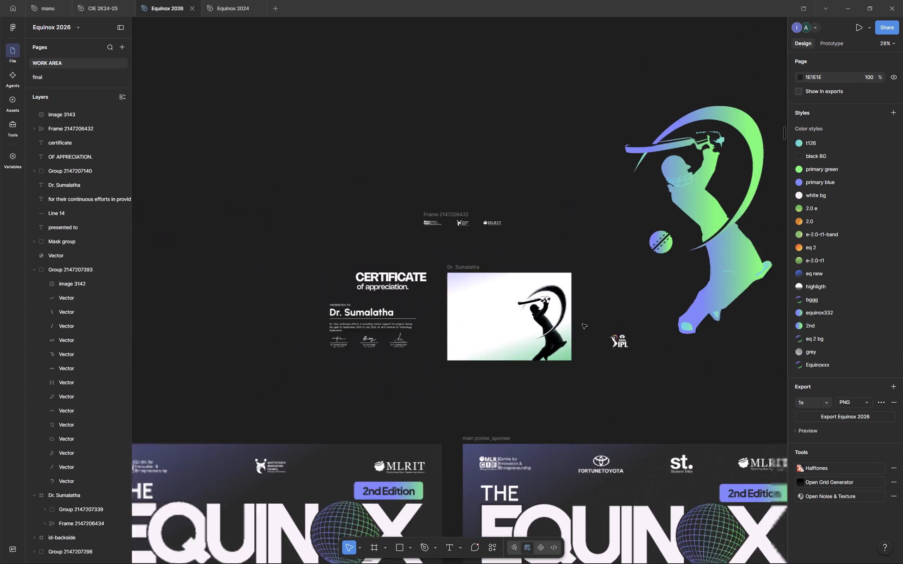
scroll(582, 324, down, 2)
click(254, 220)
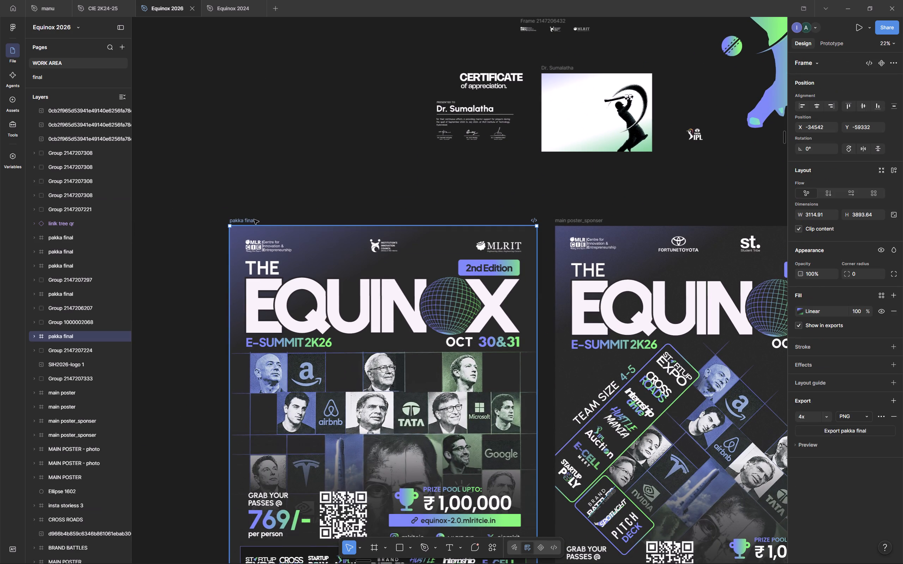
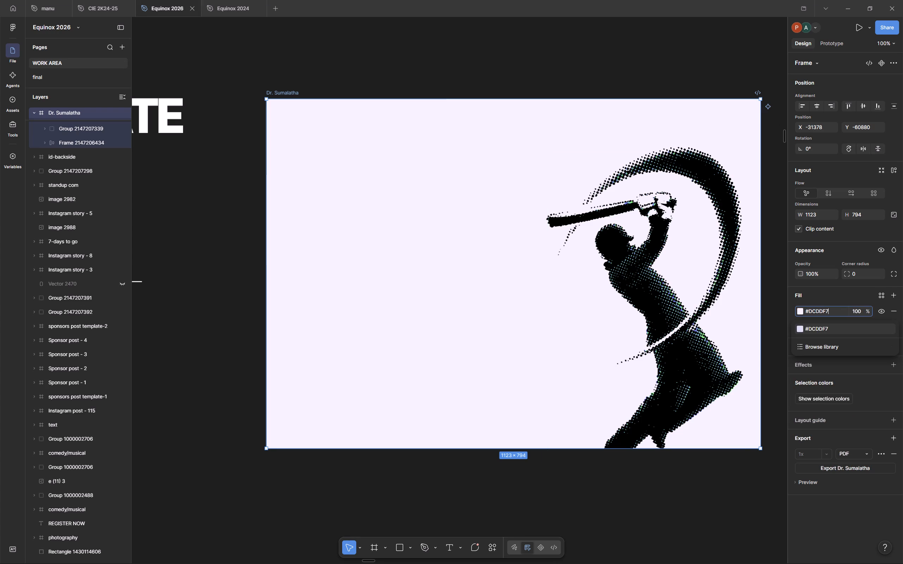
key(Return)
right_click(470, 458)
scroll(470, 458, left, 1)
click(450, 465)
Move the "CERTIFICATE" and "of appreciation." texts together onto the certificate frame's upper area, beside the batsman.
scroll(450, 465, down, 2)
scroll(450, 465, up, 1)
scroll(450, 465, down, 1)
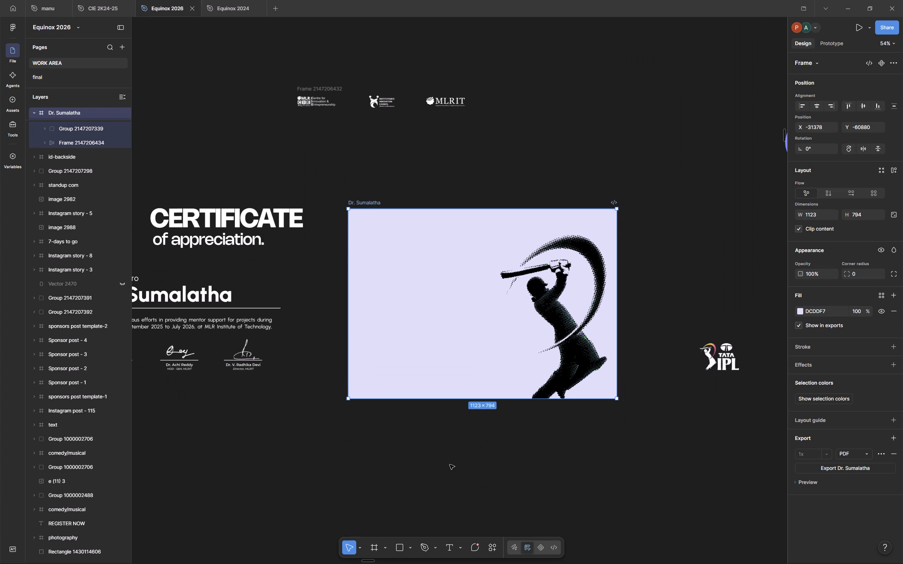
scroll(450, 465, down, 1)
click(230, 229)
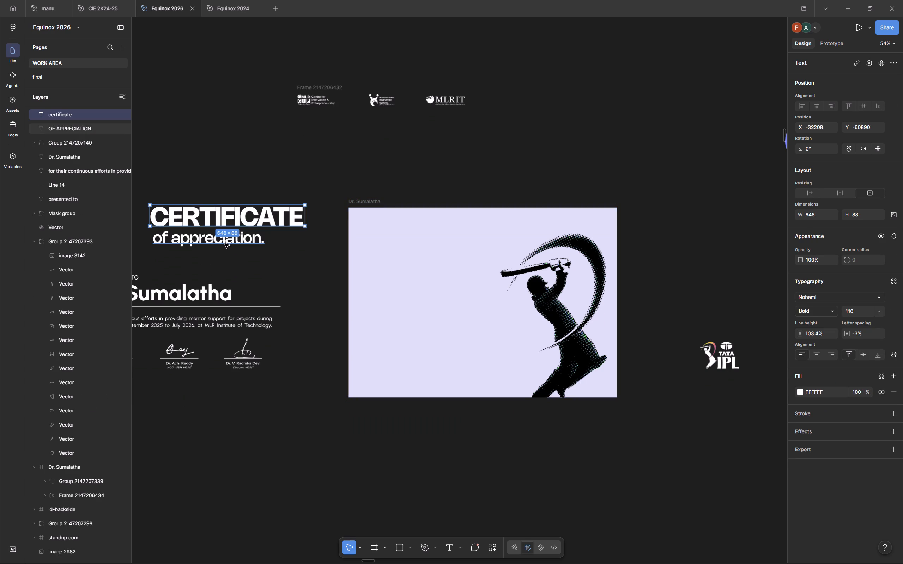
shift+click(224, 243)
drag(233, 223, 442, 251)
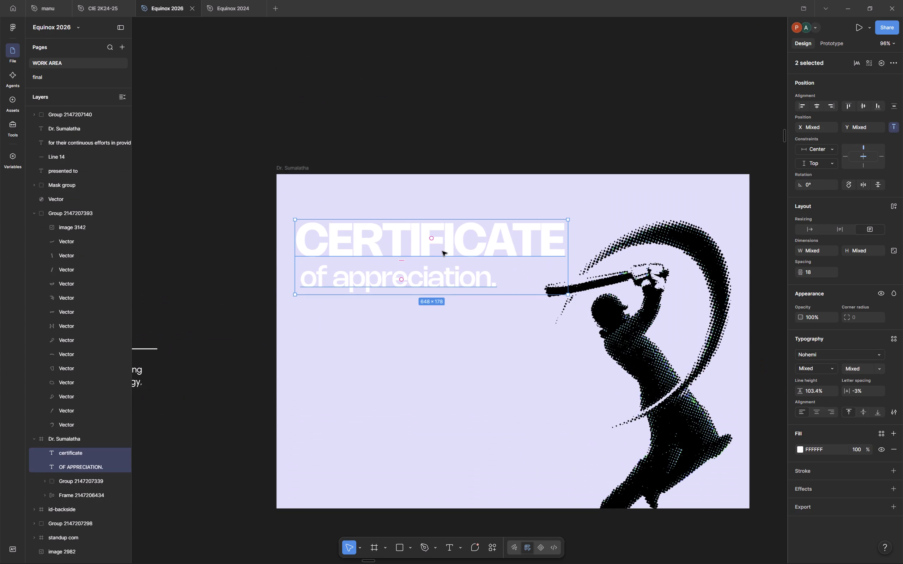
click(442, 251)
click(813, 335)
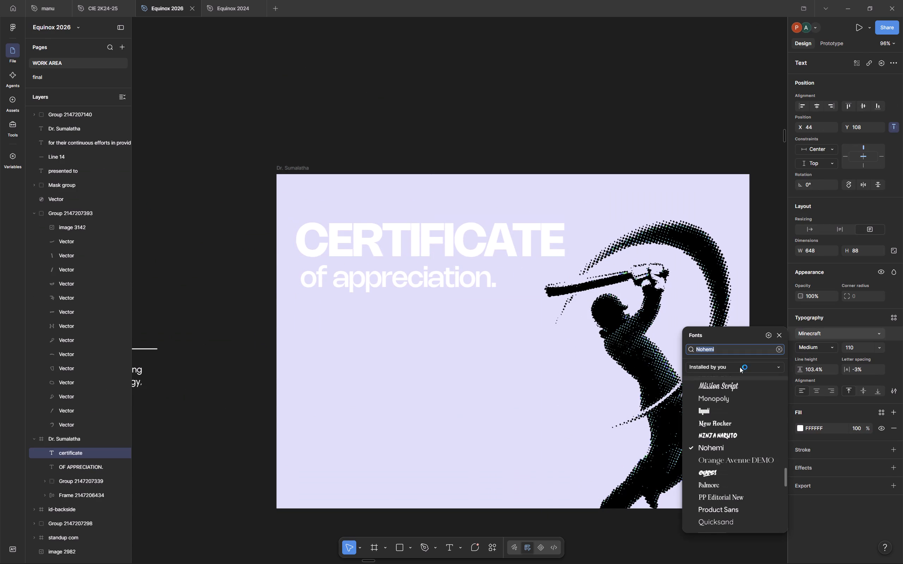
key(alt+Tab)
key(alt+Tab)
Examine the fonts used for the "OCT" and "E-SUMMIT 2K26" texts on the "pakka final" poster.
scroll(547, 378, down, 12)
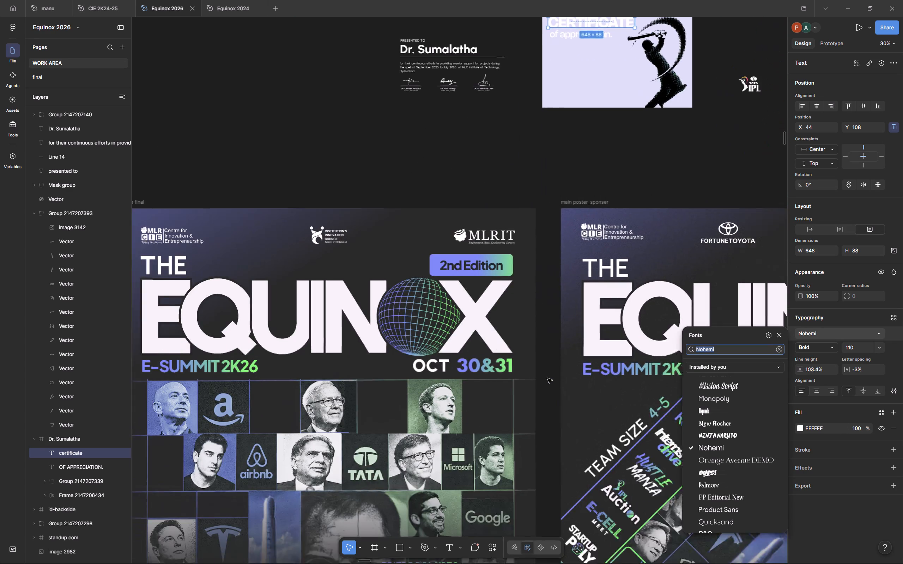
scroll(547, 378, right, 1)
click(526, 283)
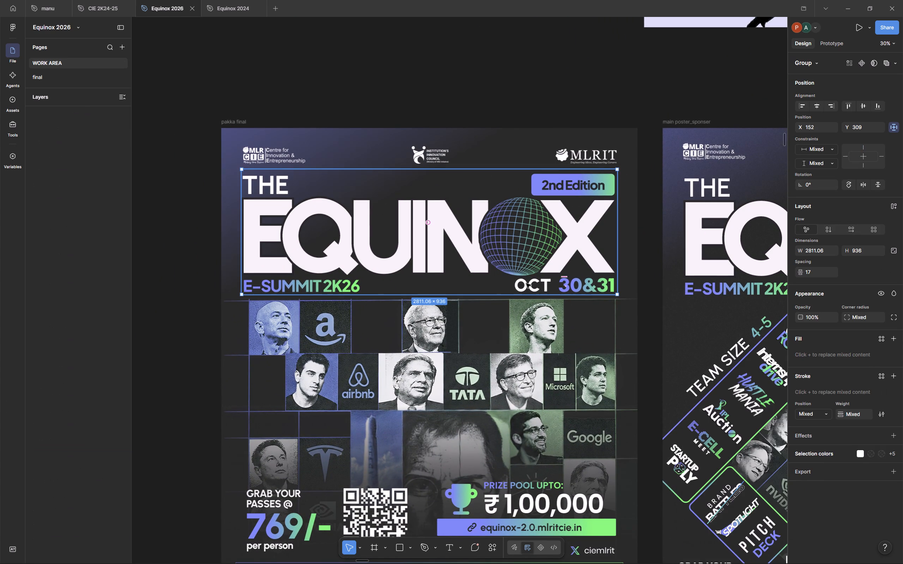
click(526, 283)
click(526, 283)
double_click(526, 283)
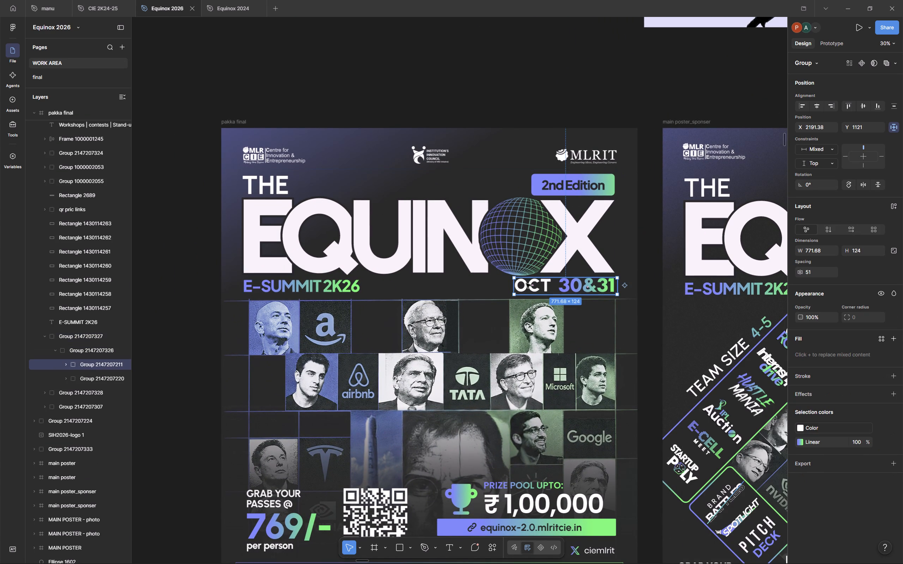
double_click(526, 283)
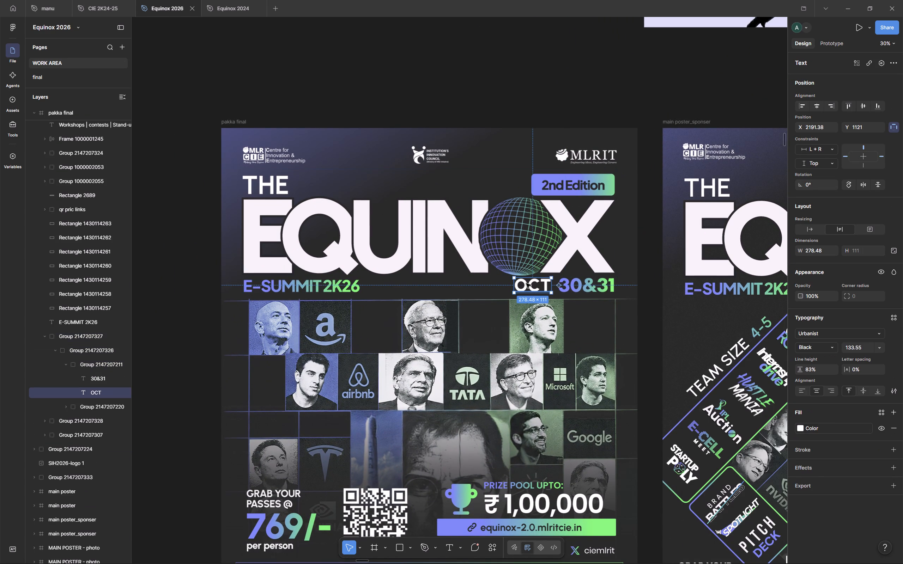
click(306, 292)
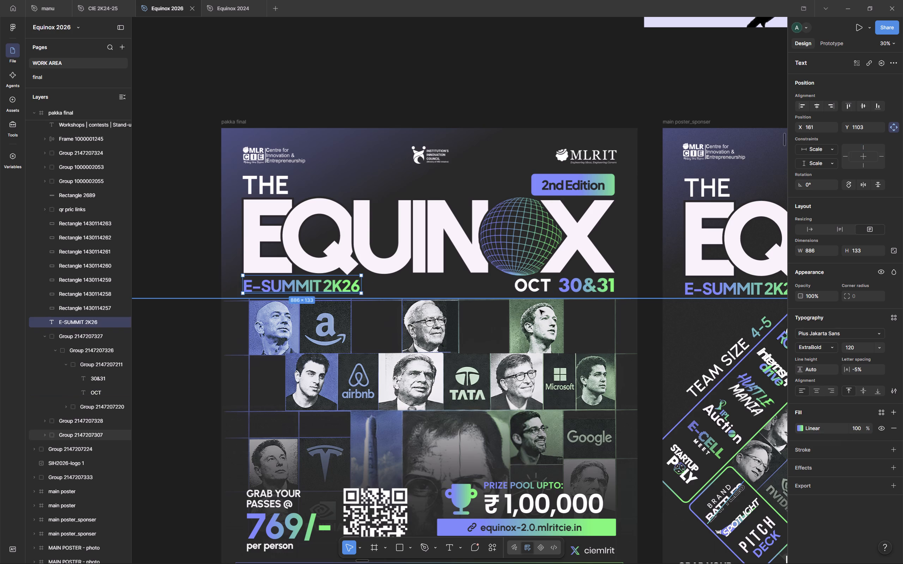
Change the fill of the certificate's "CERTIFICATE" and "of appreciation." texts to black, 000000.
scroll(540, 310, left, 3)
scroll(540, 310, up, 4)
scroll(540, 310, right, 3)
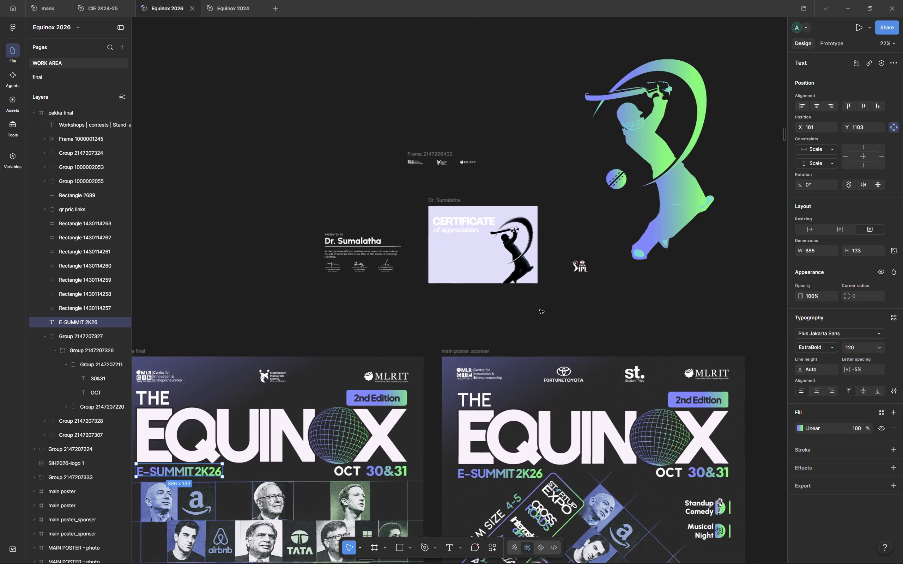
scroll(540, 310, up, 2)
scroll(540, 310, right, 3)
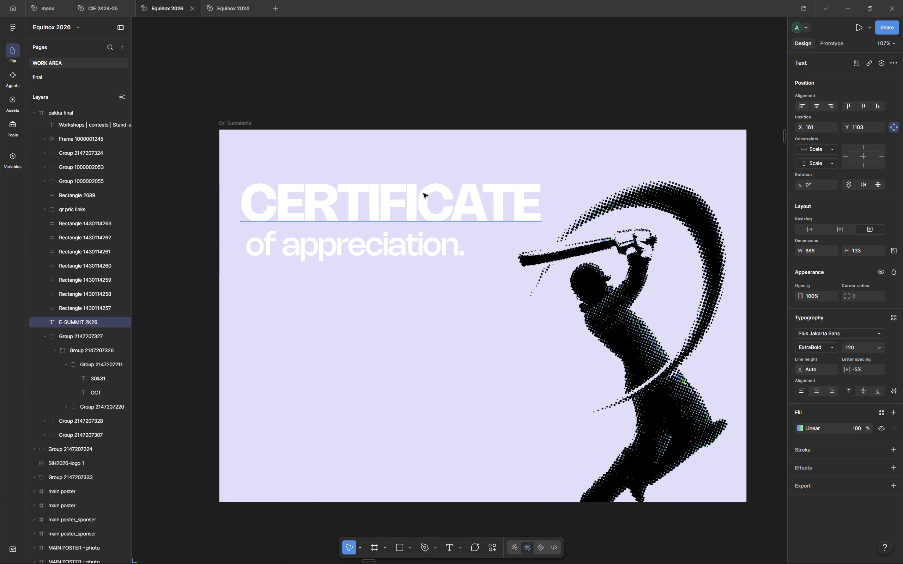
click(423, 200)
shift+click(419, 247)
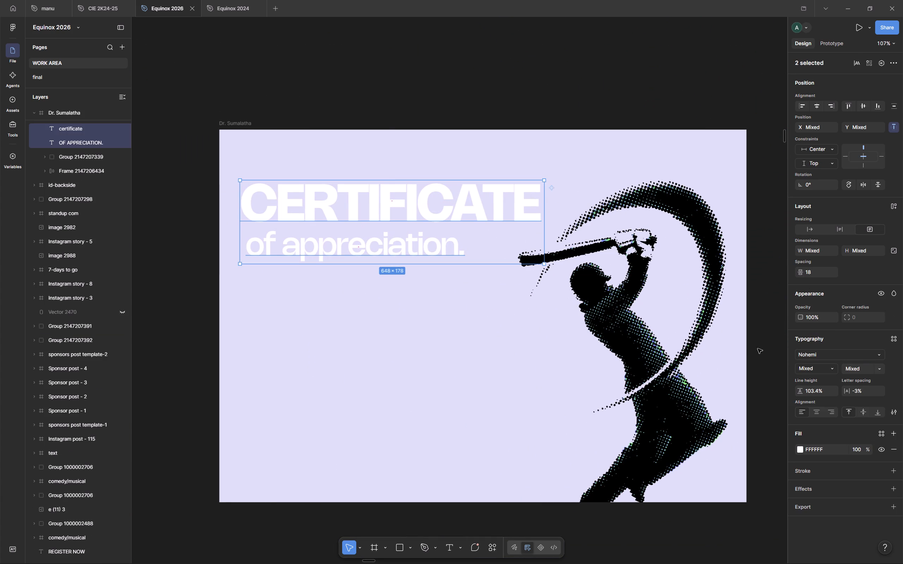
click(799, 447)
drag(728, 413, 669, 492)
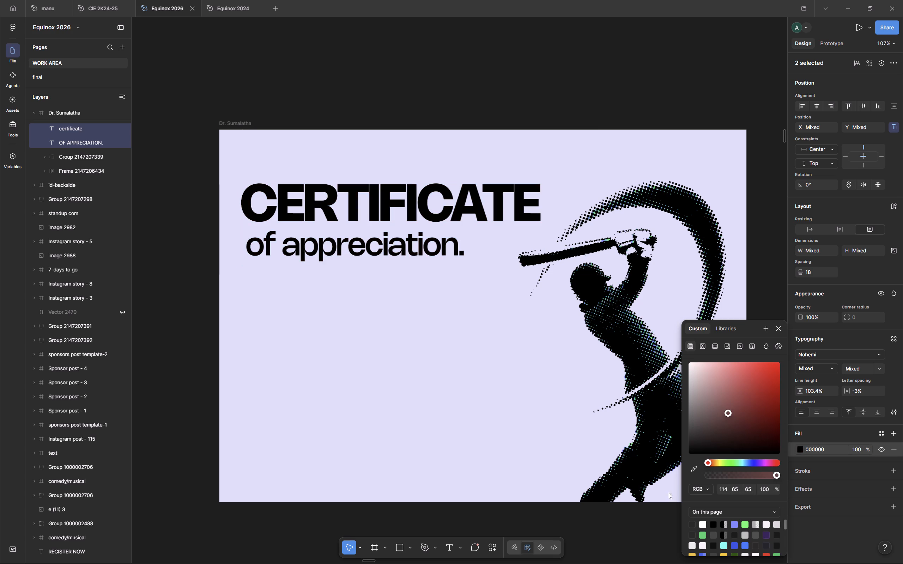
drag(669, 492, 643, 514)
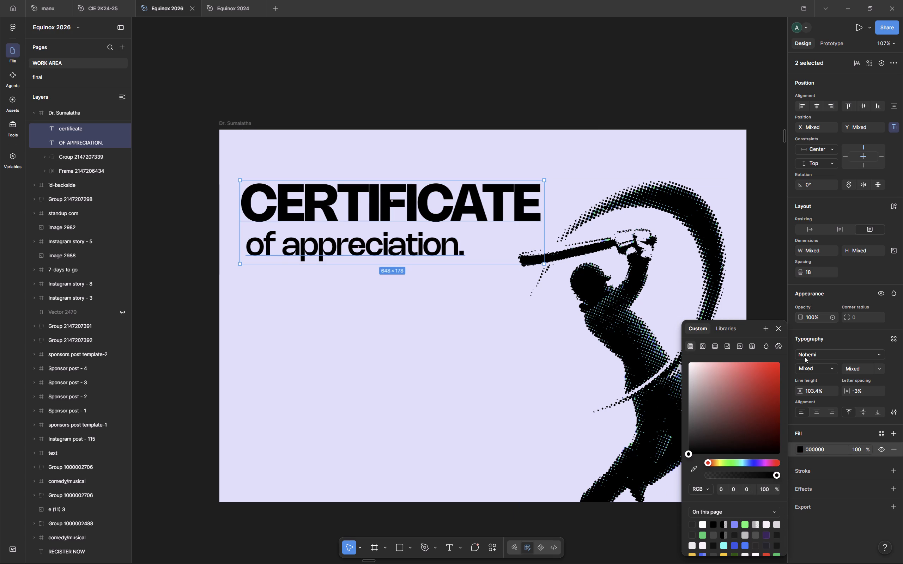
Preview the installed fonts on both heading texts and set them to Coolvetica in the Regular style.
click(803, 355)
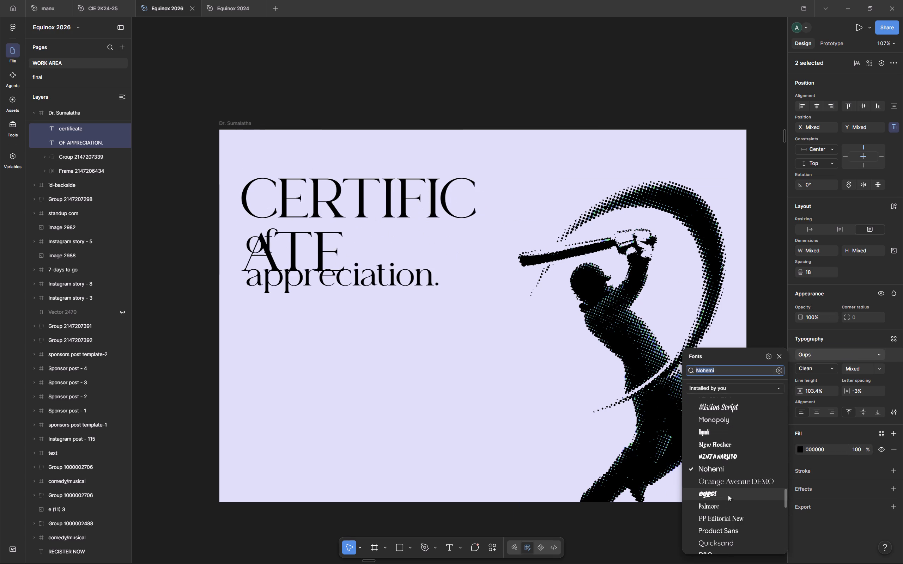
scroll(727, 507, down, 2)
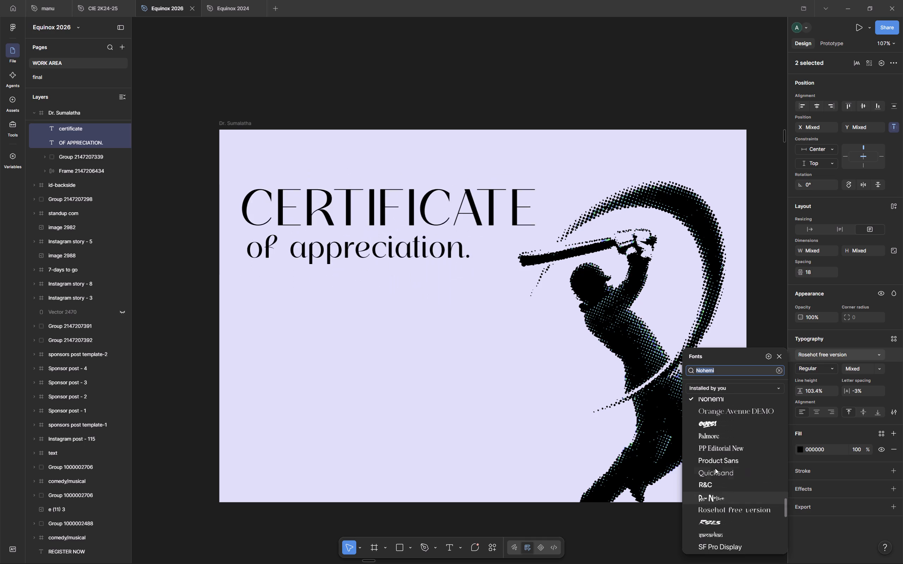
scroll(715, 473, up, 1)
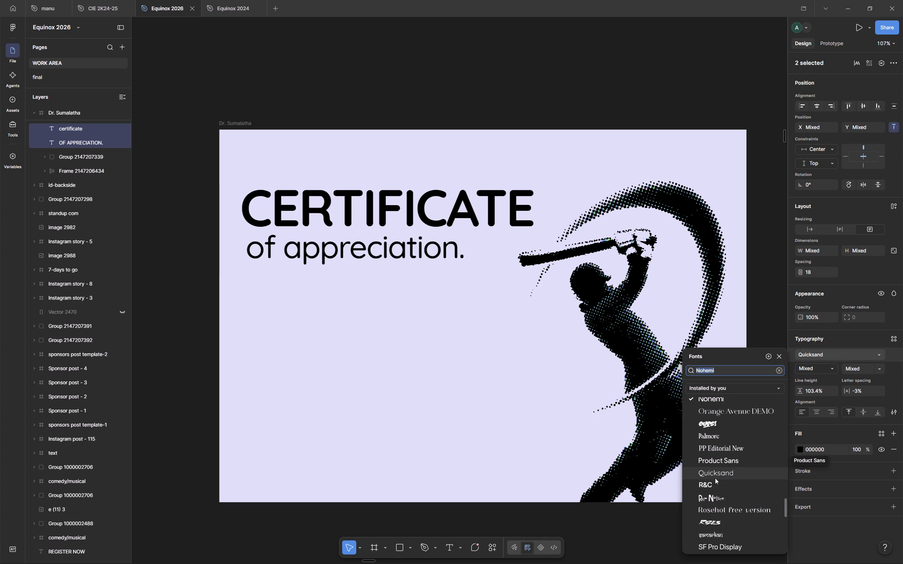
scroll(715, 478, up, 1)
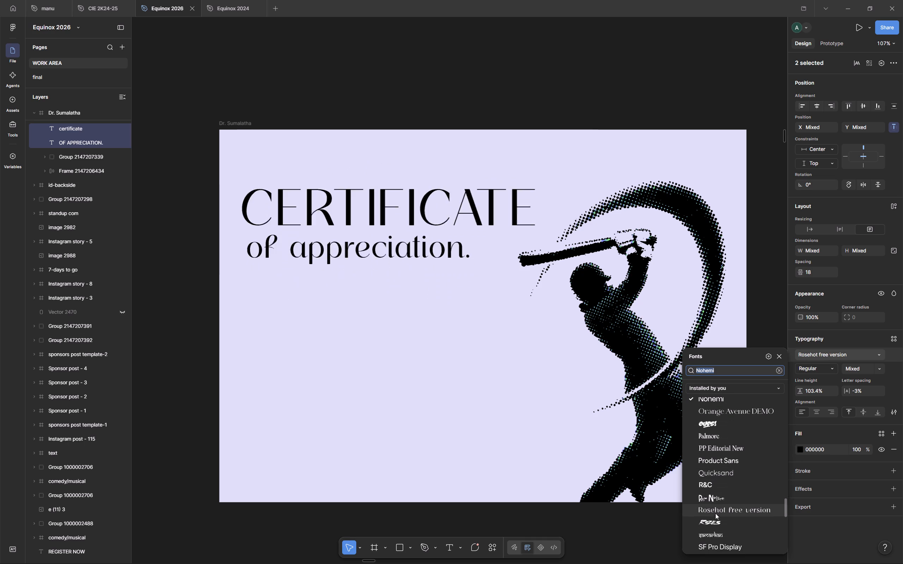
scroll(715, 516, down, 2)
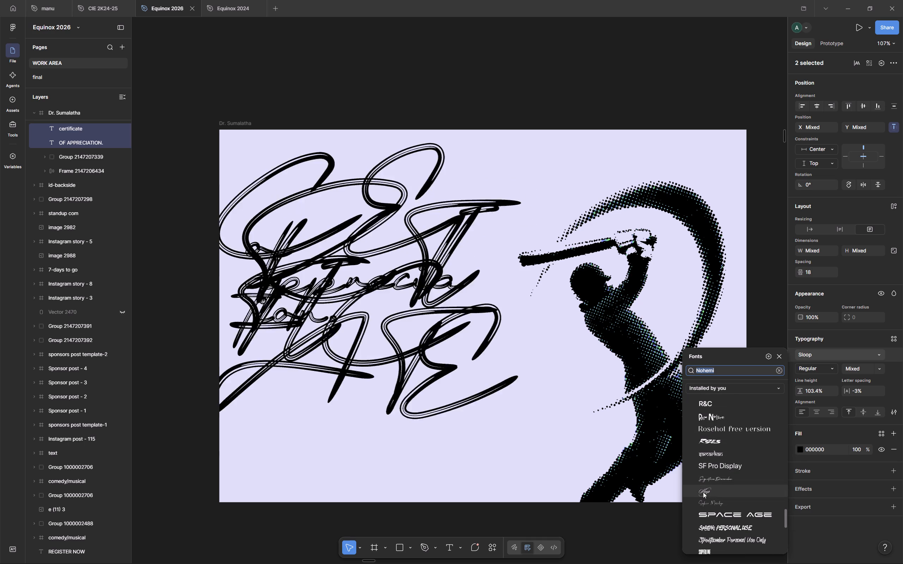
scroll(709, 527, down, 2)
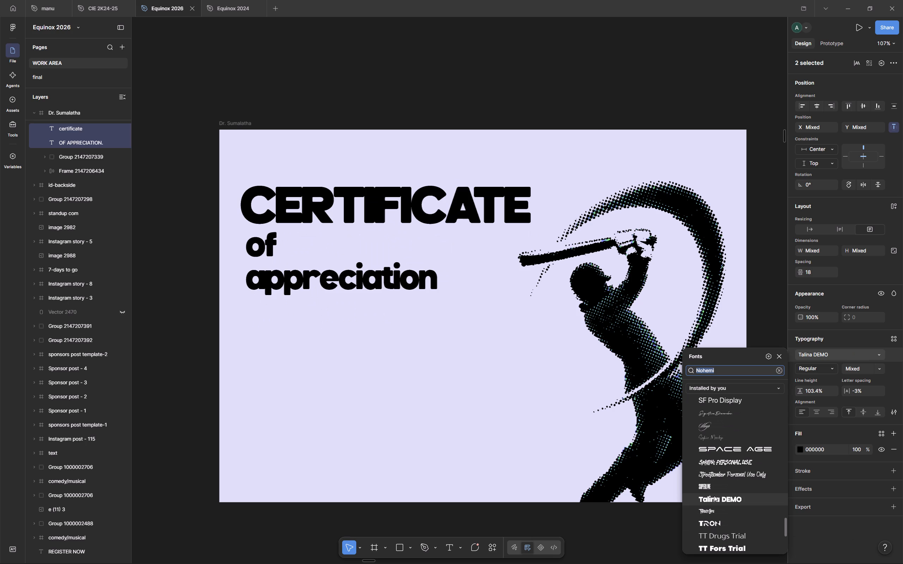
scroll(715, 528, down, 2)
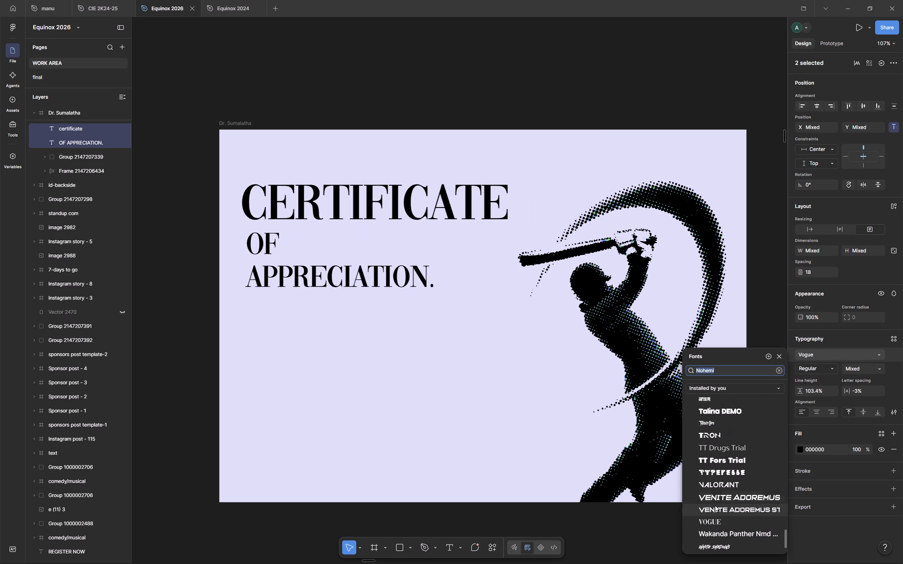
scroll(720, 514, down, 3)
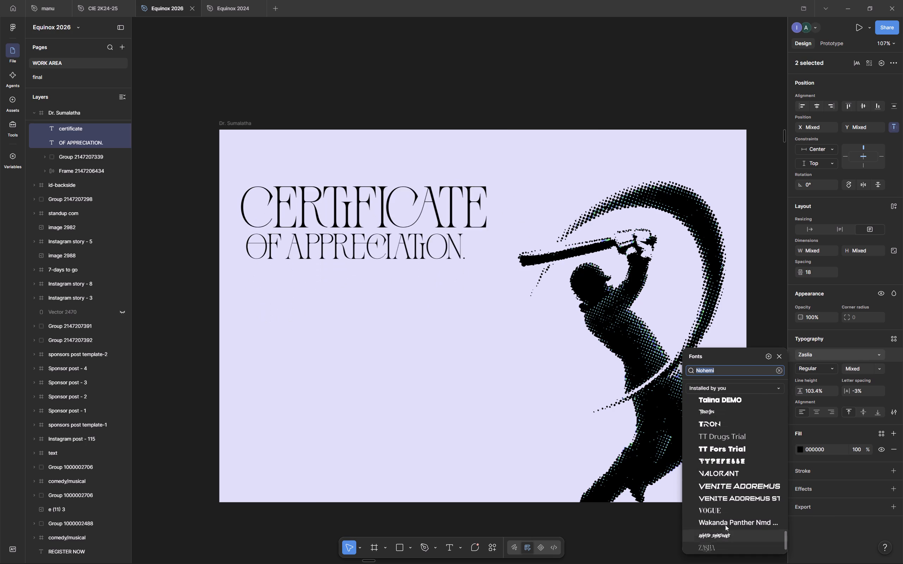
scroll(735, 475, up, 12)
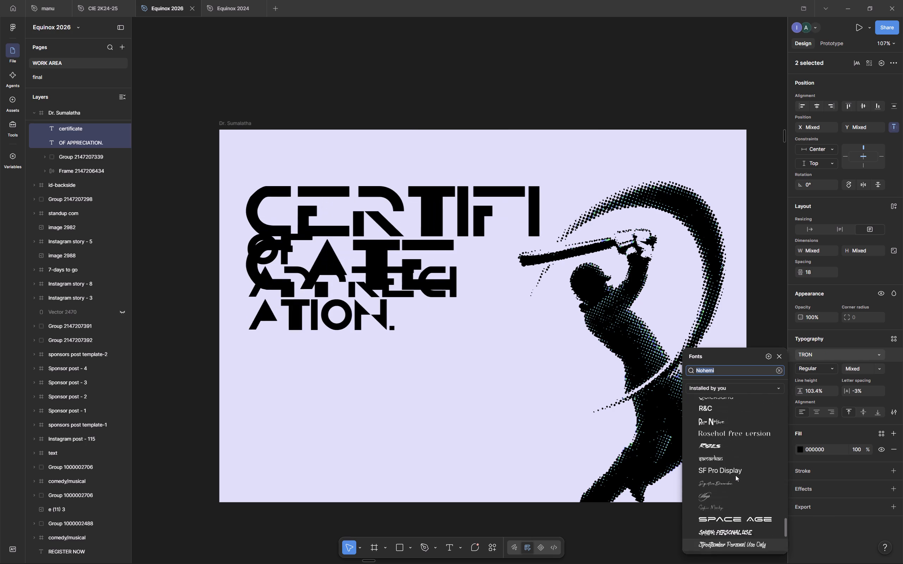
scroll(735, 475, up, 8)
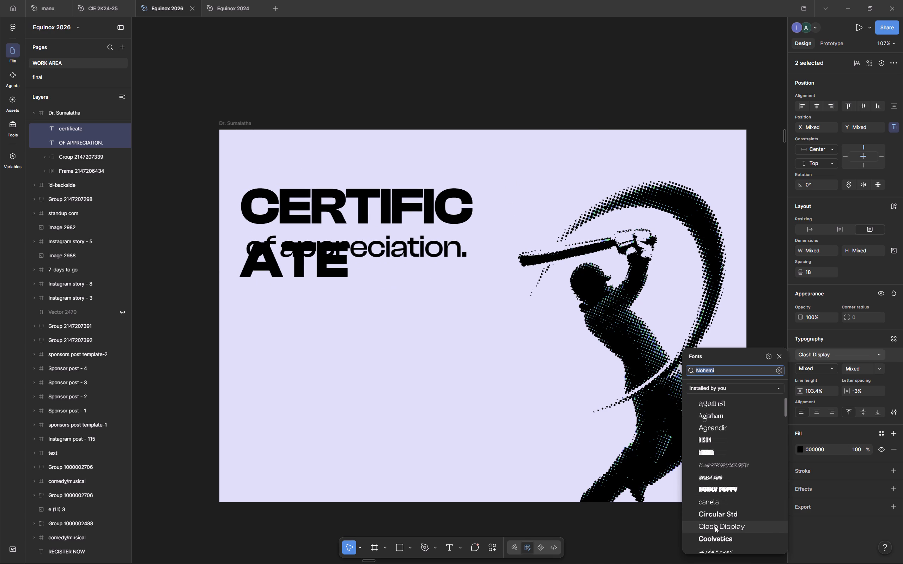
scroll(715, 526, down, 1)
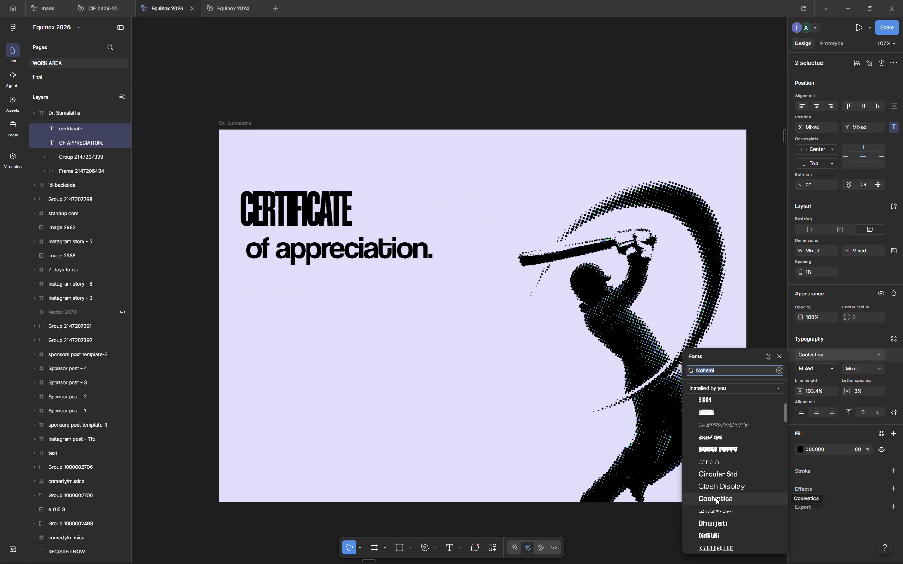
click(714, 498)
click(805, 368)
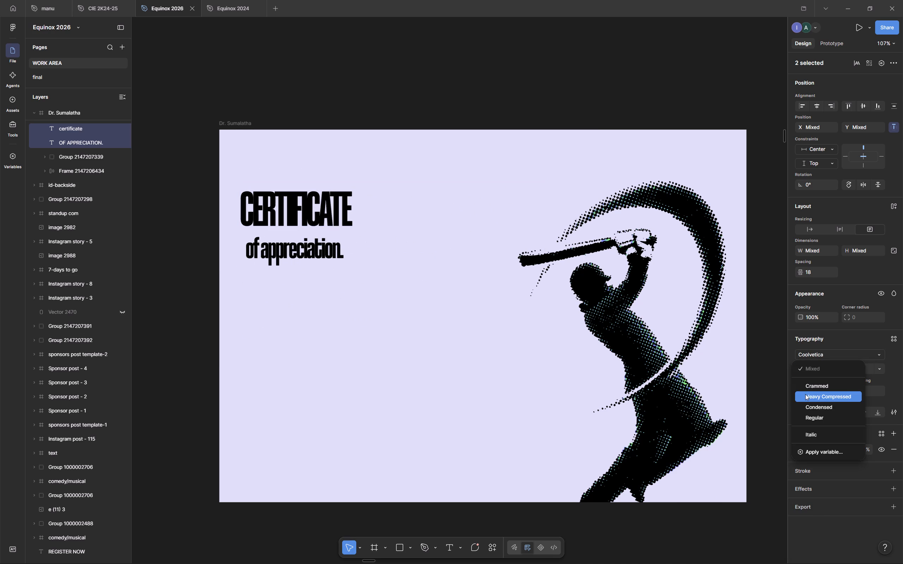
click(810, 416)
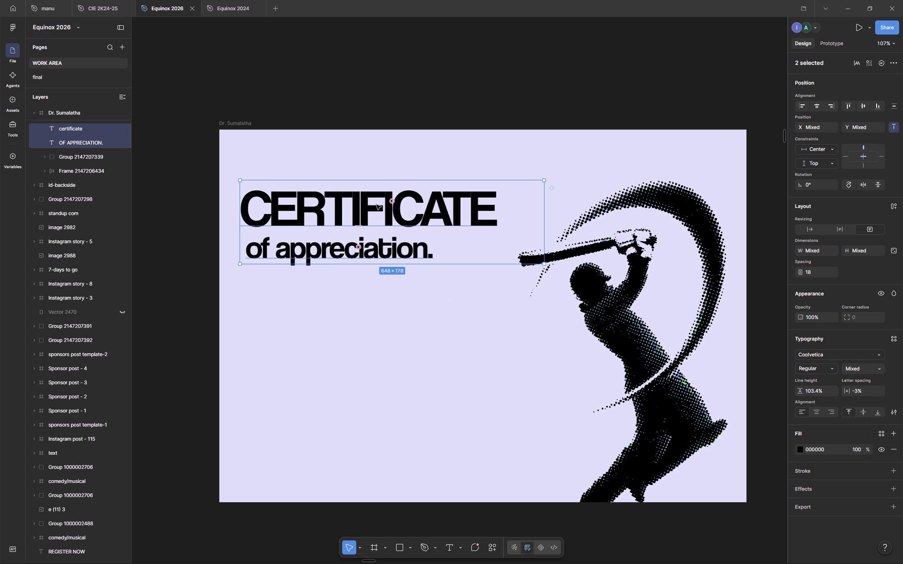
Set the letter spacing of the "CERTIFICATE" text to -1%.
click(376, 203)
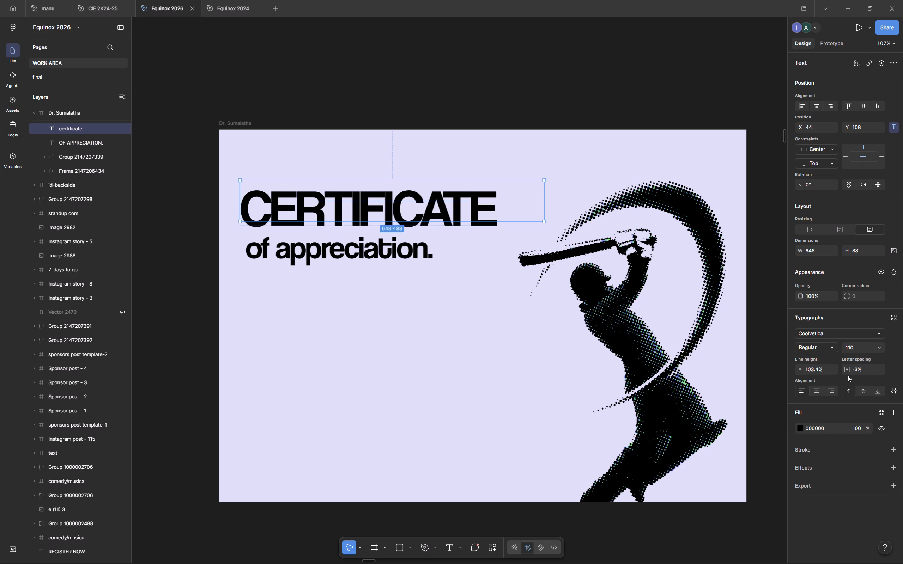
drag(848, 370, 454, 290)
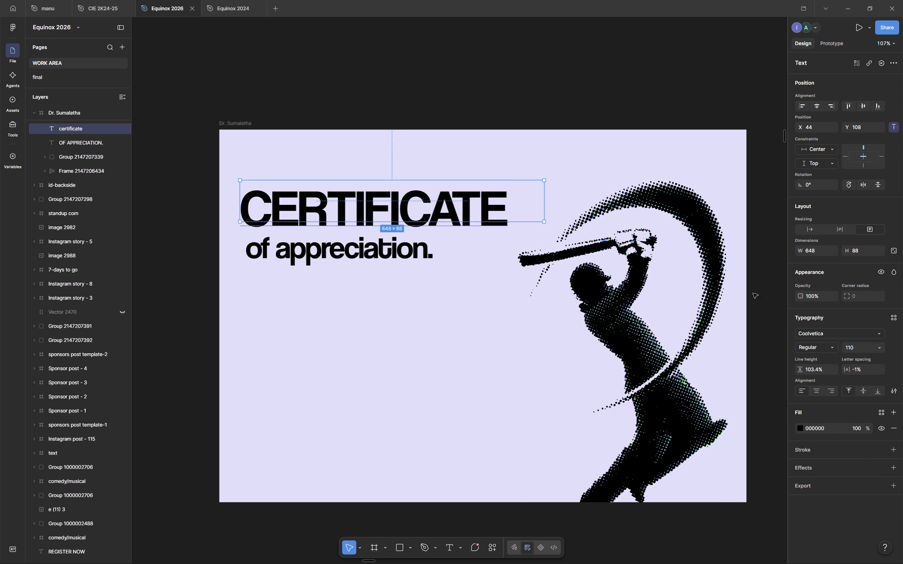
Set the resizing of the "CERTIFICATE" text to auto width.
click(805, 231)
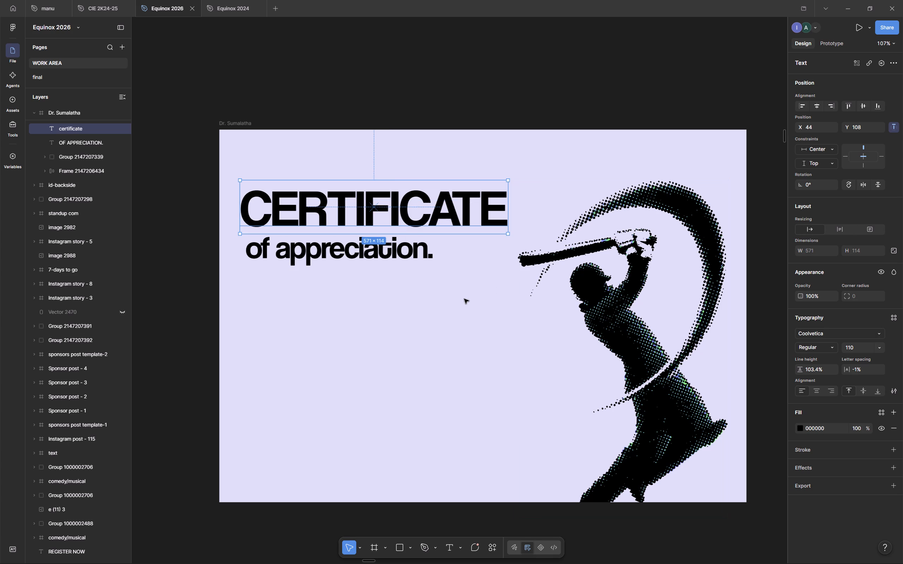
Preview the installed fonts on the "CERTIFICATE" text and set it to Nohemi in the Semi Bold style.
click(391, 219)
click(815, 331)
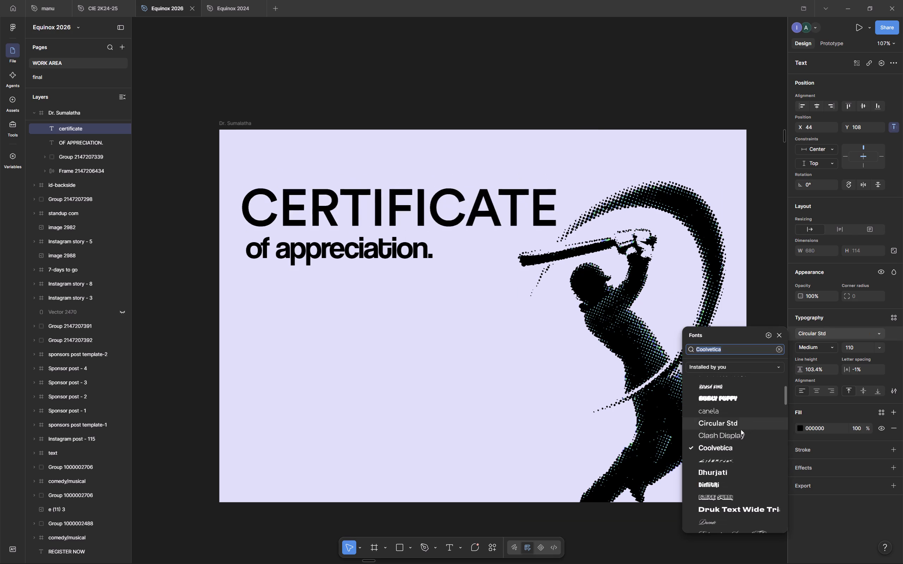
scroll(728, 436, right, 1)
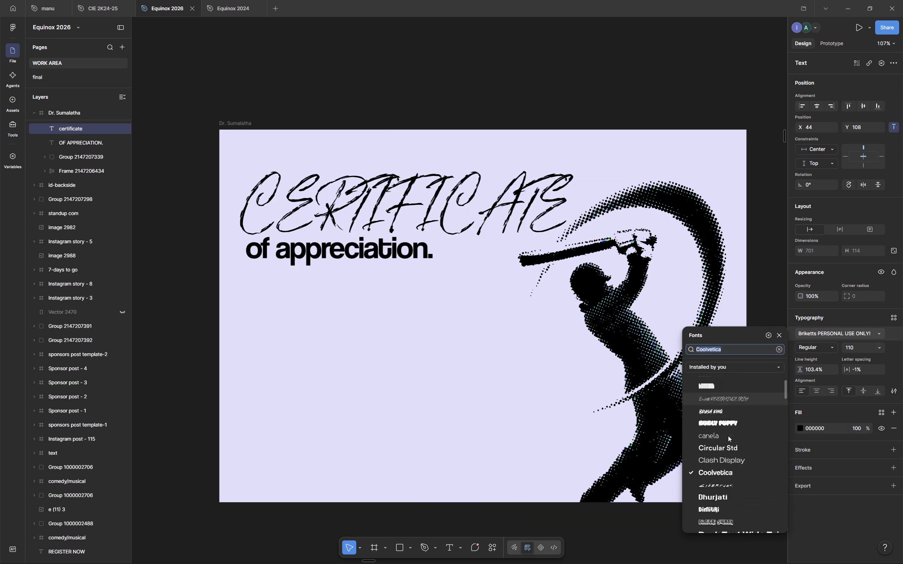
scroll(728, 436, right, 1)
scroll(728, 436, down, 2)
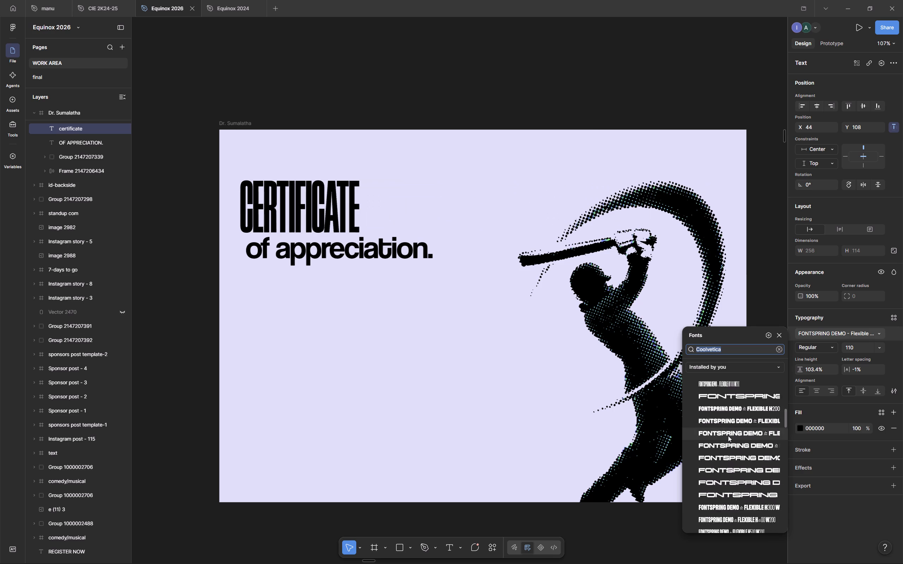
scroll(728, 436, down, 4)
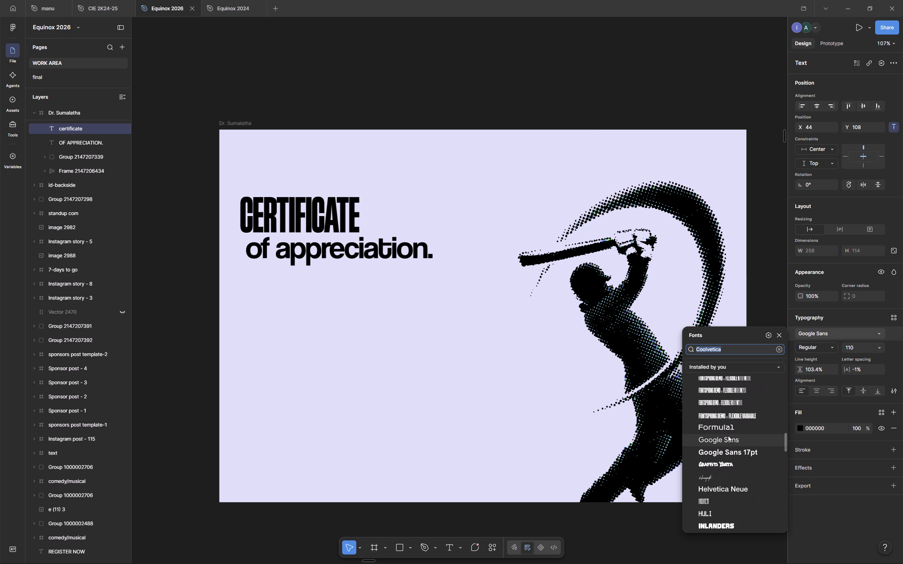
scroll(727, 449, down, 1)
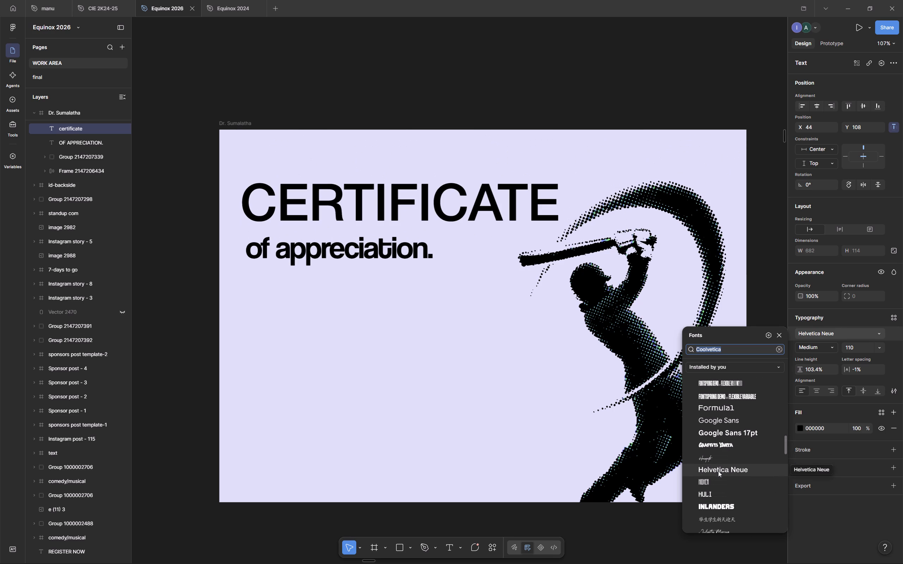
scroll(717, 471, down, 1)
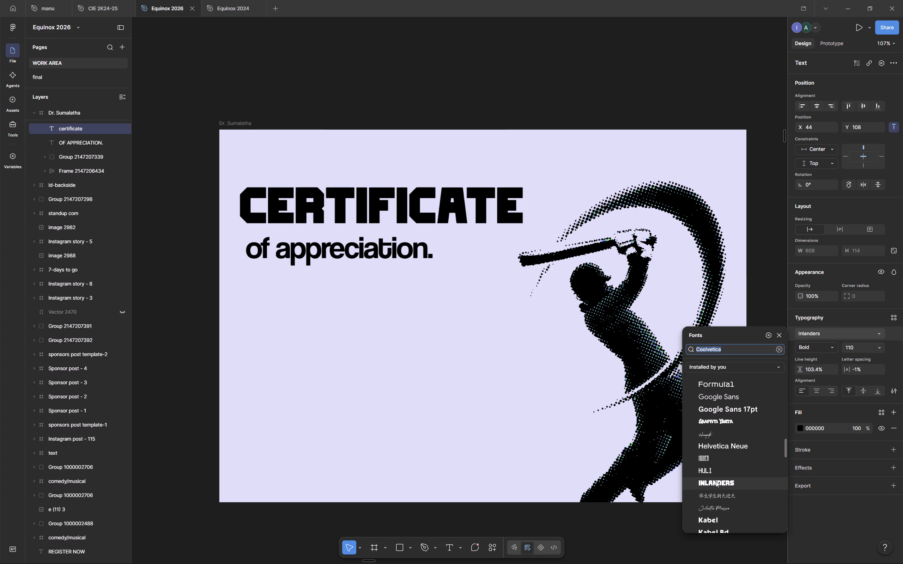
scroll(715, 481, down, 3)
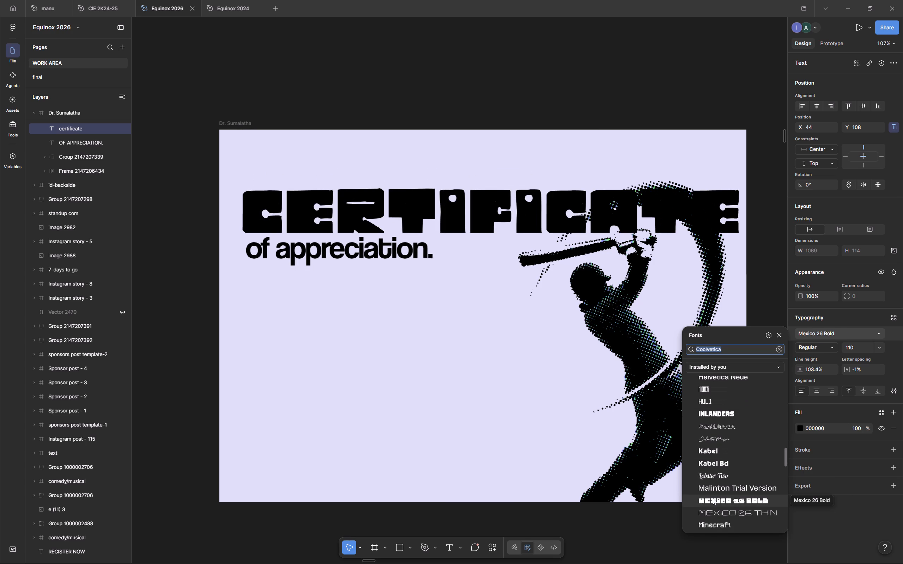
scroll(713, 498, down, 1)
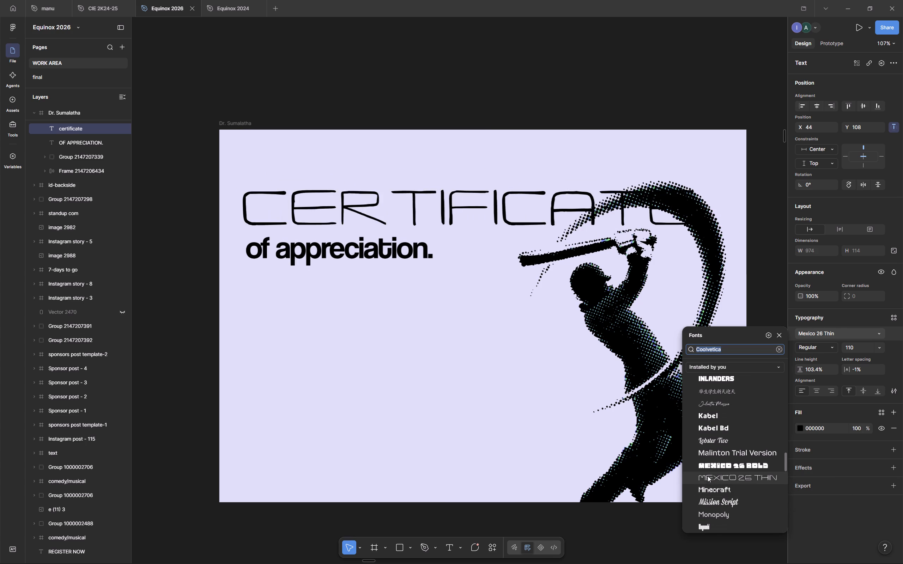
scroll(710, 509, down, 1)
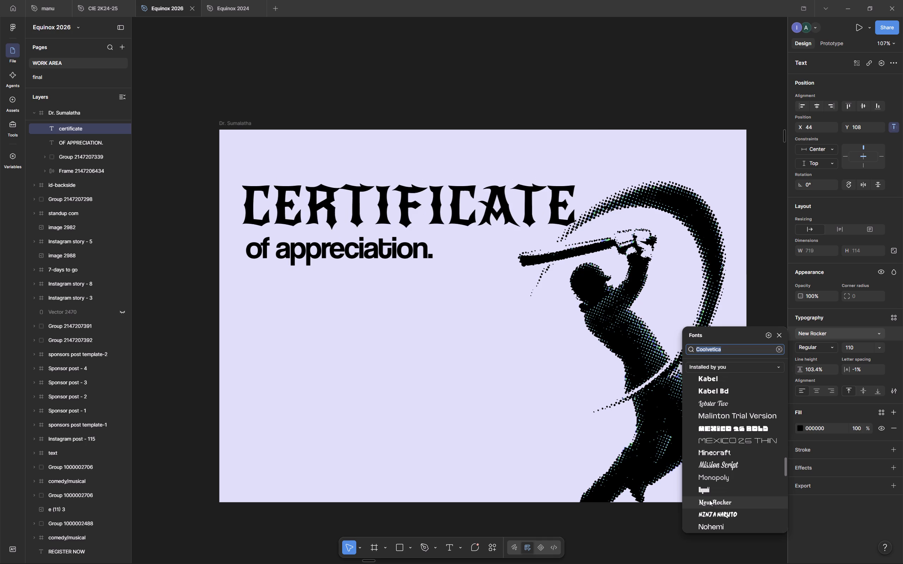
right_click(721, 521)
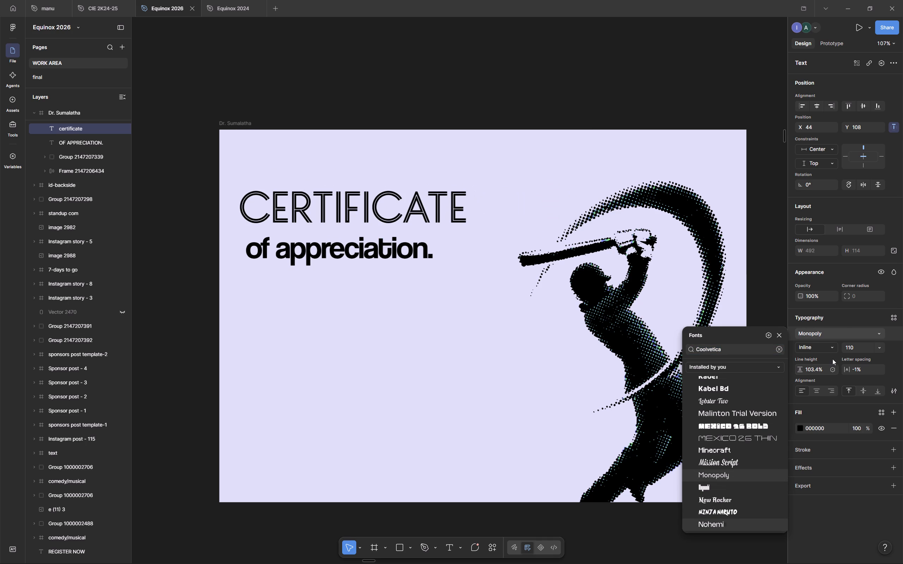
click(715, 526)
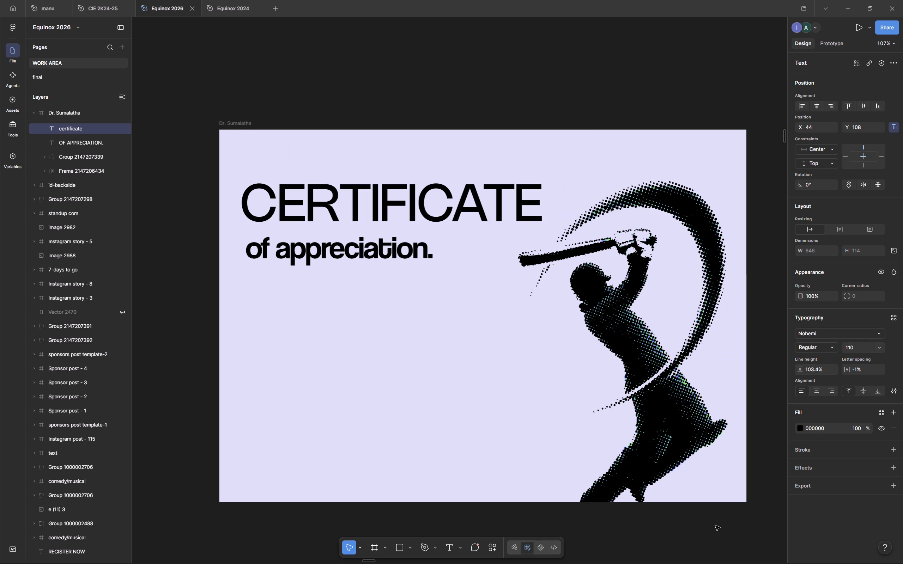
click(816, 344)
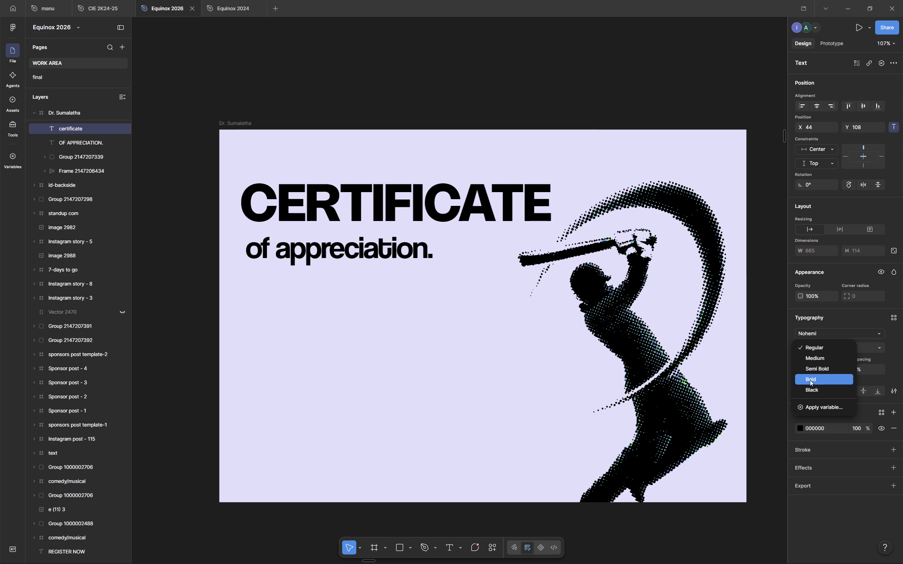
click(810, 364)
Preview the available Coolvetica styles, including Italic, on the "of appreciation." text.
click(363, 250)
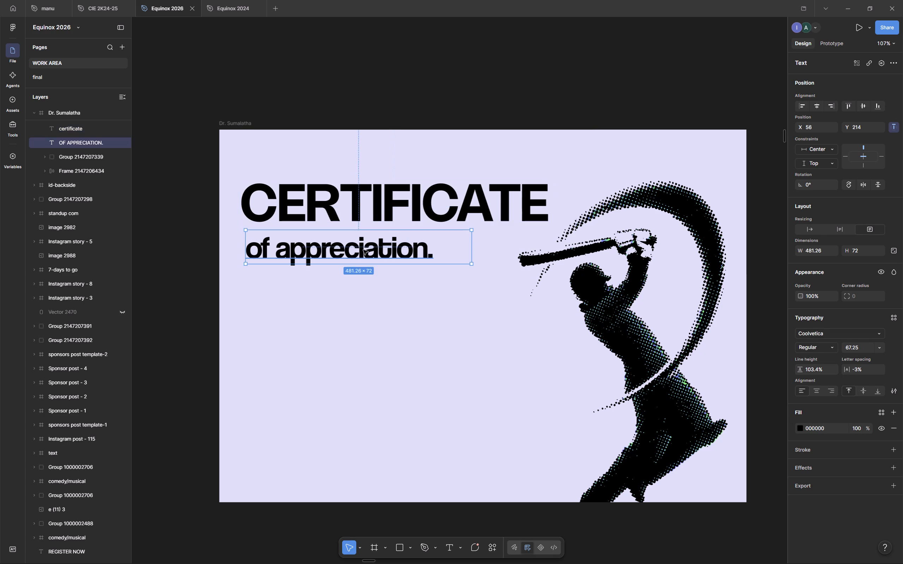
click(808, 345)
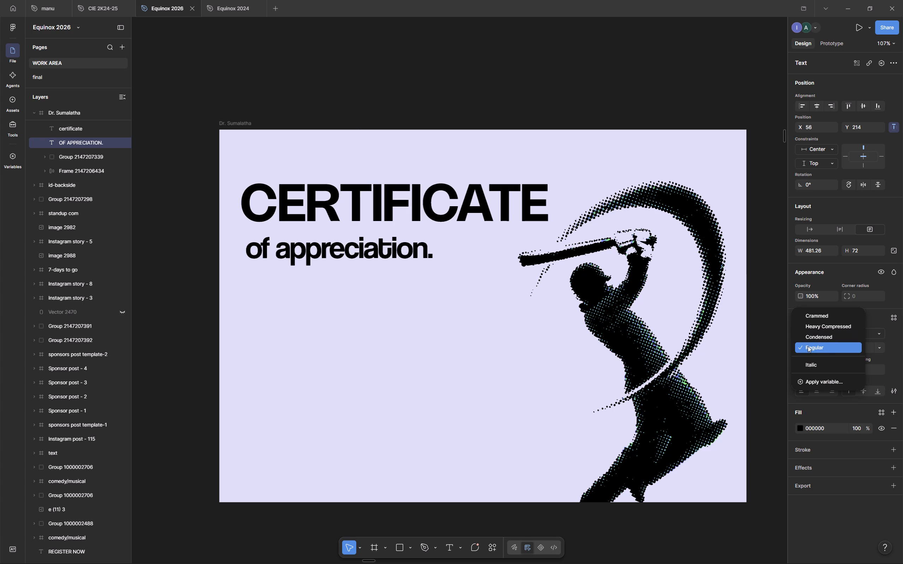
click(806, 347)
click(818, 351)
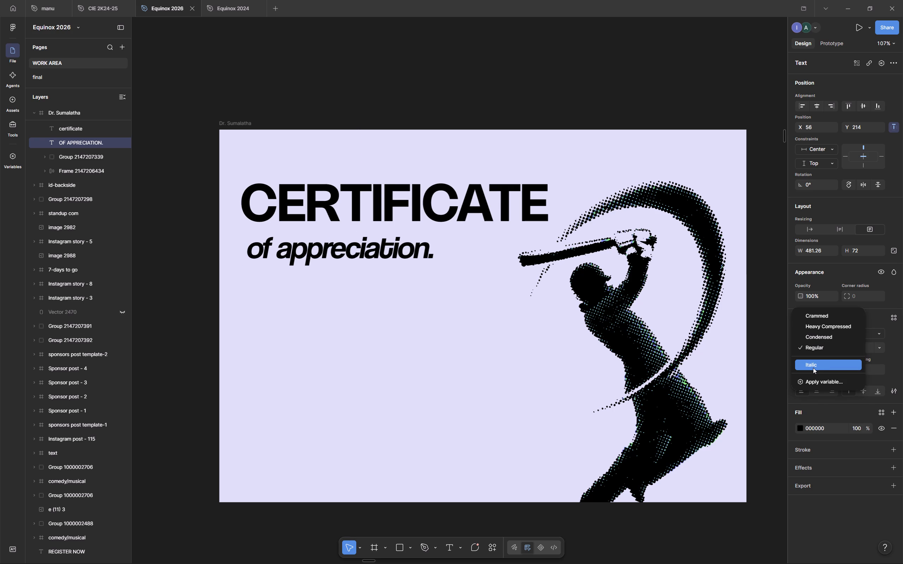
click(769, 402)
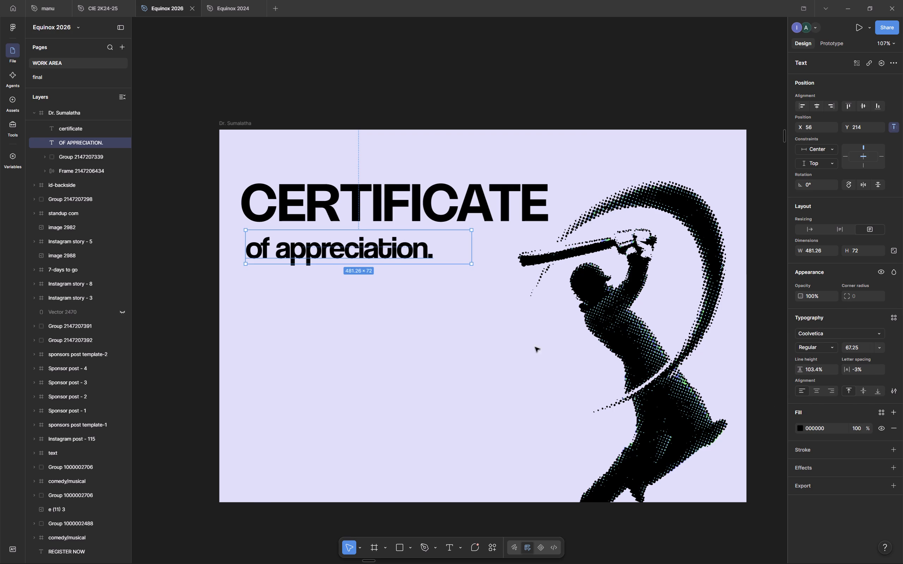
Nudge the "of appreciation." text up so it sits closer beneath the "CERTIFICATE" heading.
key(Up)
key(Up)
key(Up)
key(Up)
key(Up)
key(Up)
key(Up)
key(Up)
key(Up)
key(Up)
key(Up)
key(Up)
key(Up)
key(Up)
key(Up)
key(Up)
key(Up)
key(Up)
key(Up)
key(Up)
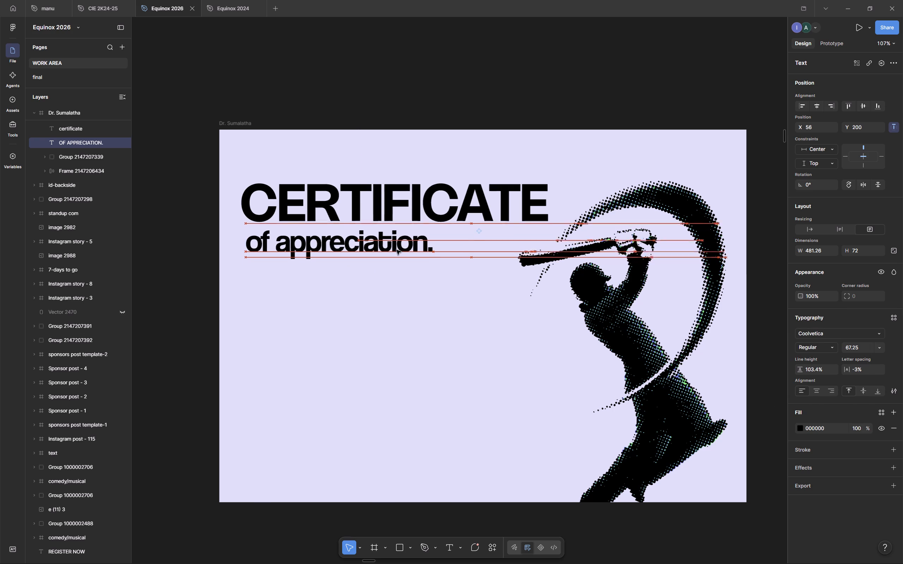
key(Up)
key(Down)
key(Up)
key(Down)
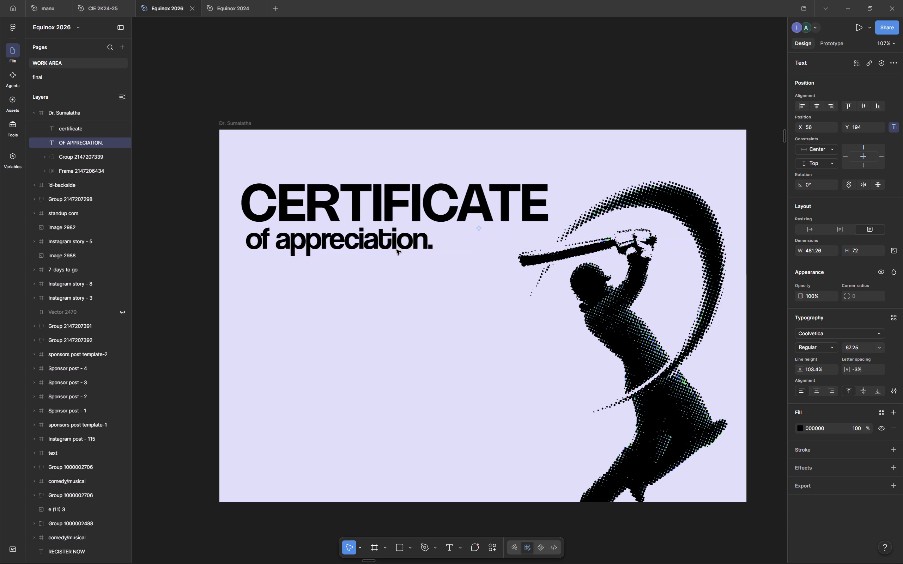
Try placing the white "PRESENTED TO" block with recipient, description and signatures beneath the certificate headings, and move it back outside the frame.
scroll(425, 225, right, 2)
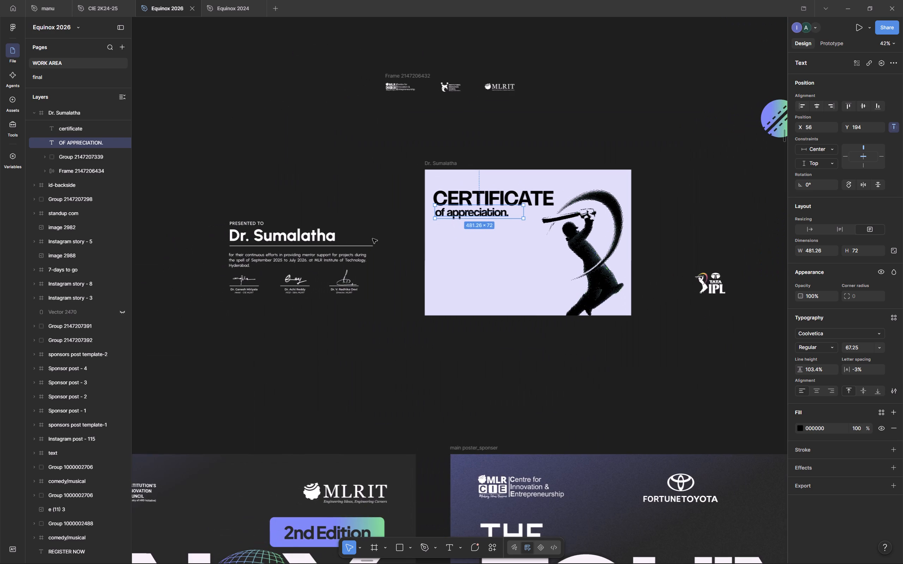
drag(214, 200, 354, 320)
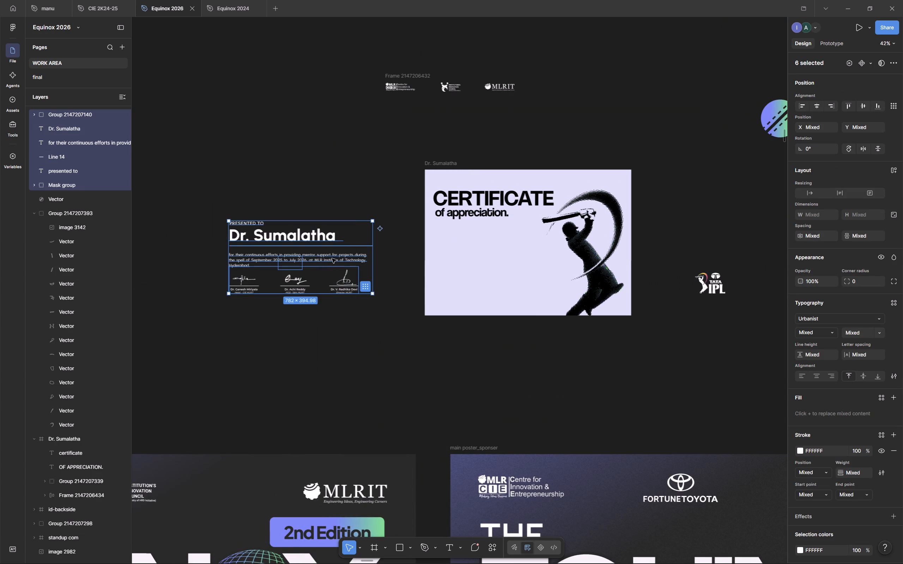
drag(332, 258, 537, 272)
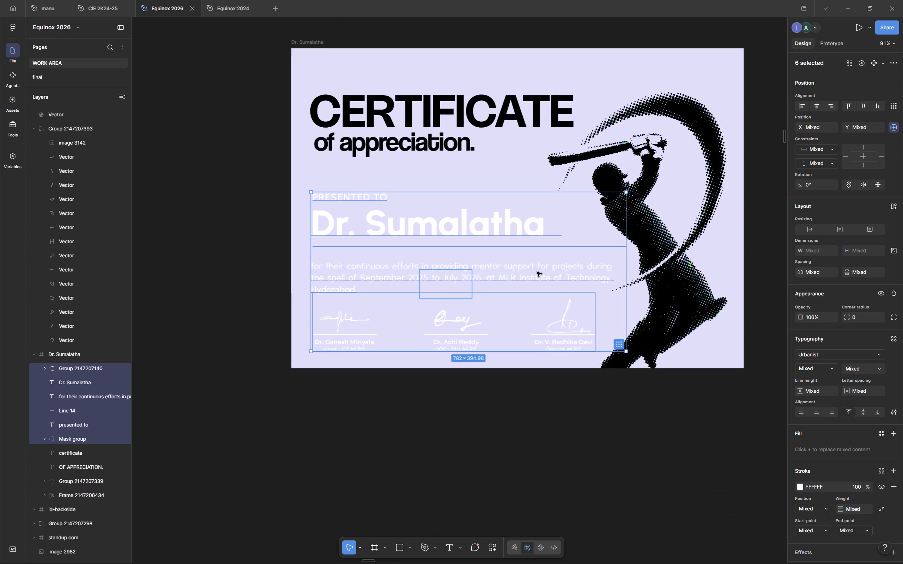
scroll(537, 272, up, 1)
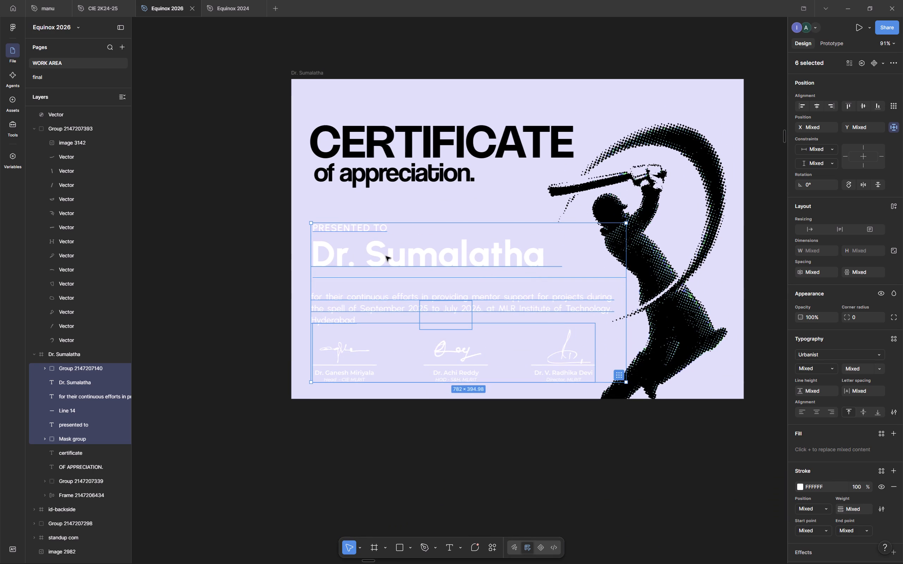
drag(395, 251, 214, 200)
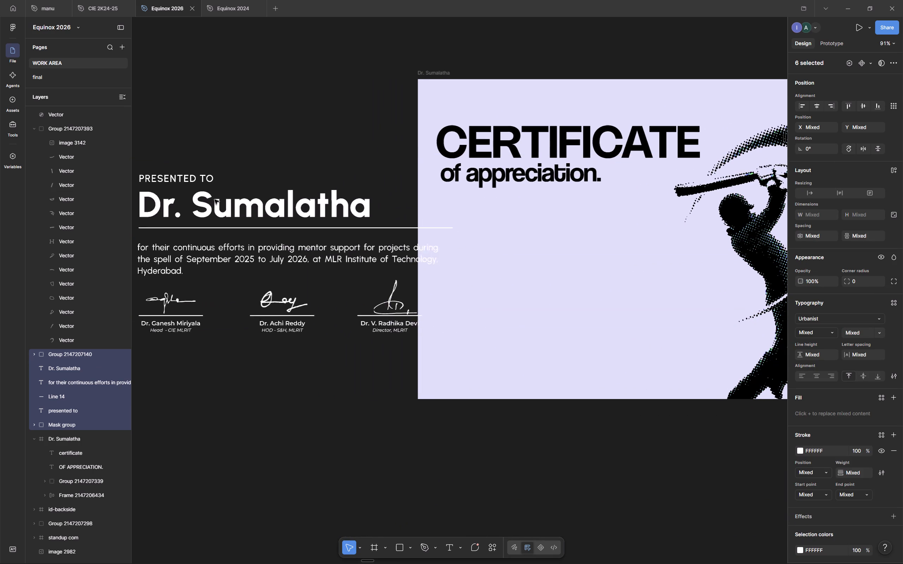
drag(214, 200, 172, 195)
Shift the halftone batsman graphic slightly toward the certificate's right edge, away from the "CERTIFICATE" heading.
scroll(316, 118, right, 1)
scroll(316, 118, up, 1)
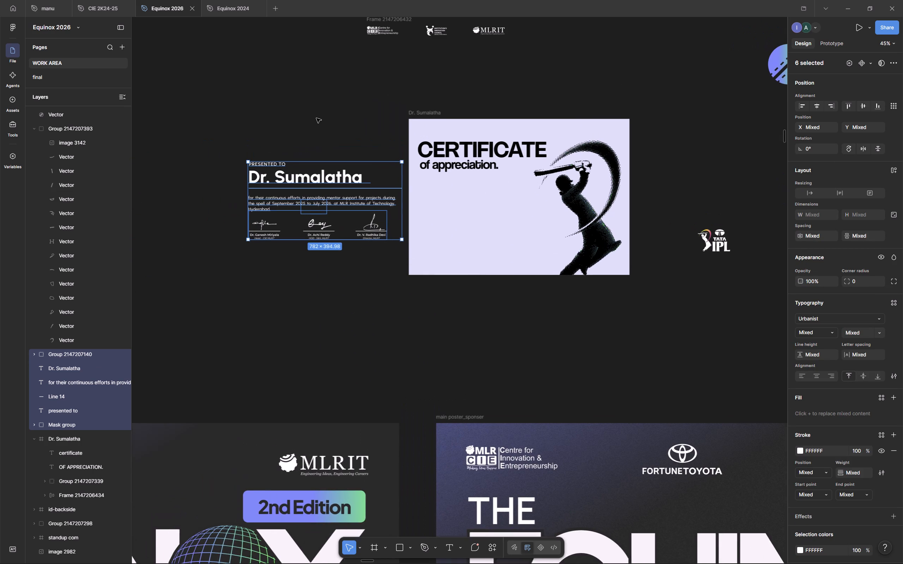
scroll(316, 118, up, 1)
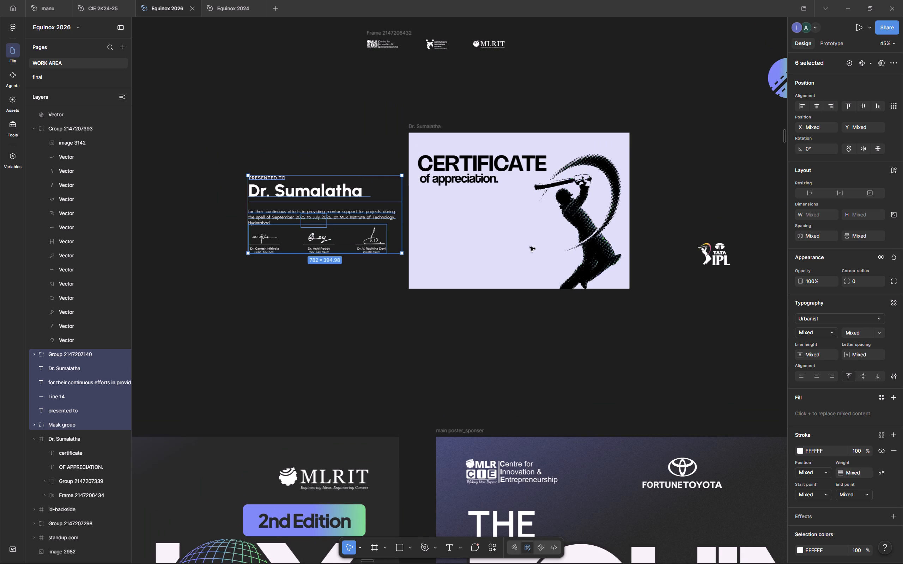
drag(590, 237, 598, 238)
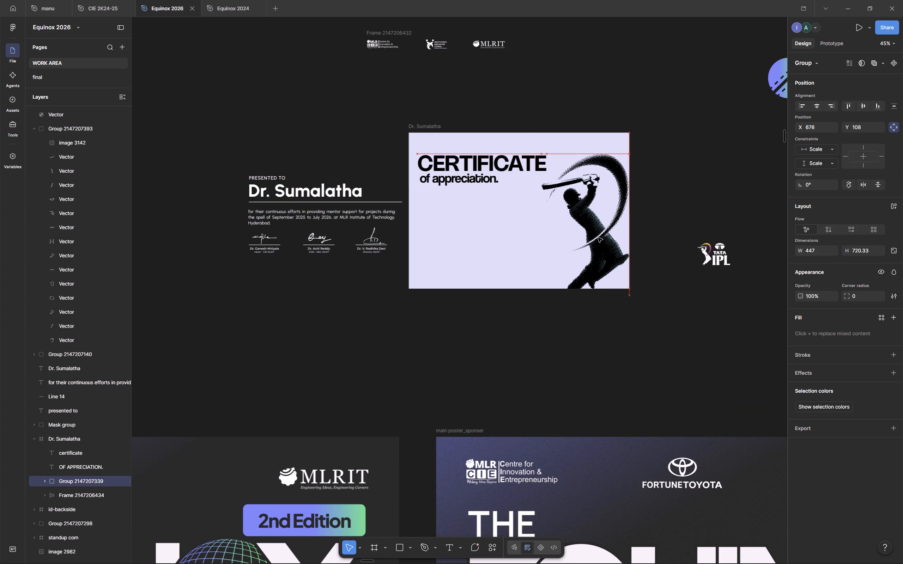
drag(598, 238, 600, 237)
click(571, 356)
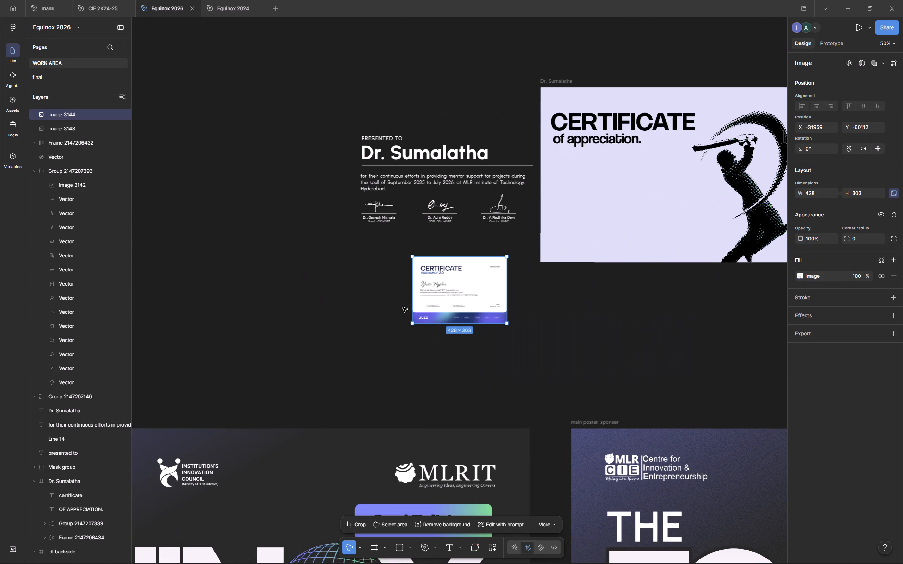
Move the "CERTIFICATE WORKSHOP 2.0" reference image slightly lower beneath the signature block.
drag(461, 297, 457, 301)
scroll(457, 301, down, 1)
scroll(457, 301, up, 1)
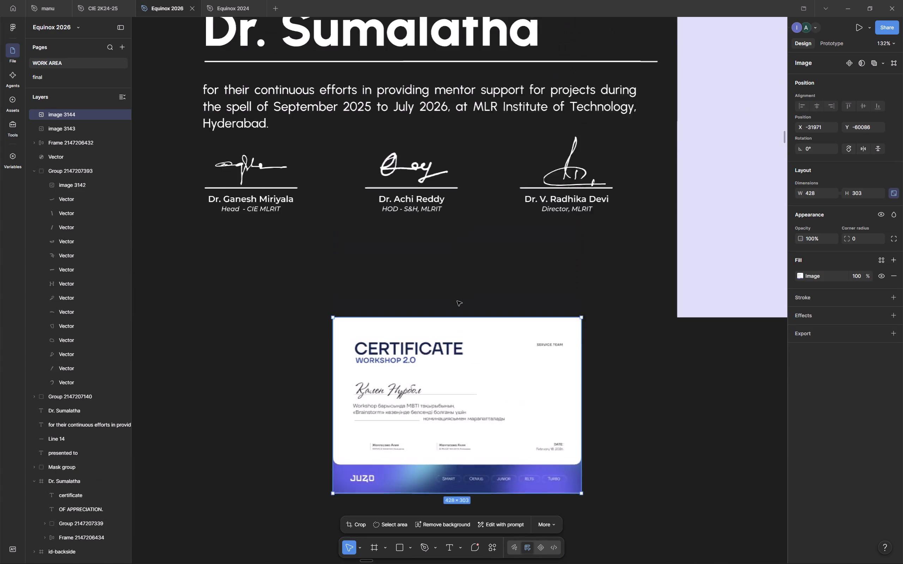
Draw a rectangle about 1122 × 630 from the certificate frame's top-left corner, spanning its full width and leaving a strip uncovered along the bottom.
scroll(457, 301, up, 1)
scroll(457, 301, left, 2)
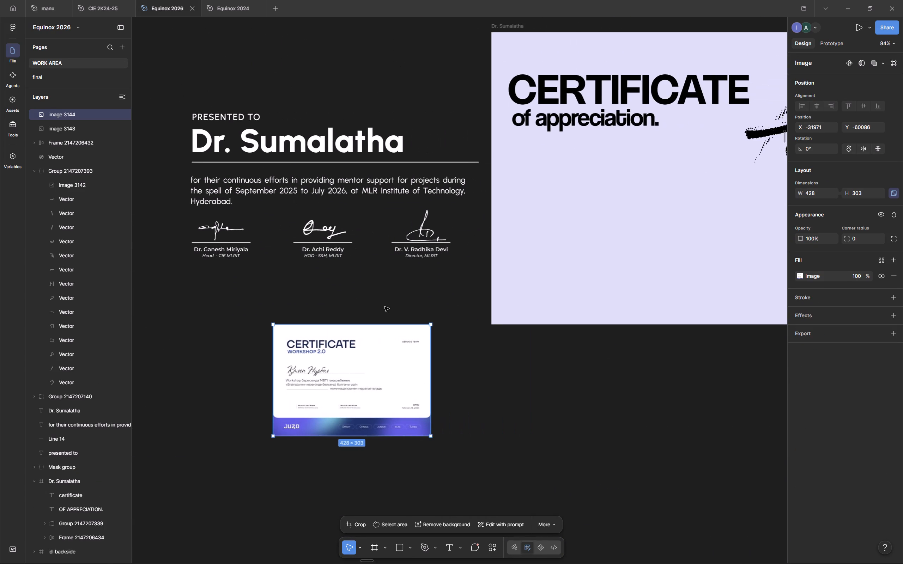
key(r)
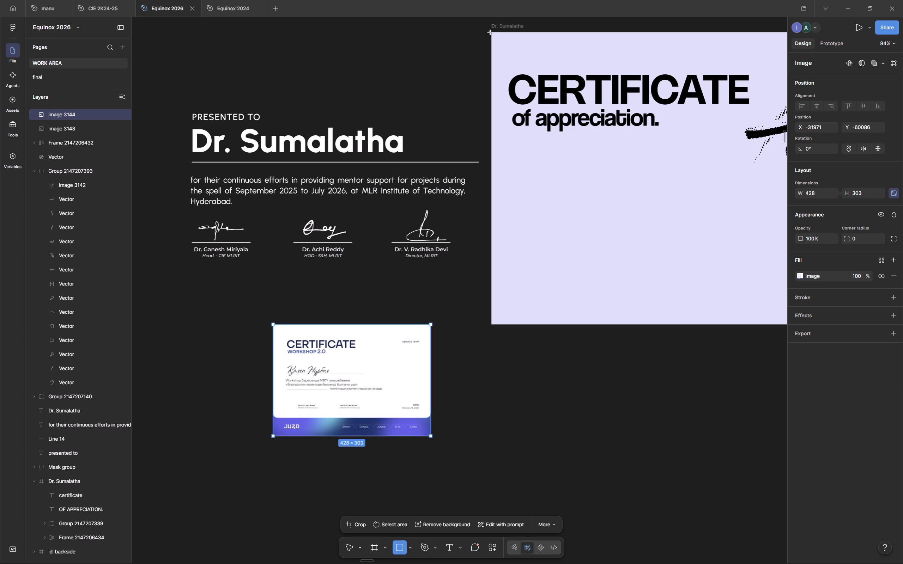
drag(491, 32, 801, 233)
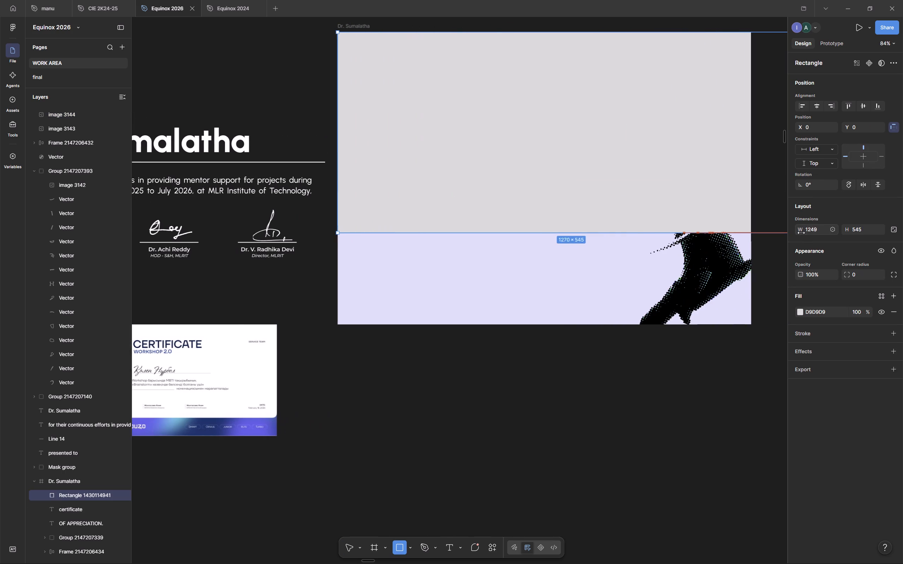
drag(801, 233, 698, 270)
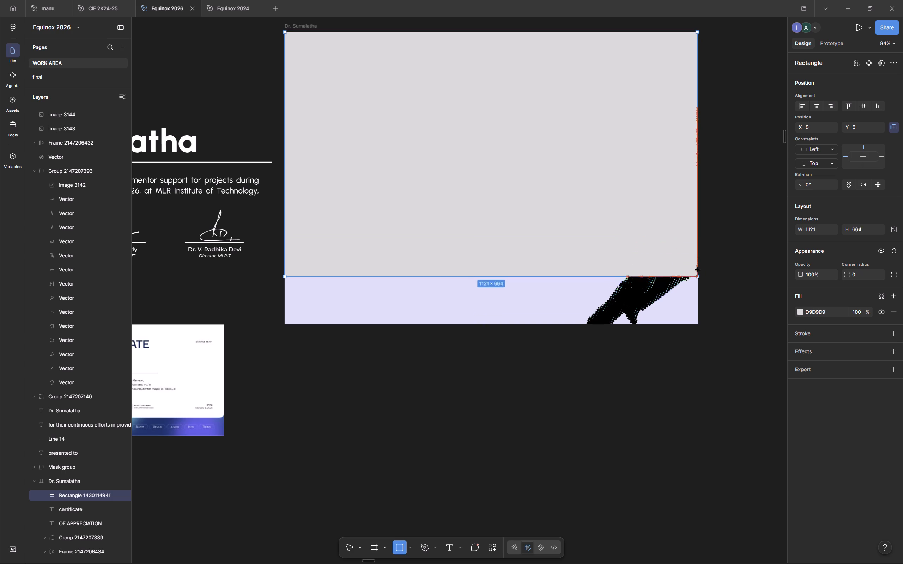
drag(698, 270, 698, 264)
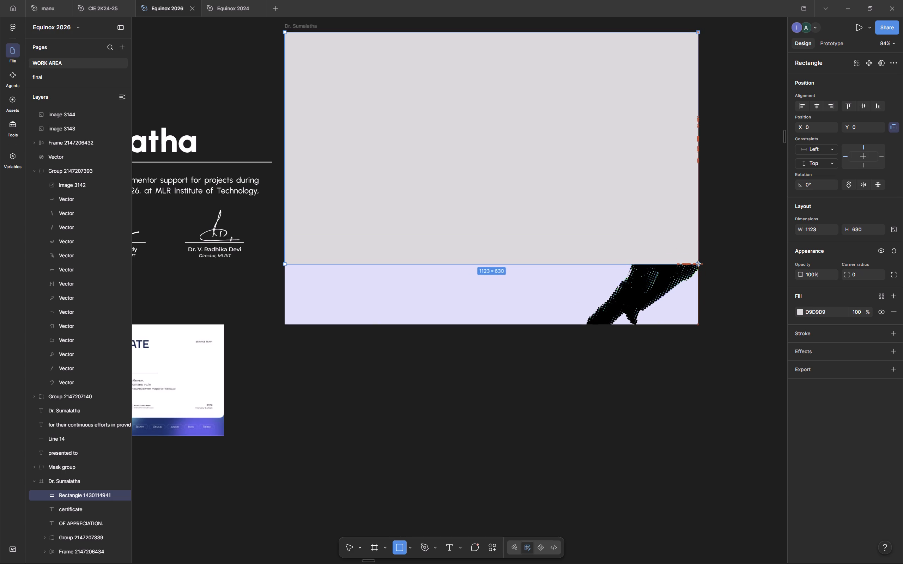
drag(698, 264, 698, 264)
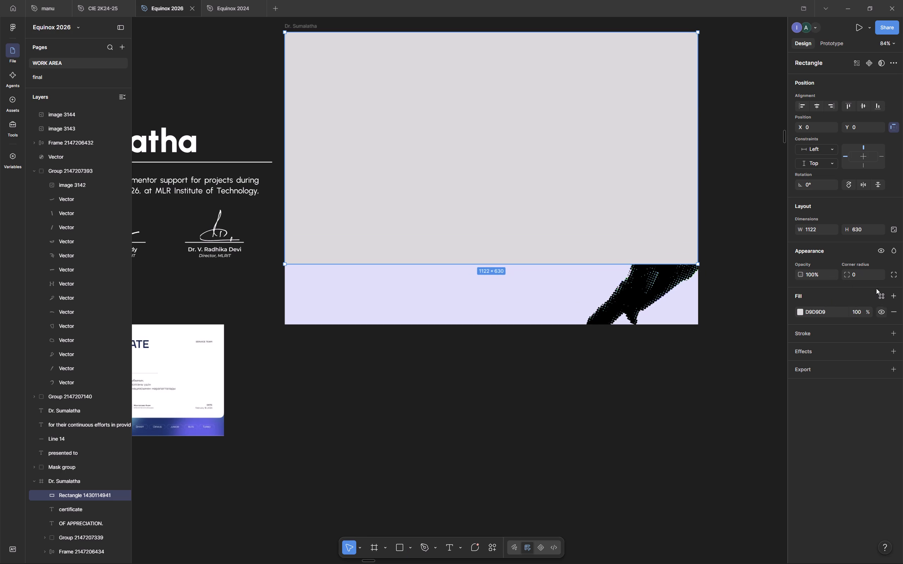
Round the corners of the grey rectangle covering the upper part of the certificate to a radius of 38.
drag(846, 272, 660, 284)
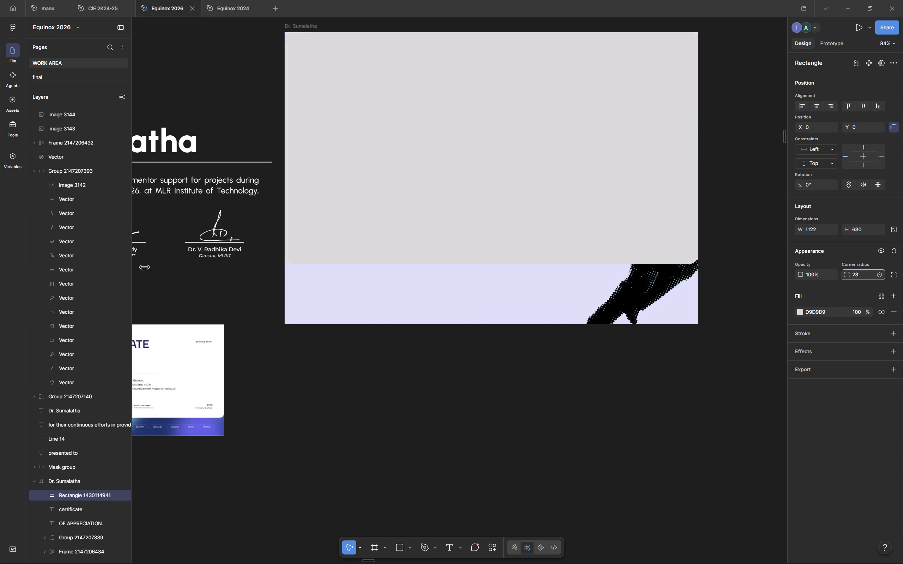
drag(660, 284, 474, 290)
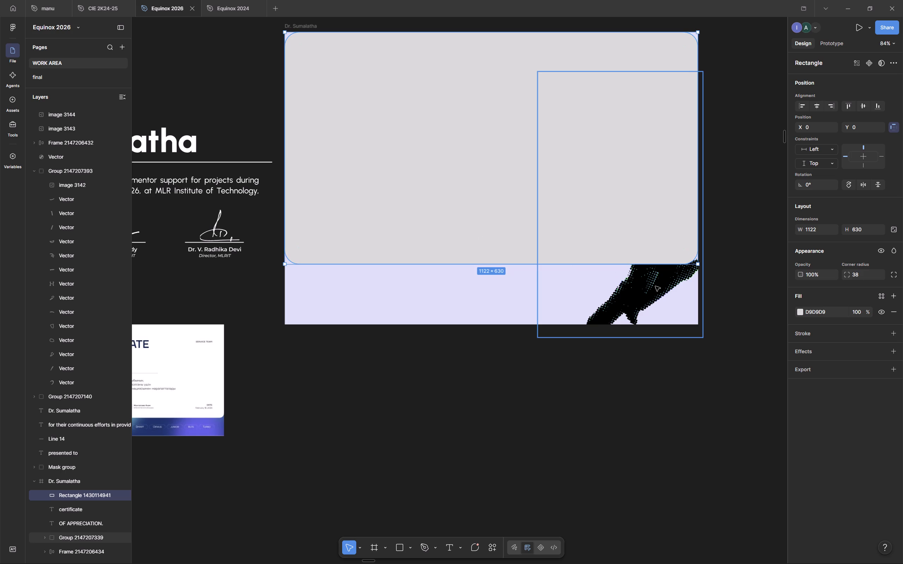
Bring the halftone batsman group in front of the rectangle in the certificate's layer order.
click(655, 286)
key(ctrl+bracketleft)
key(ctrl+bracketleft)
key(ctrl+bracketright)
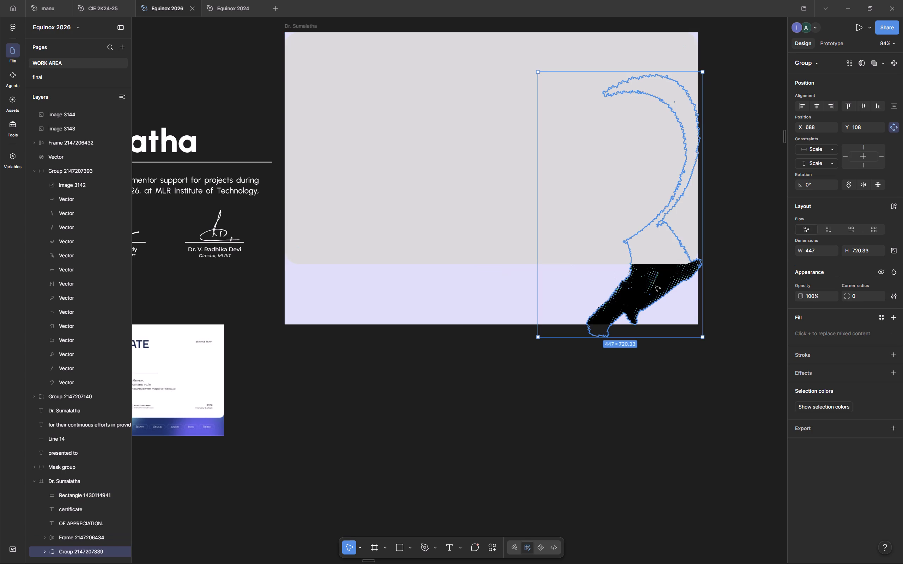
key(ctrl+bracketright)
key(ctrl+bracketright)
key(ctrl+bracketright)
key(ctrl+bracketright)
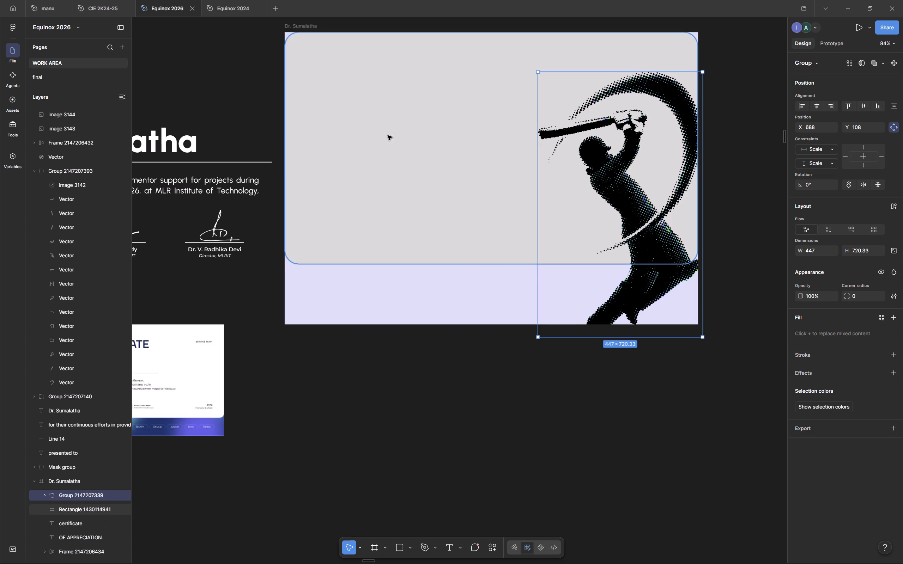
Copy the certificate frame's fill colour, DCDDF7, and apply it to the rounded rectangle.
click(305, 26)
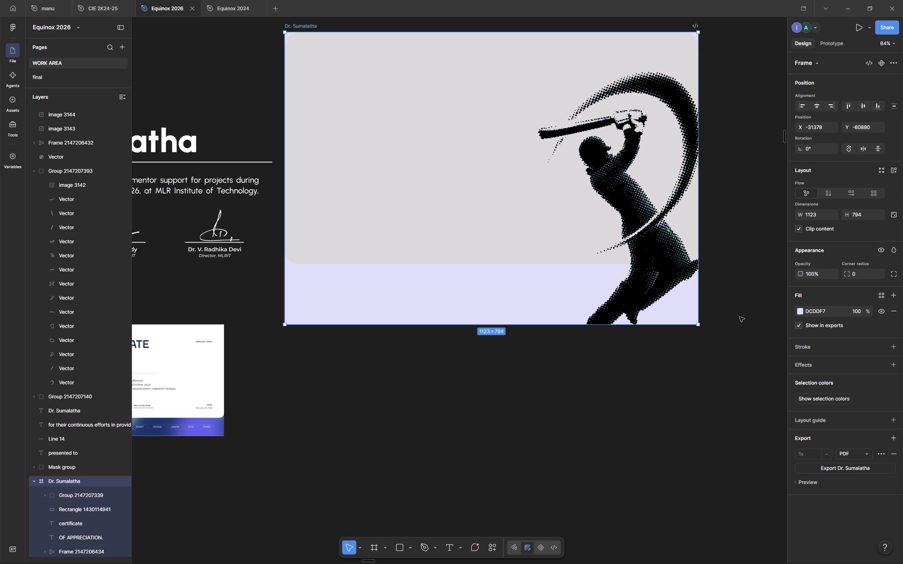
click(819, 311)
click(819, 311)
click(819, 311)
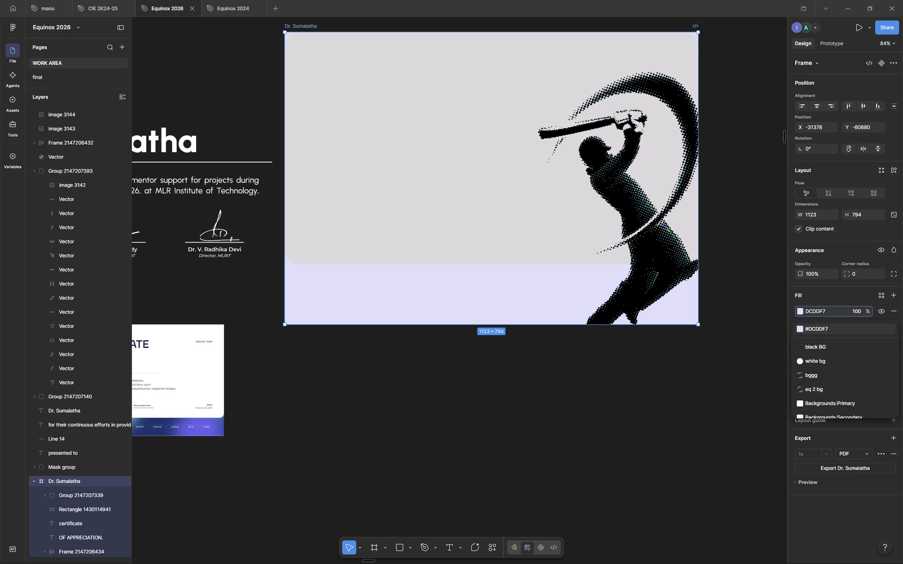
key(ctrl+a)
key(ctrl+c)
click(447, 158)
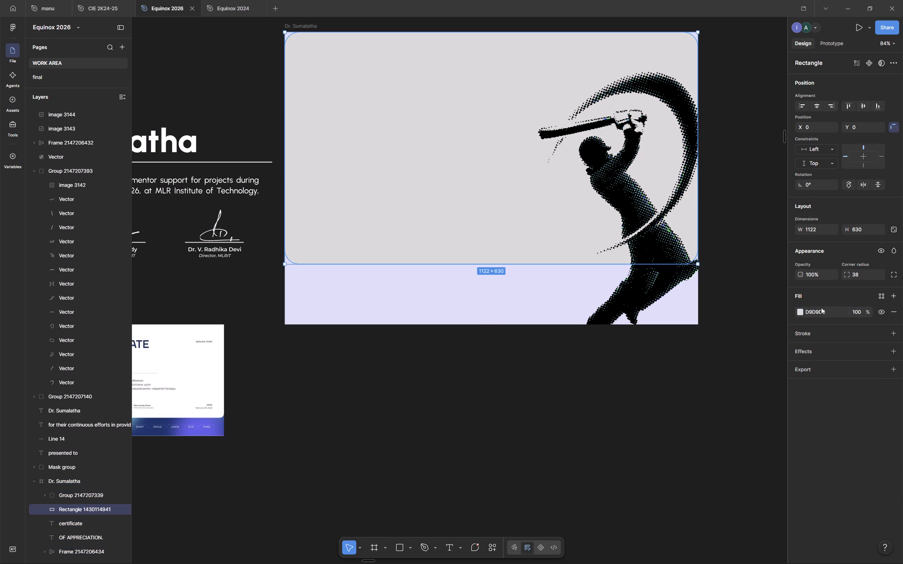
click(816, 313)
key(ctrl+v)
key(Return)
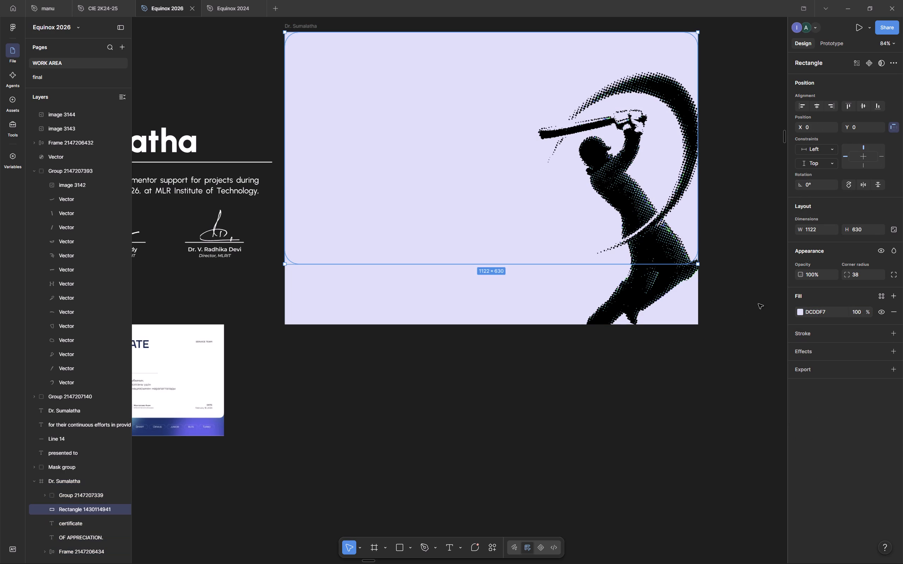
Apply the saved "Equinoxxx" colour style to the certificate frame's fill.
click(541, 302)
click(291, 24)
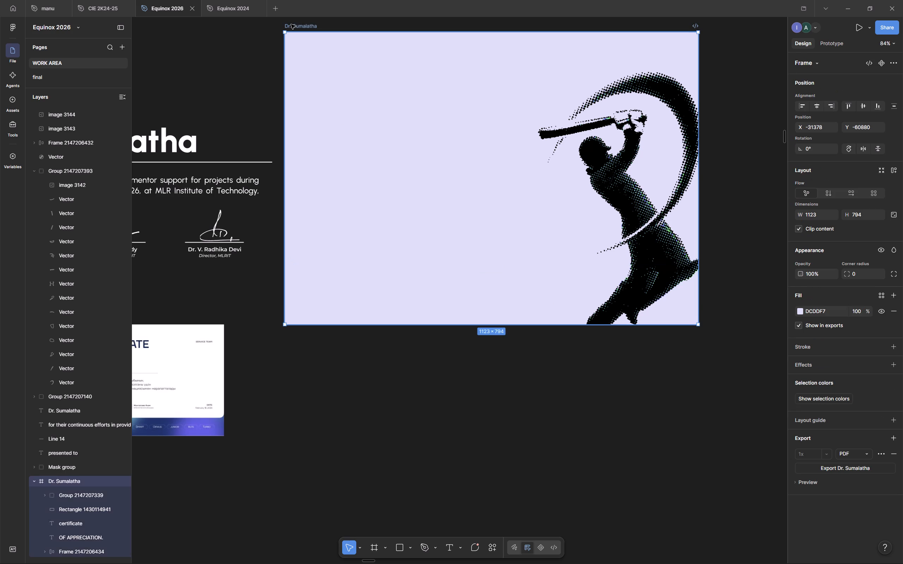
click(801, 311)
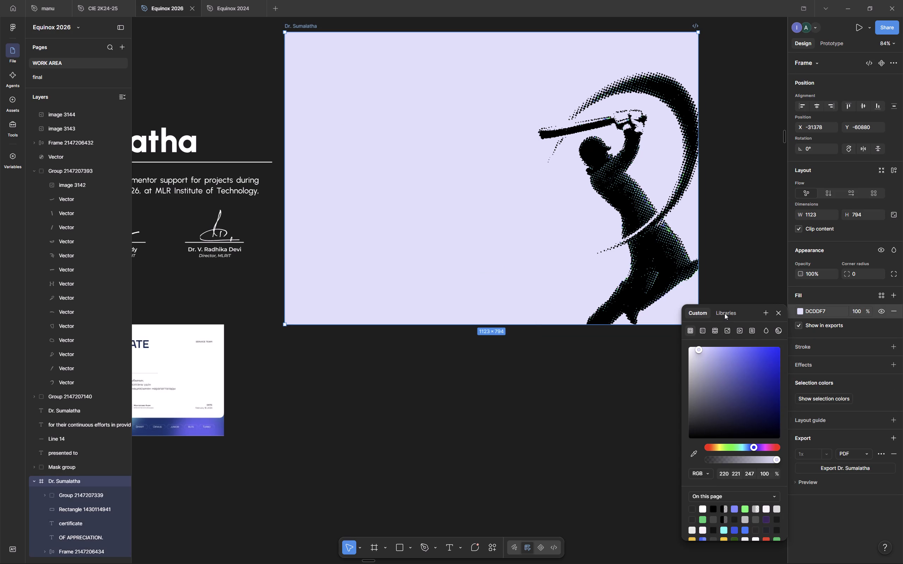
click(724, 312)
scroll(714, 486, down, 4)
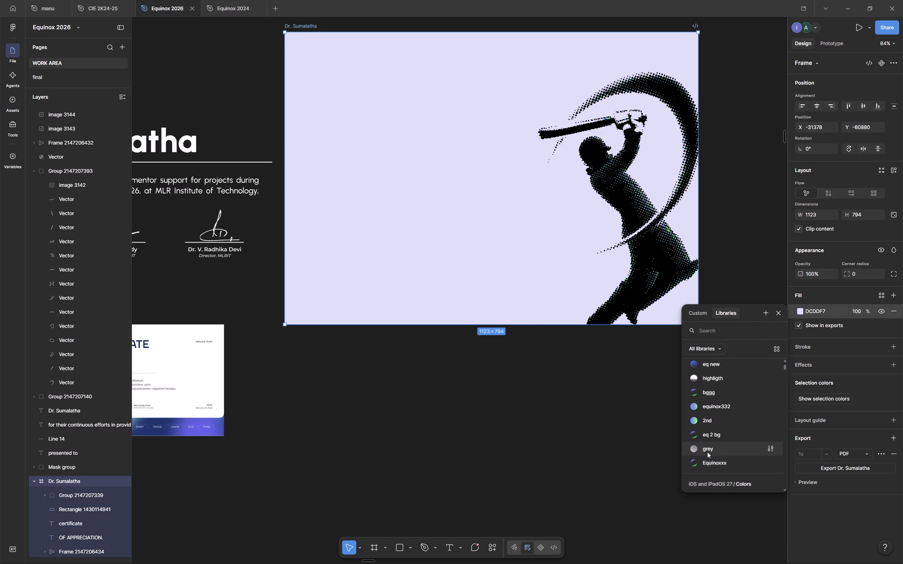
click(704, 464)
click(417, 381)
Stretch the rounded rectangle above the certificate's top edge to Y -95 and slightly lower at its bottom, to a height of about 746.
scroll(417, 381, right, 1)
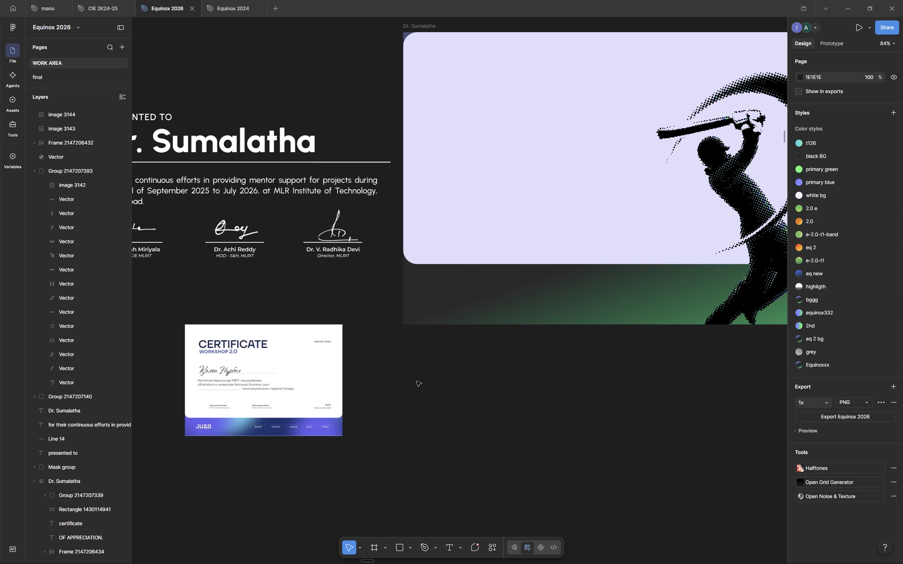
scroll(417, 381, left, 1)
click(409, 202)
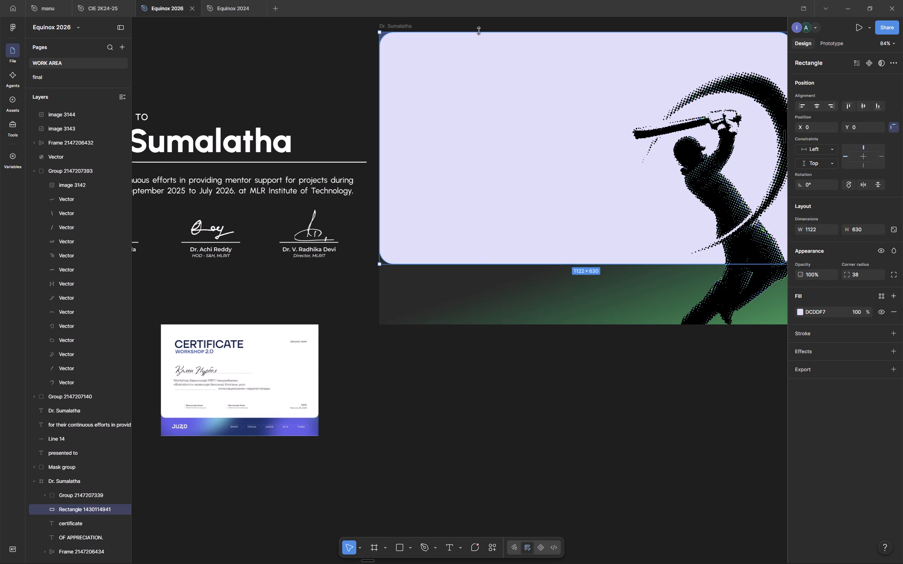
drag(479, 32, 475, 59)
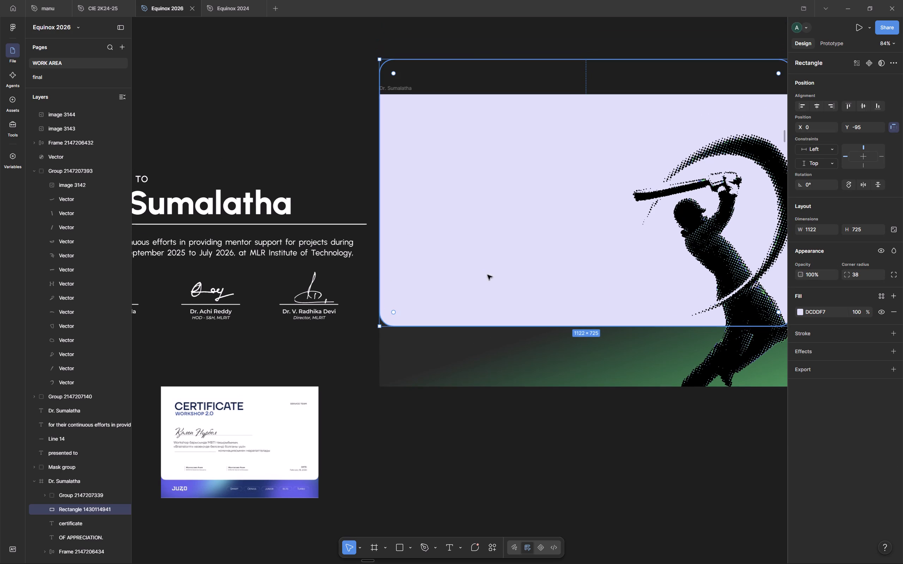
drag(491, 326, 491, 333)
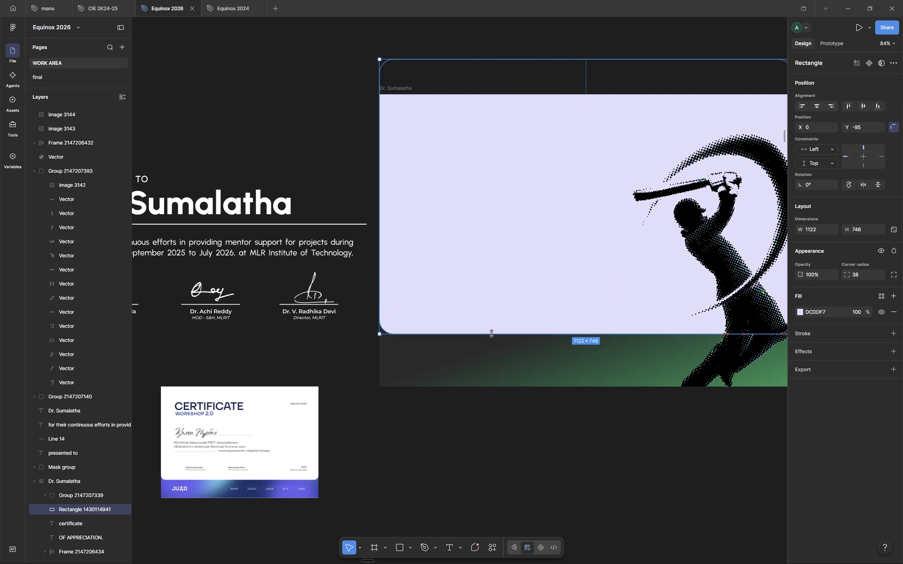
drag(491, 333, 491, 334)
click(466, 441)
Bring the "certificate" and "OF APPRECIATION." text layers in front of the batsman group and the rounded rectangle.
scroll(466, 441, right, 2)
right_click(466, 441)
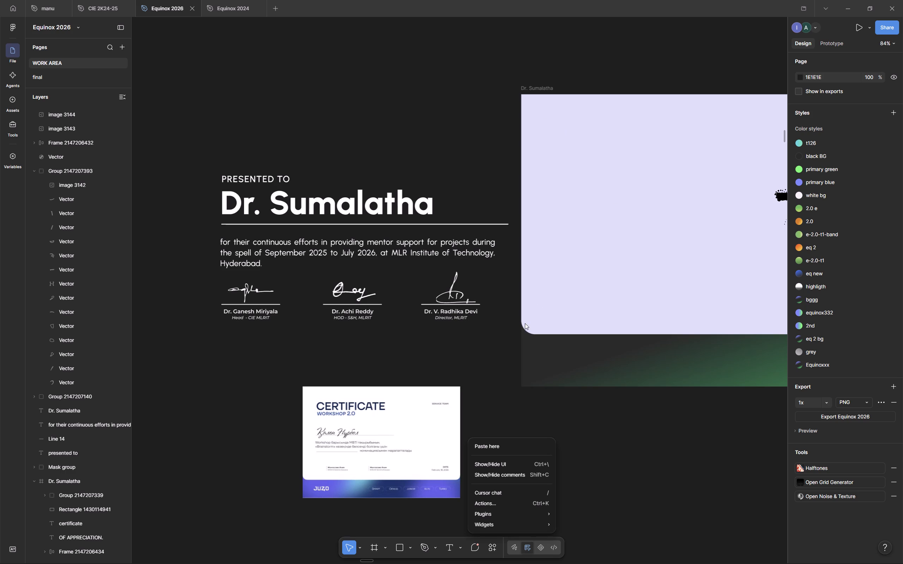
click(524, 88)
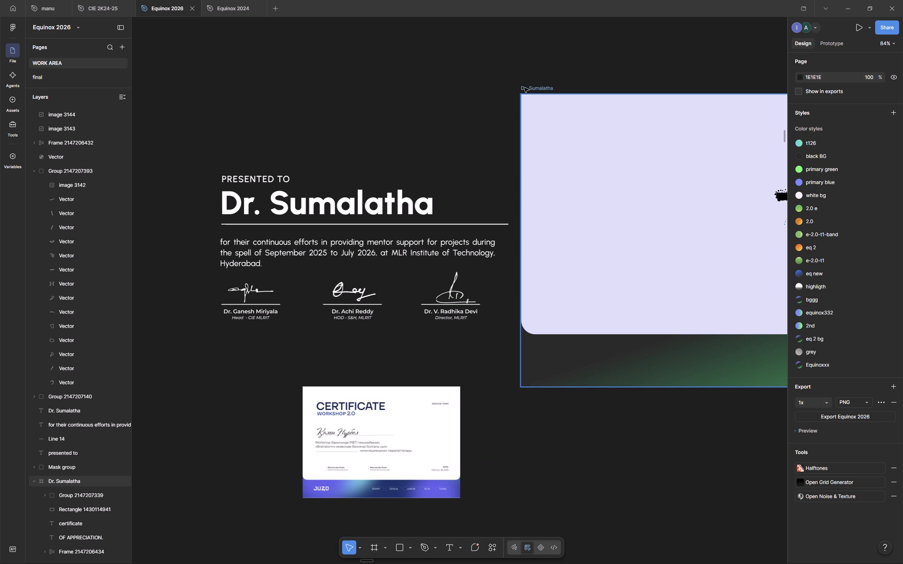
click(531, 90)
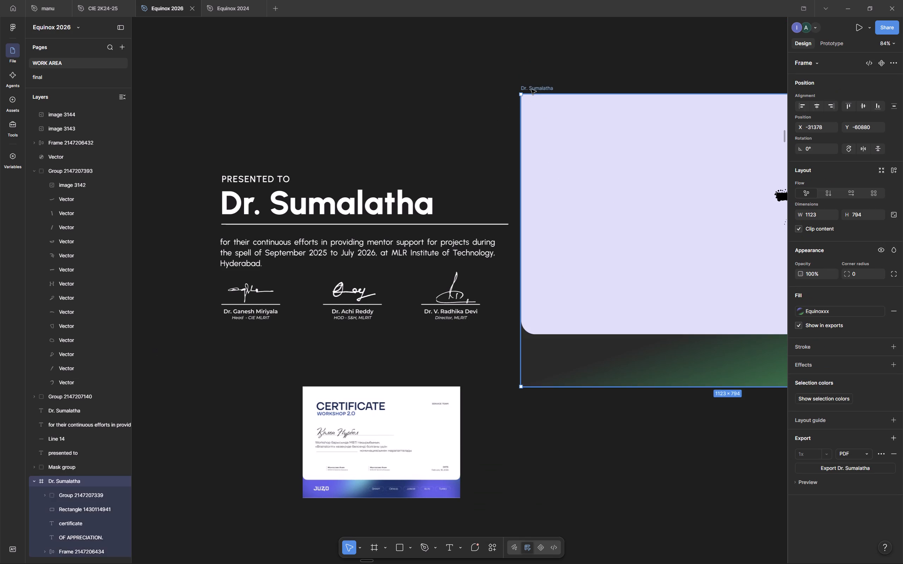
click(75, 520)
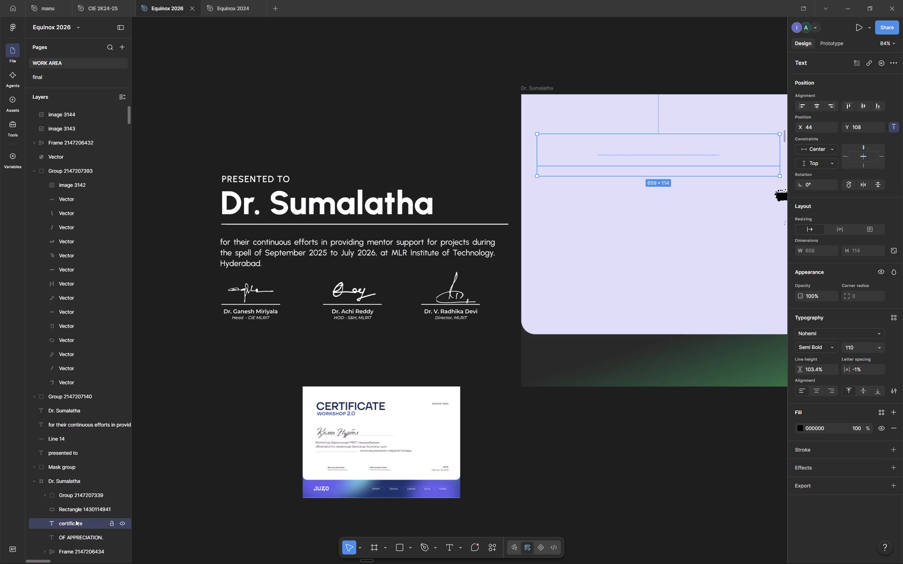
shift+click(75, 533)
key(ctrl+bracketright)
key(ctrl+bracketright)
key(ctrl+bracketright)
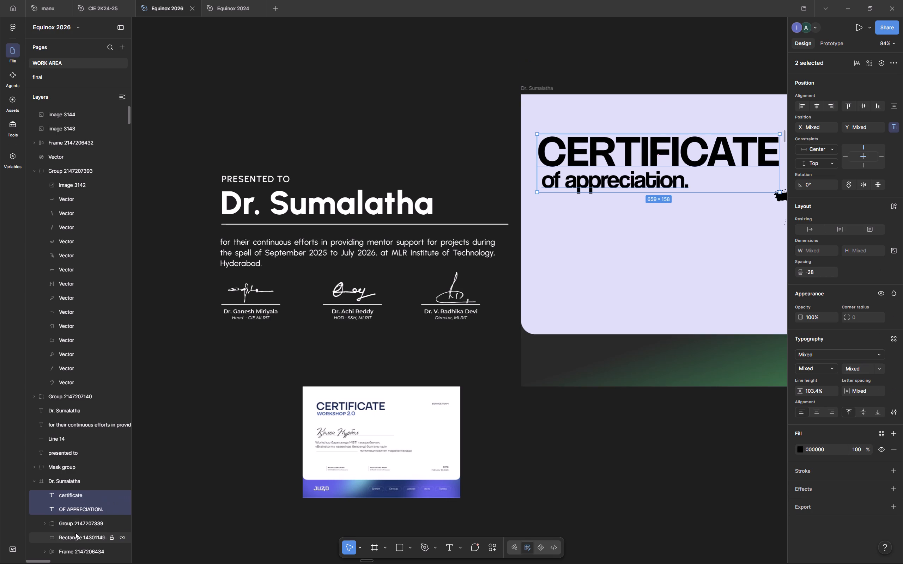
scroll(337, 342, left, 2)
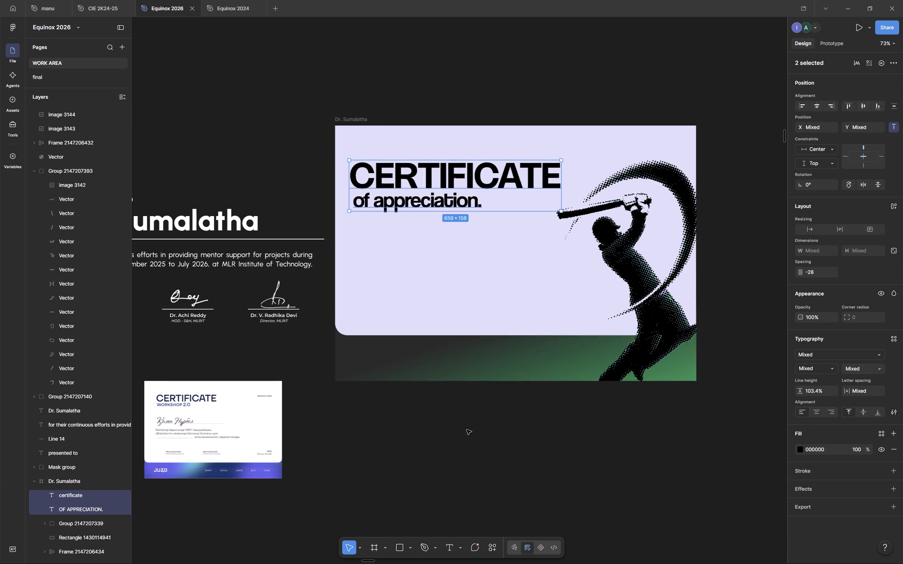
click(469, 431)
Move the halftone batsman group to X 675, Y 108, level with the heading's top and against the certificate's right edge.
drag(633, 266, 629, 266)
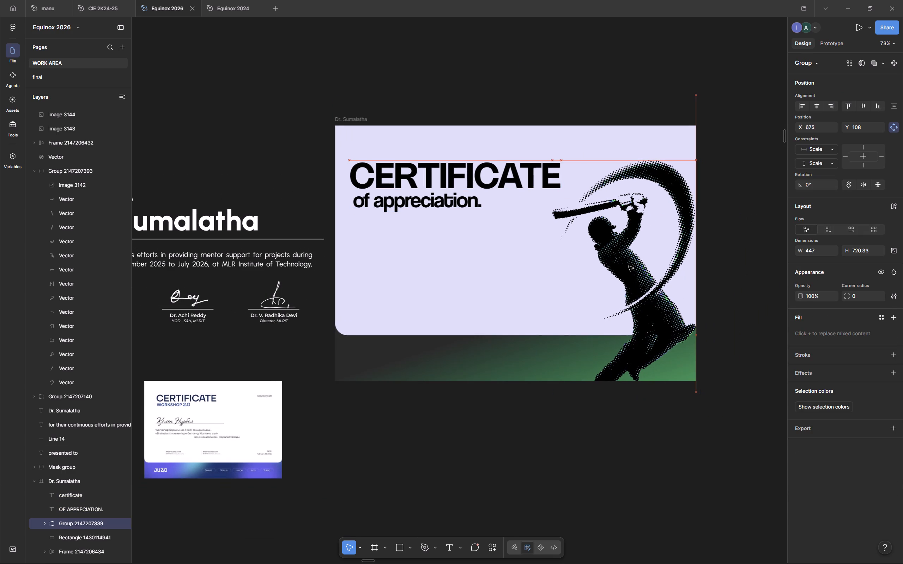
Position the batsman group at X 675 so it lines up with the certificate's right edge.
drag(629, 266, 630, 266)
click(553, 384)
click(523, 422)
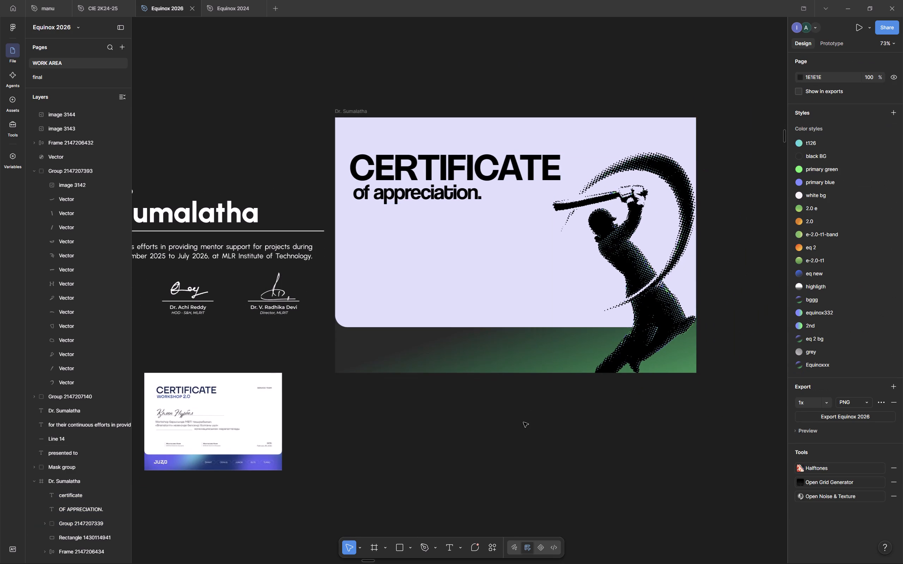
Examine the halftone batsman's dot detail up close and the certificate's overall look beside the original batsman artwork.
scroll(523, 422, up, 4)
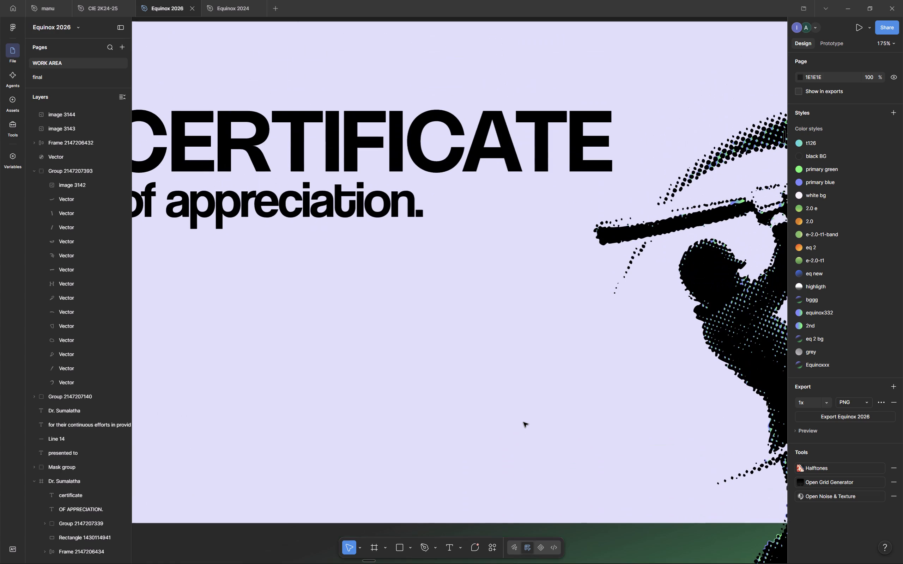
scroll(523, 422, left, 3)
scroll(523, 422, up, 2)
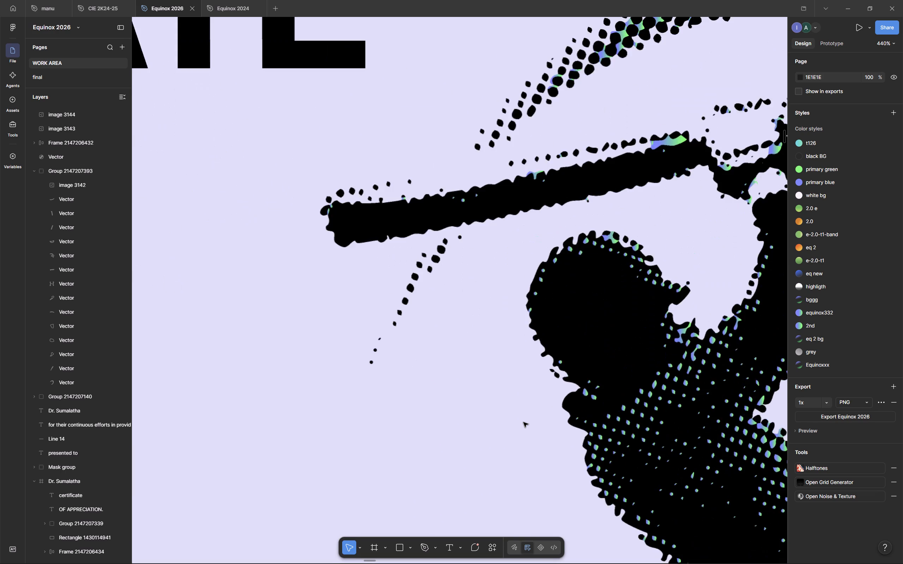
scroll(523, 422, up, 1)
scroll(523, 422, down, 1)
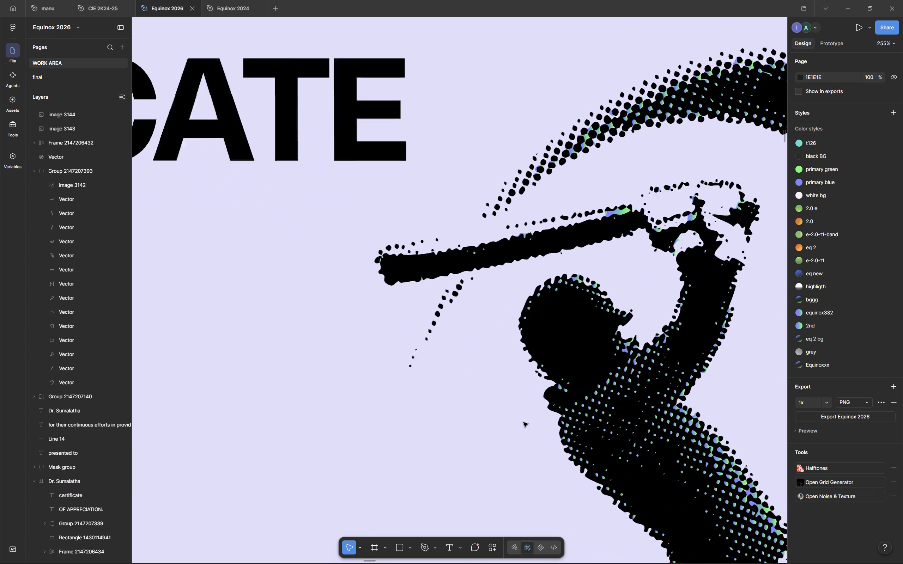
scroll(523, 422, up, 5)
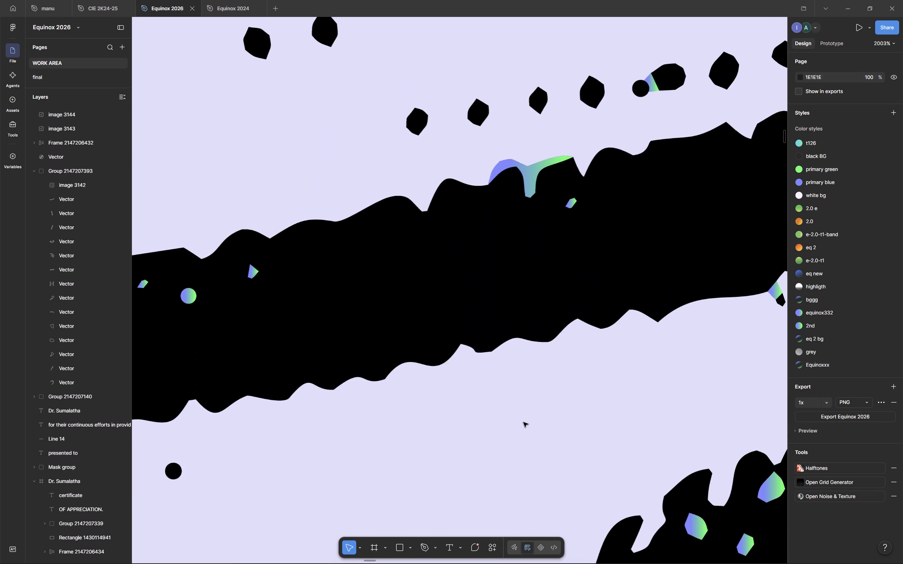
scroll(523, 422, up, 2)
scroll(523, 422, down, 5)
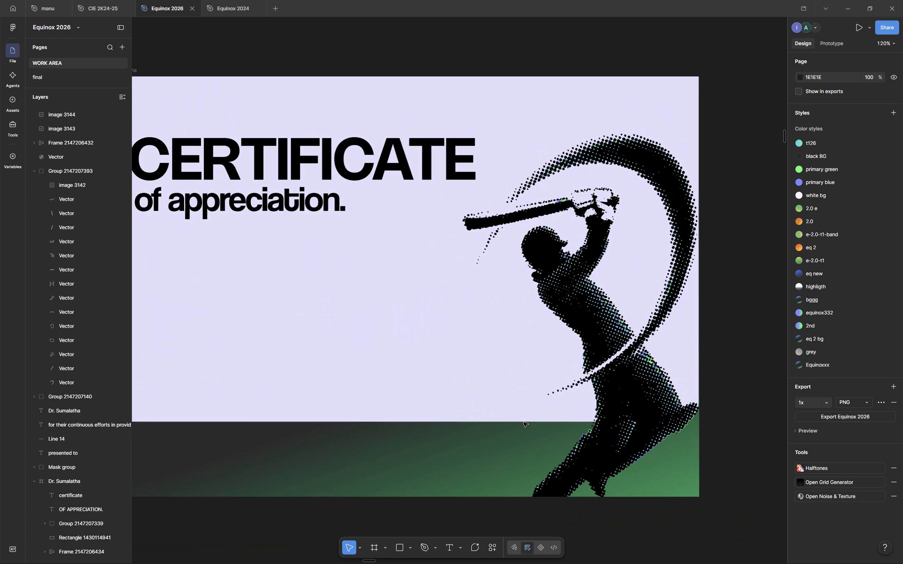
scroll(625, 302, left, 4)
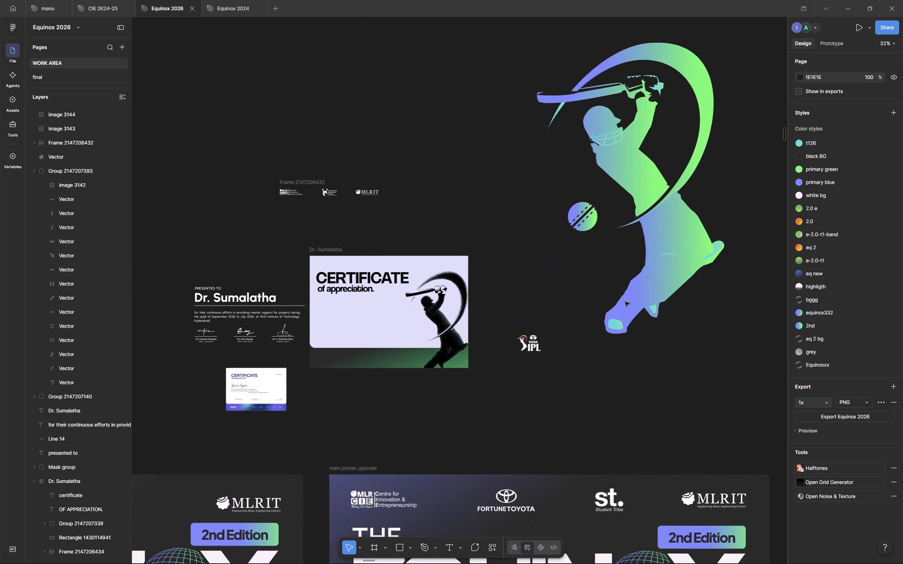
Select the gradient batsman group, search the plugins for "half" and run Halftone & Duotone.
scroll(625, 302, left, 3)
click(542, 258)
click(522, 275)
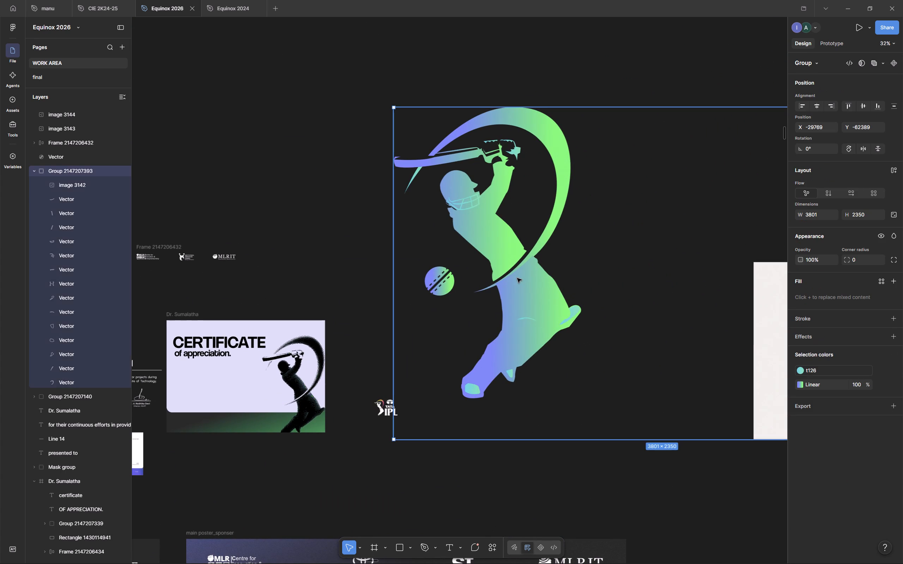
double_click(517, 278)
click(503, 171)
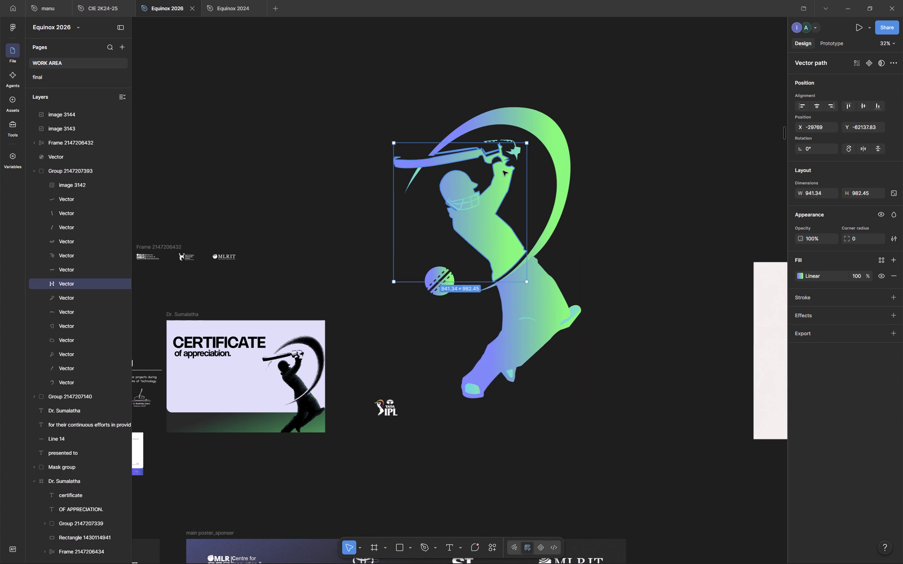
click(439, 322)
click(490, 293)
click(517, 280)
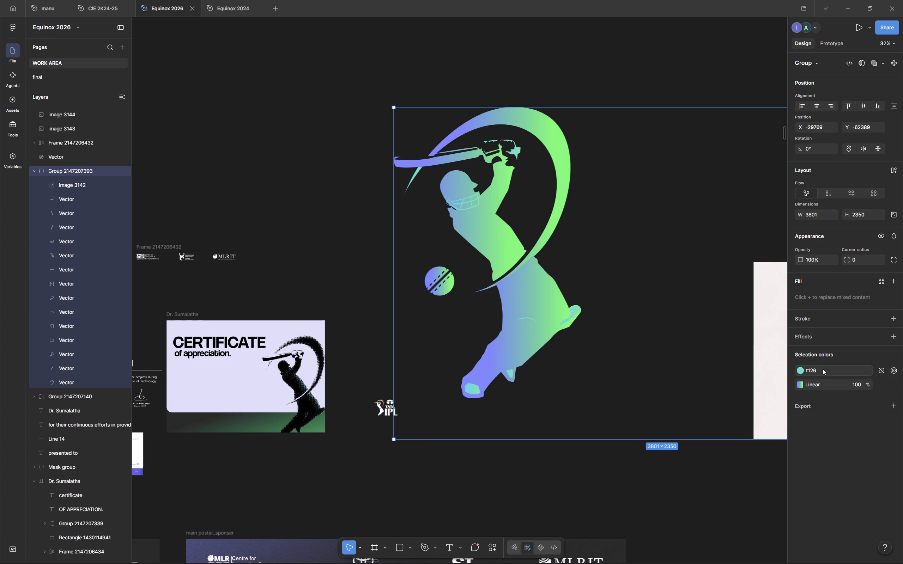
click(491, 543)
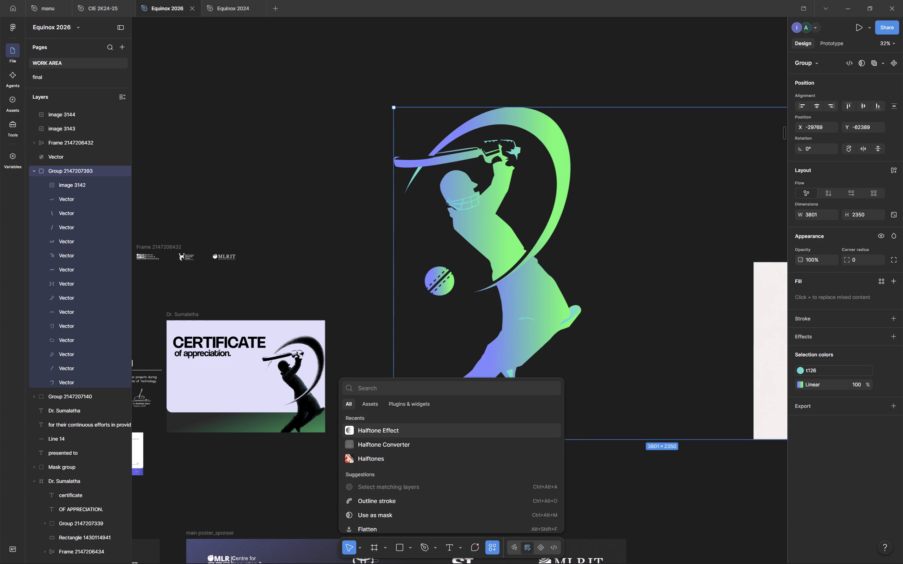
text(half)
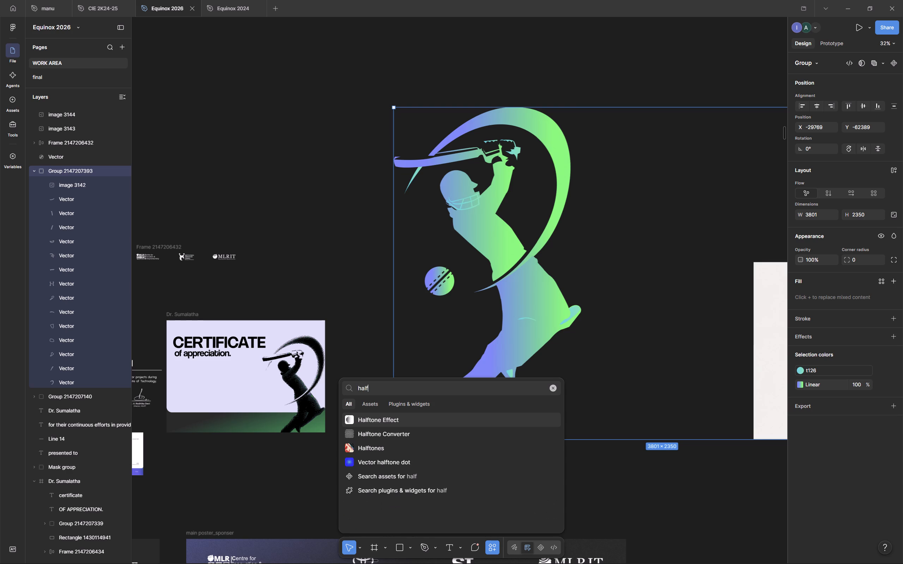
click(410, 404)
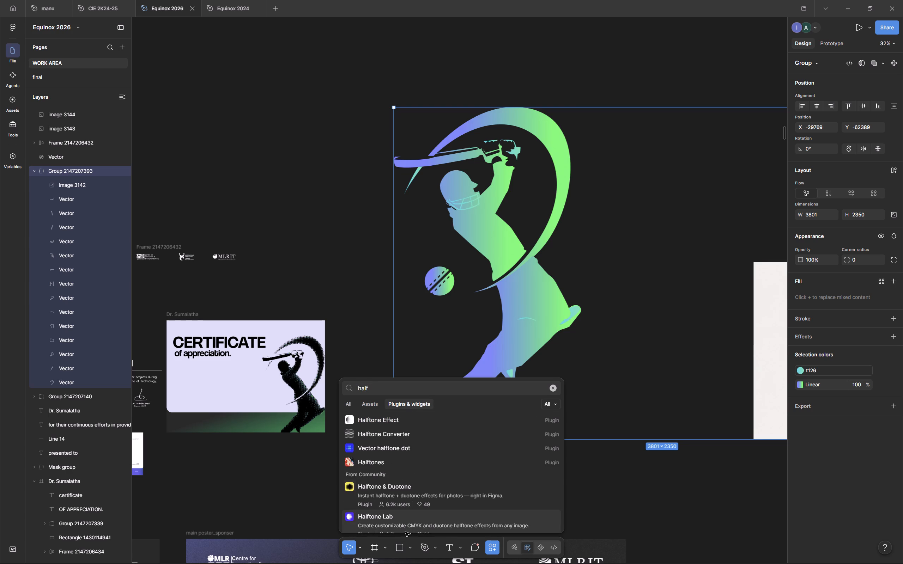
click(405, 493)
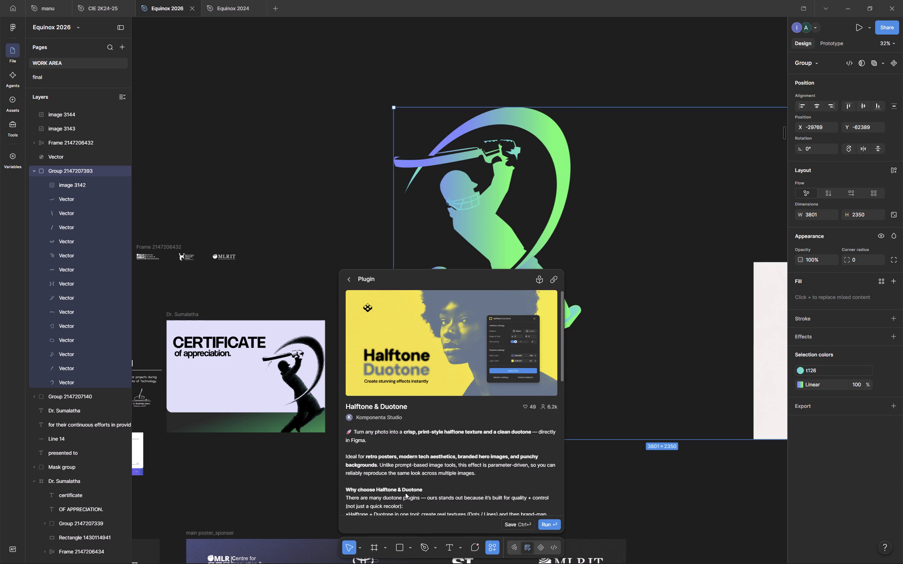
click(547, 525)
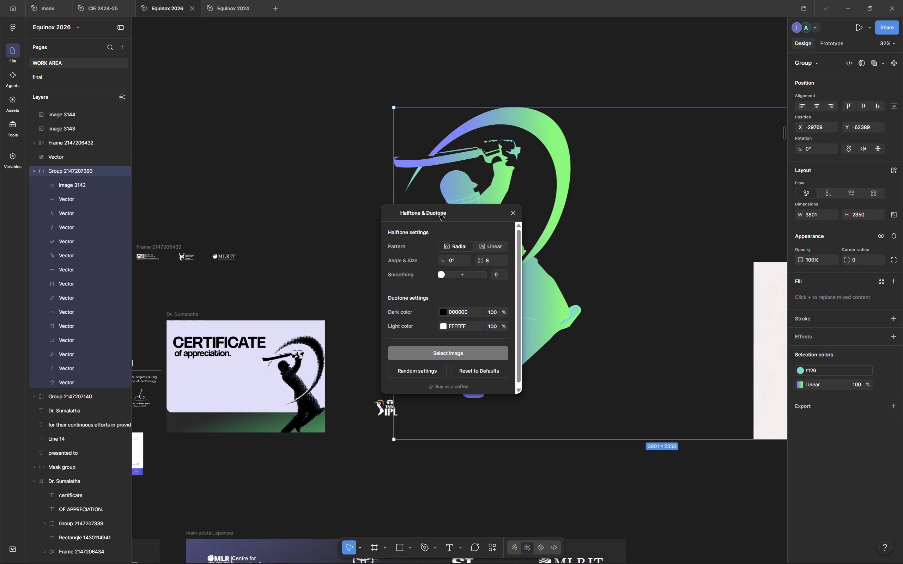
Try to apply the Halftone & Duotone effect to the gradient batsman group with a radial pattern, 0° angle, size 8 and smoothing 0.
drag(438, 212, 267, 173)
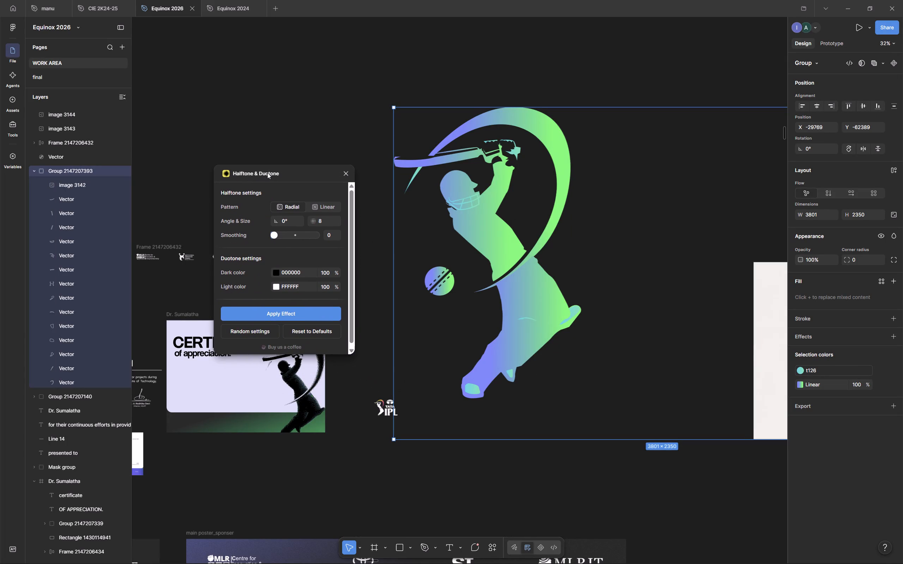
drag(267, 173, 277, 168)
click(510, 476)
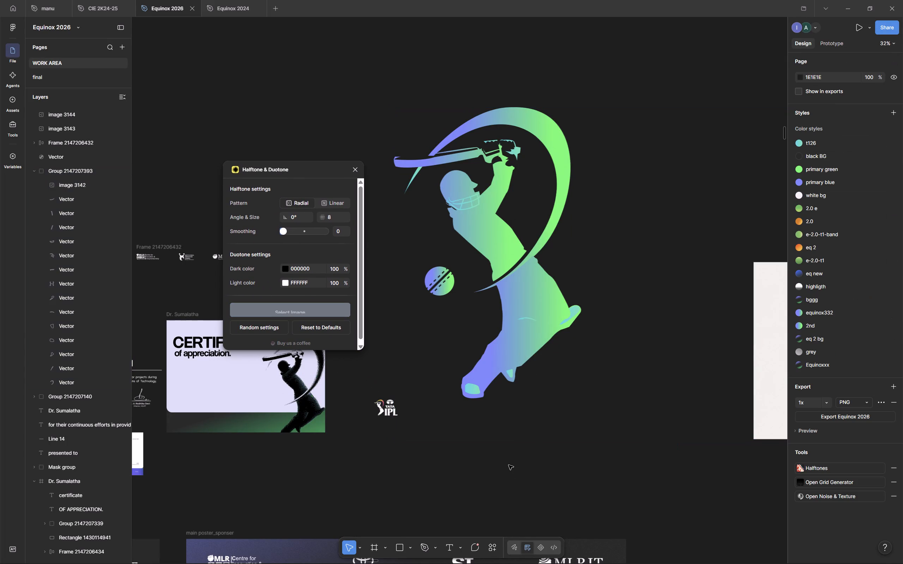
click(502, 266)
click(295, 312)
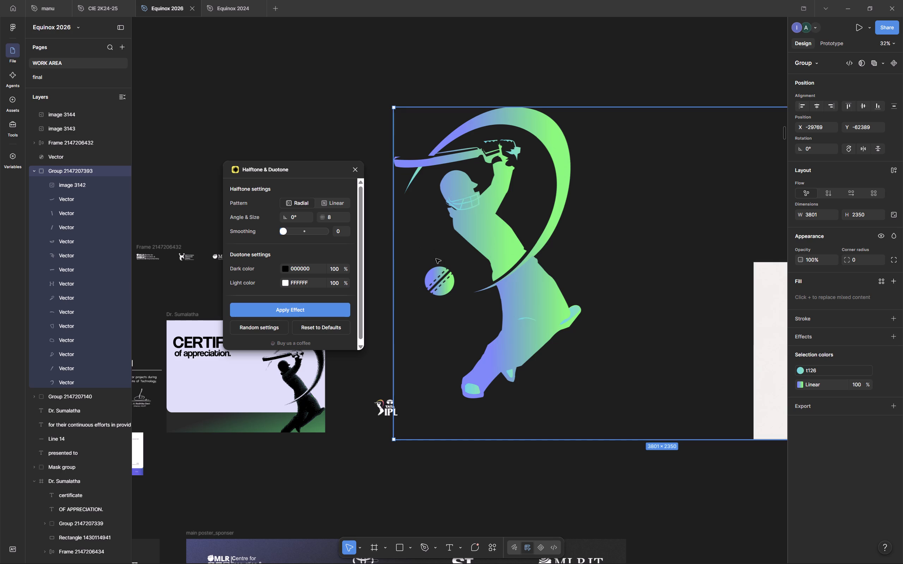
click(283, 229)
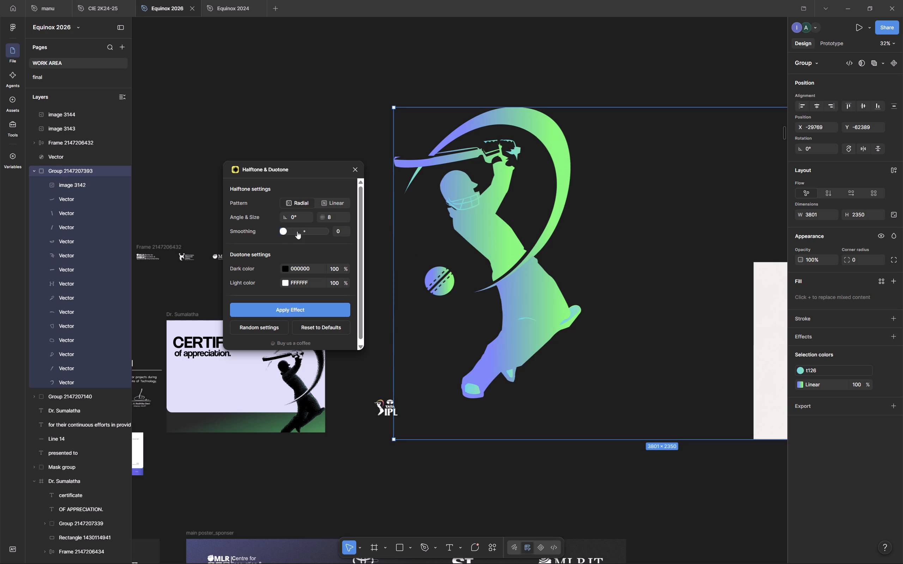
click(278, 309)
Examine the gradient batsman group, the halftone image beside it and the surrounding artwork for any change from the effect.
drag(278, 309, 406, 367)
scroll(283, 318, right, 1)
scroll(406, 367, right, 7)
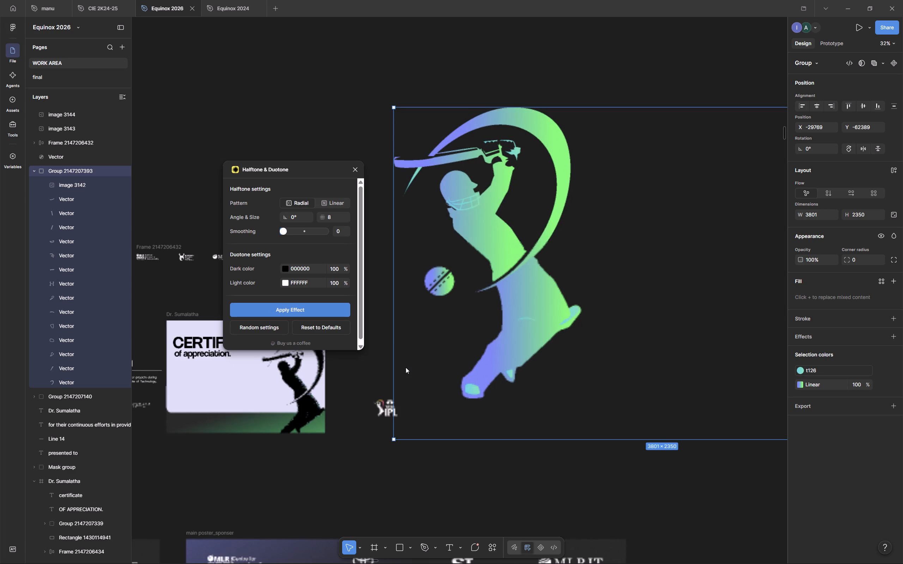
scroll(406, 367, right, 1)
drag(406, 367, 475, 294)
scroll(416, 355, right, 1)
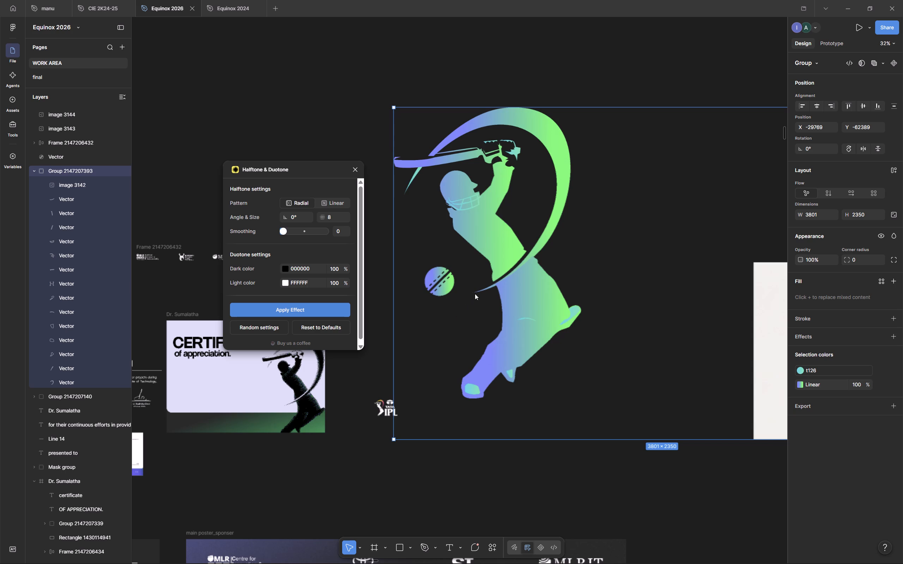
scroll(475, 294, right, 1)
drag(475, 294, 475, 293)
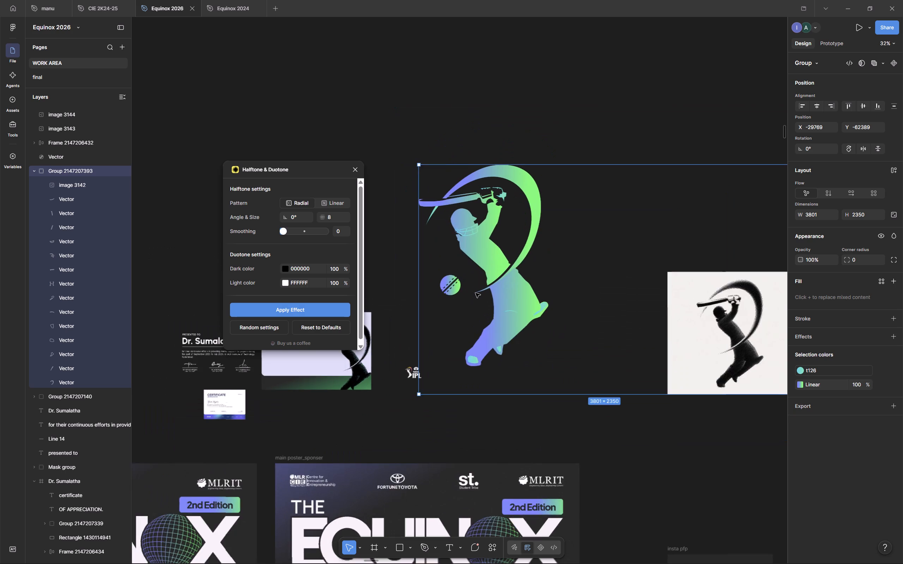
scroll(475, 293, left, 2)
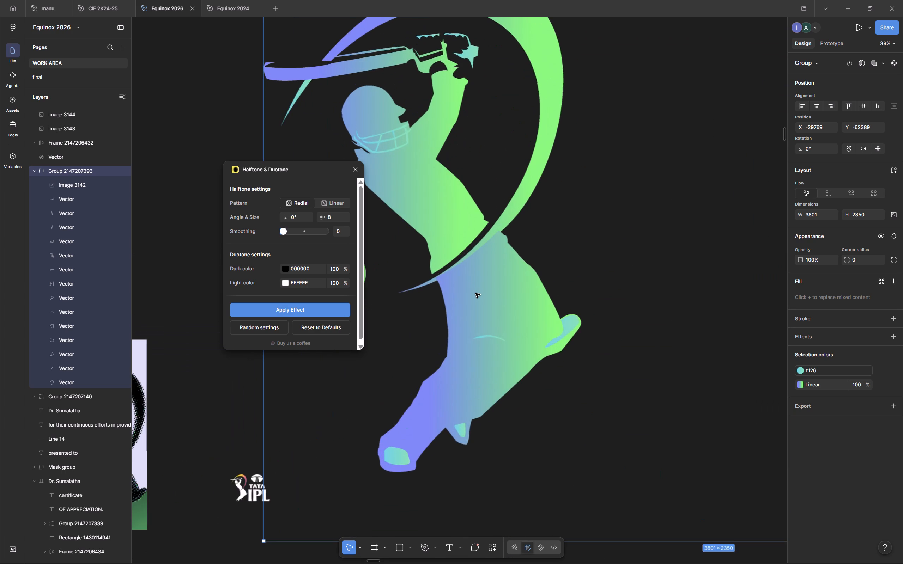
scroll(475, 293, right, 3)
scroll(475, 293, left, 1)
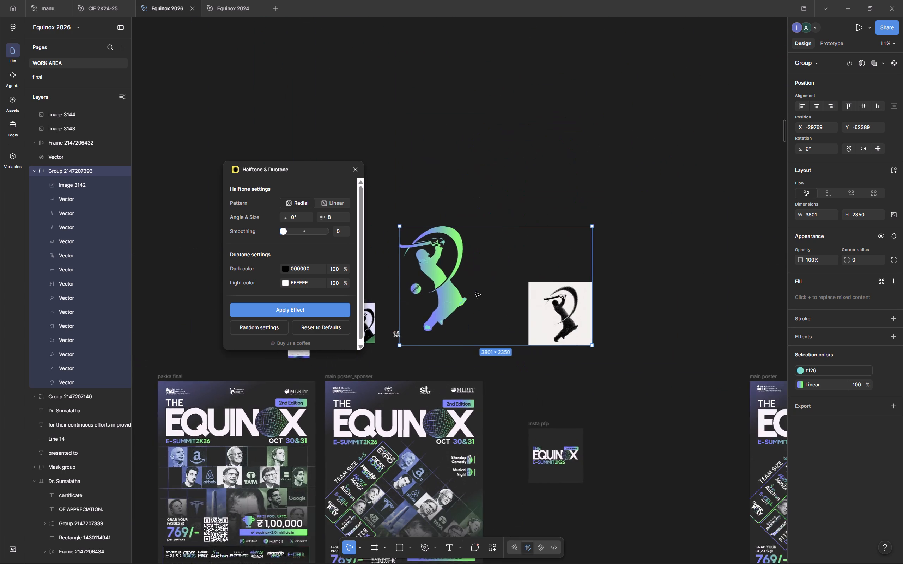
scroll(475, 293, left, 1)
scroll(475, 293, down, 1)
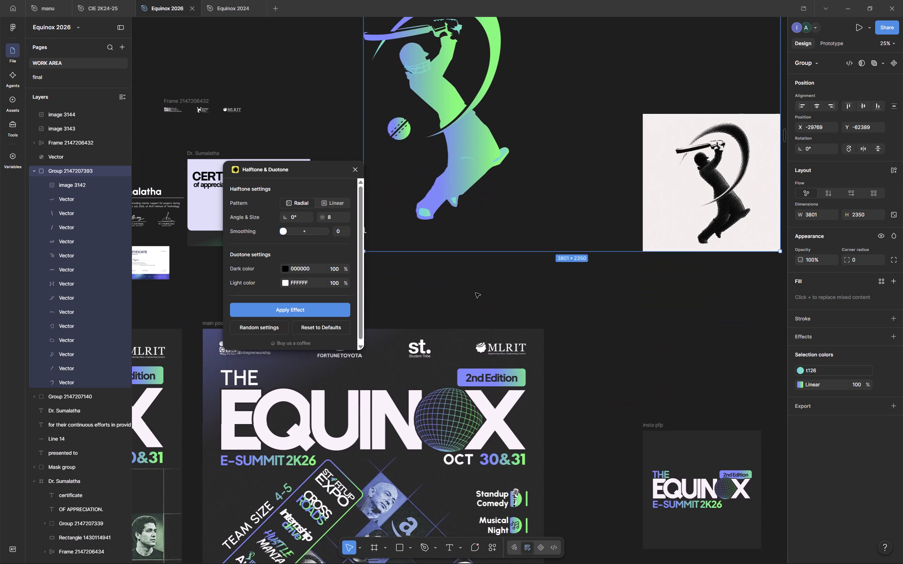
scroll(475, 293, down, 1)
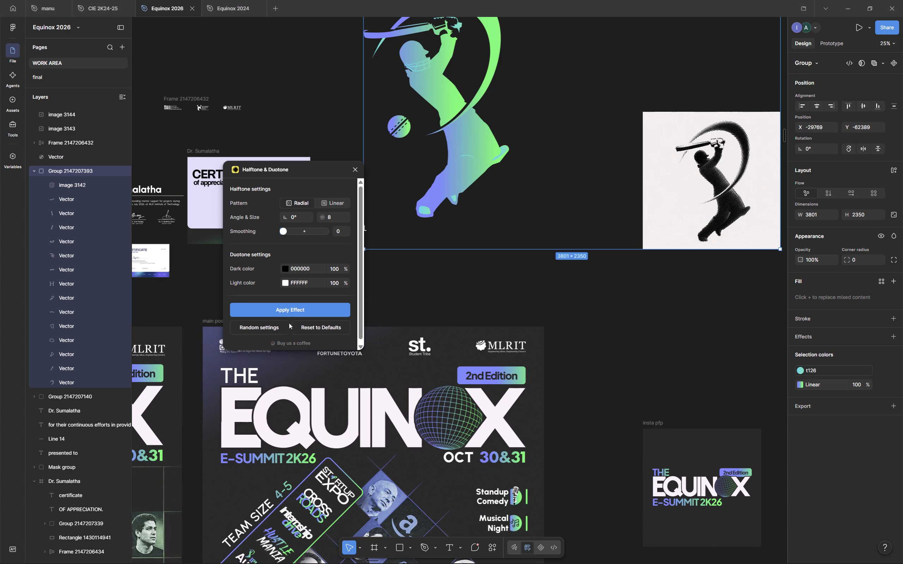
scroll(423, 167, up, 2)
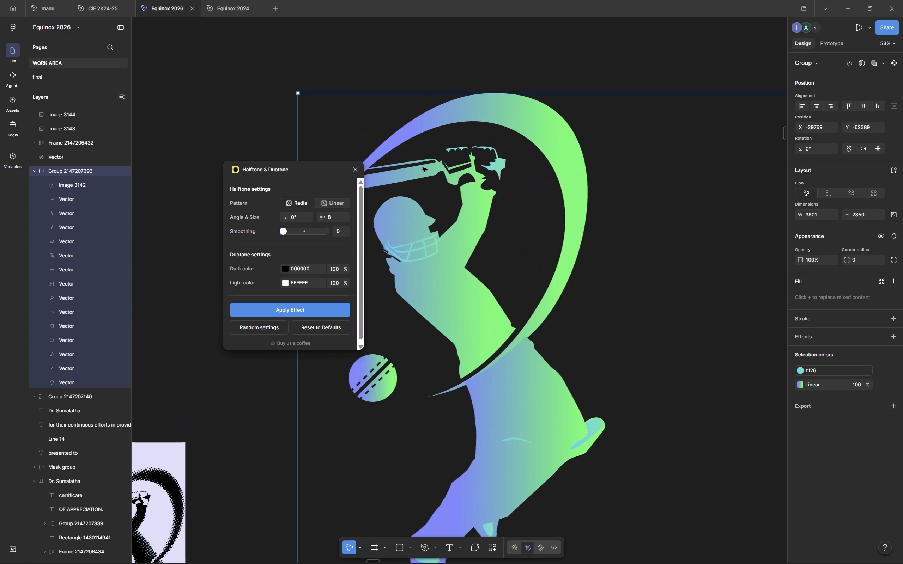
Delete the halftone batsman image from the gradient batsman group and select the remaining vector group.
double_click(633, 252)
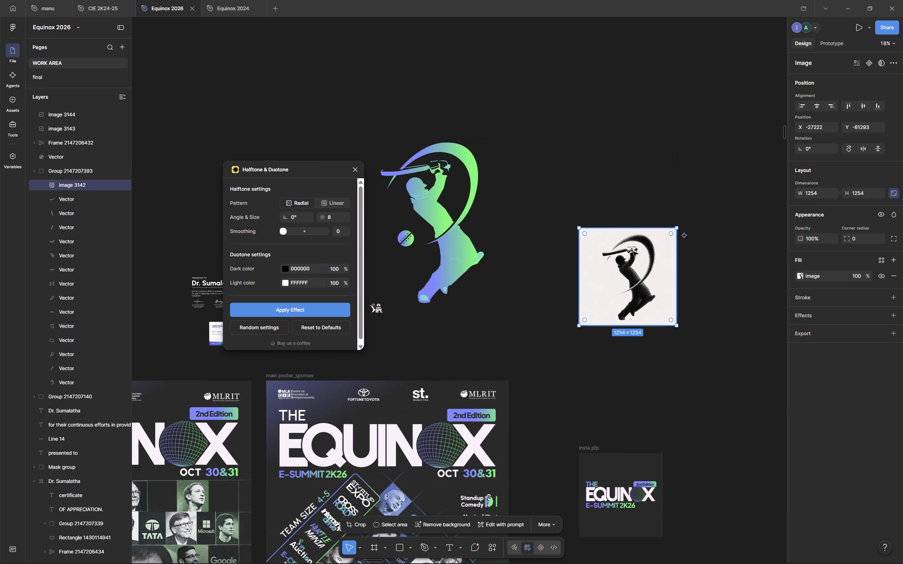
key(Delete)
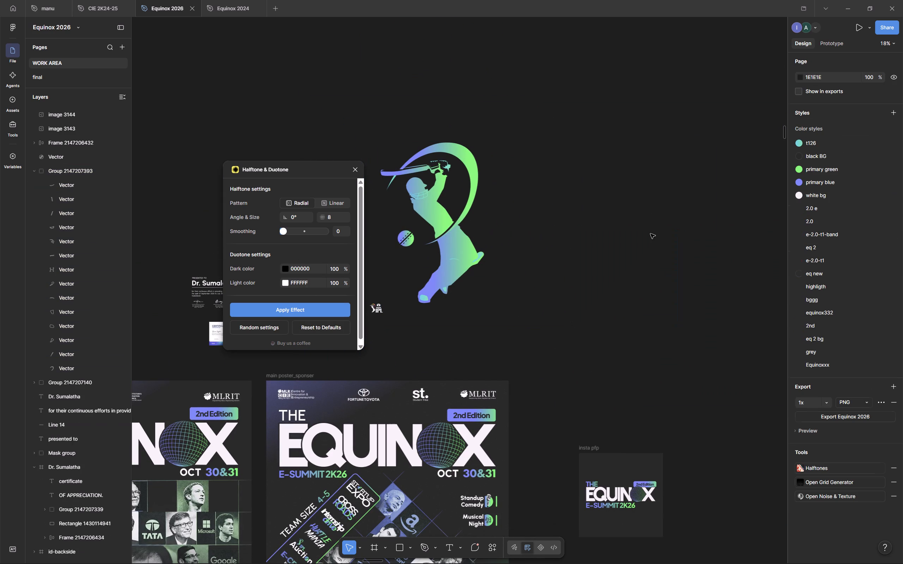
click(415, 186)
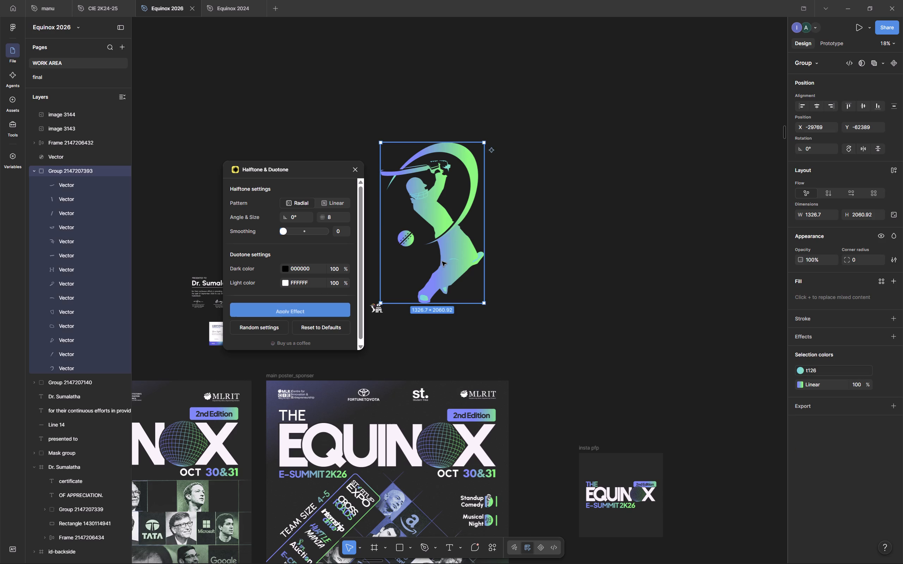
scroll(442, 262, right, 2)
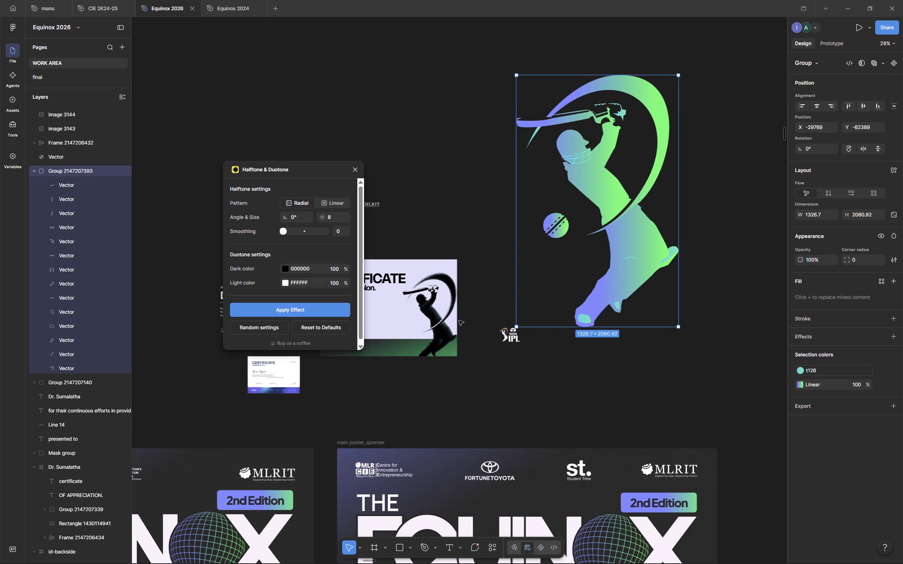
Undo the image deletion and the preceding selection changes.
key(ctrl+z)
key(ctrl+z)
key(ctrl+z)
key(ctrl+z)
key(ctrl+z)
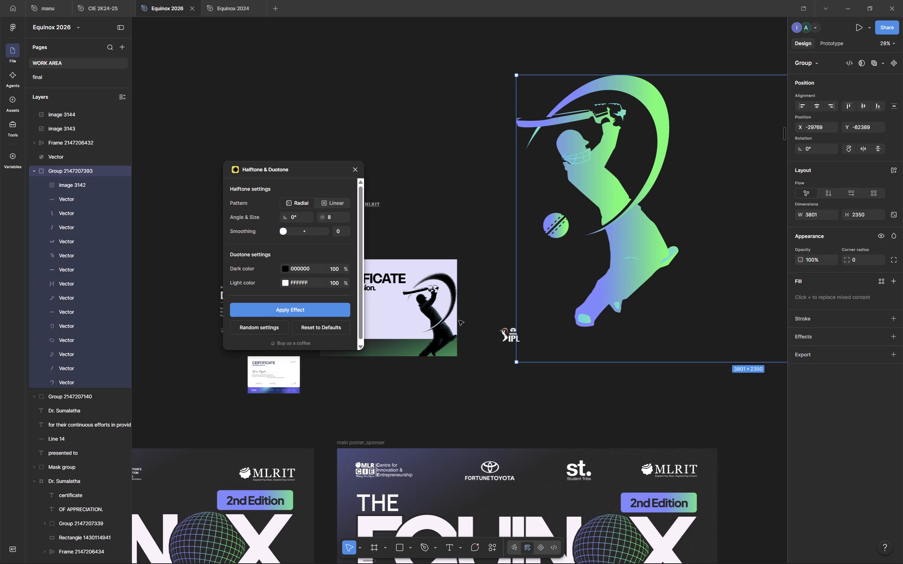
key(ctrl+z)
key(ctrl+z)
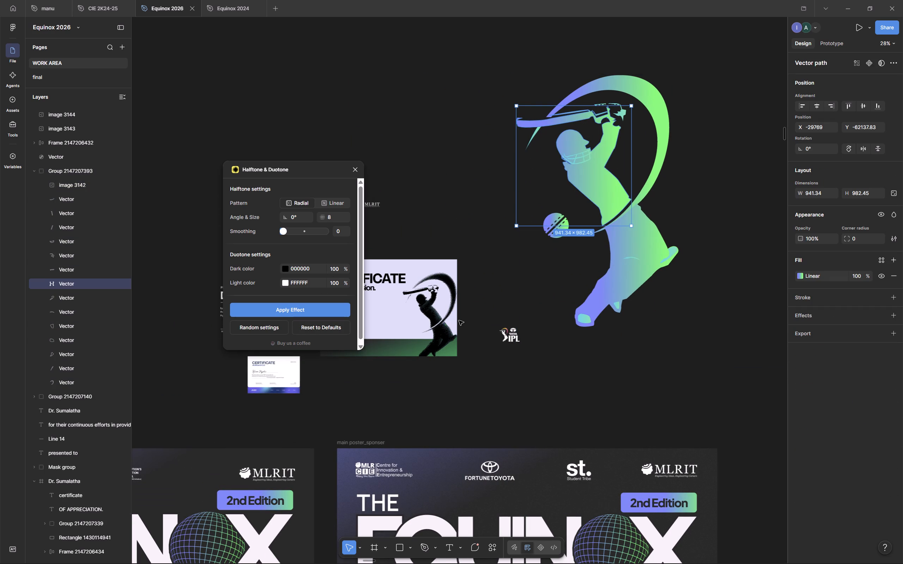
Delete the square halftone batsman image nested in the gradient batsman group.
click(529, 87)
scroll(696, 265, left, 3)
double_click(696, 265)
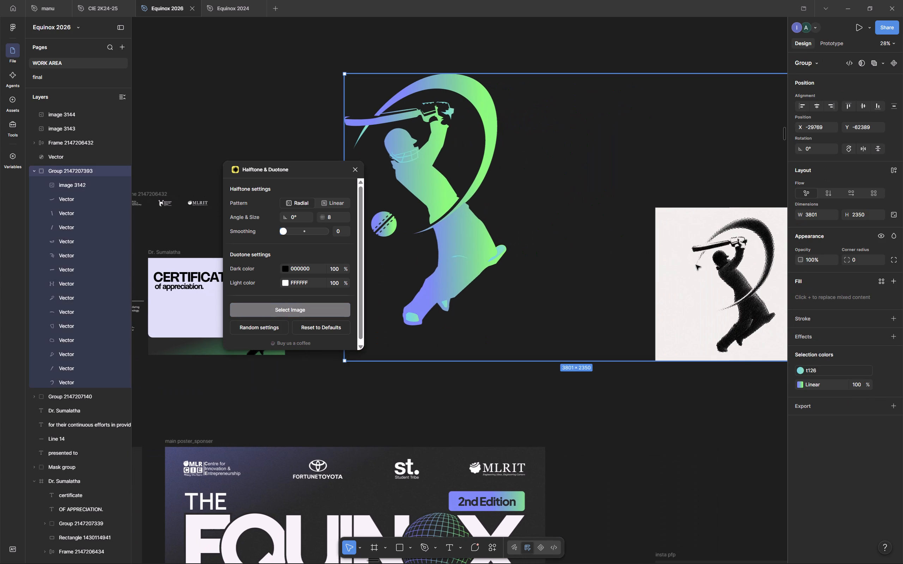
double_click(696, 265)
key(Delete)
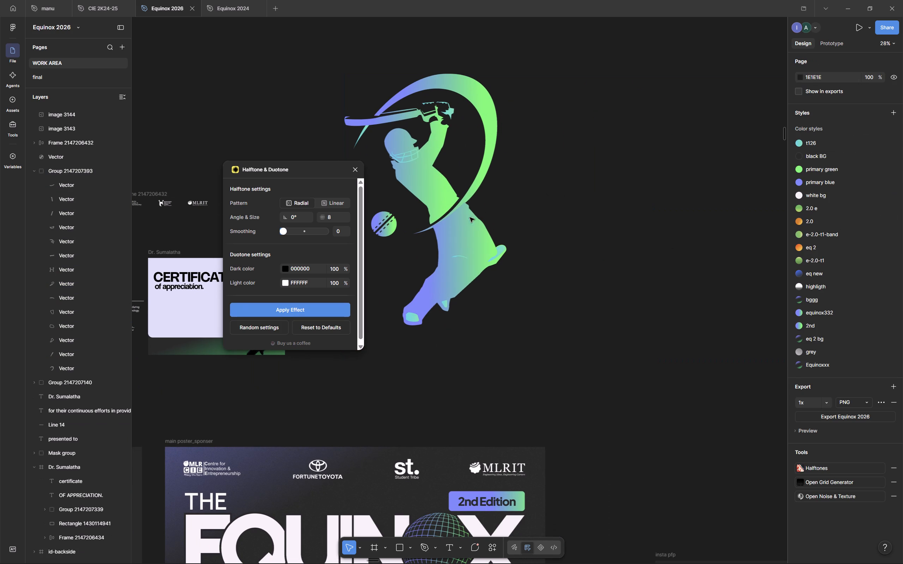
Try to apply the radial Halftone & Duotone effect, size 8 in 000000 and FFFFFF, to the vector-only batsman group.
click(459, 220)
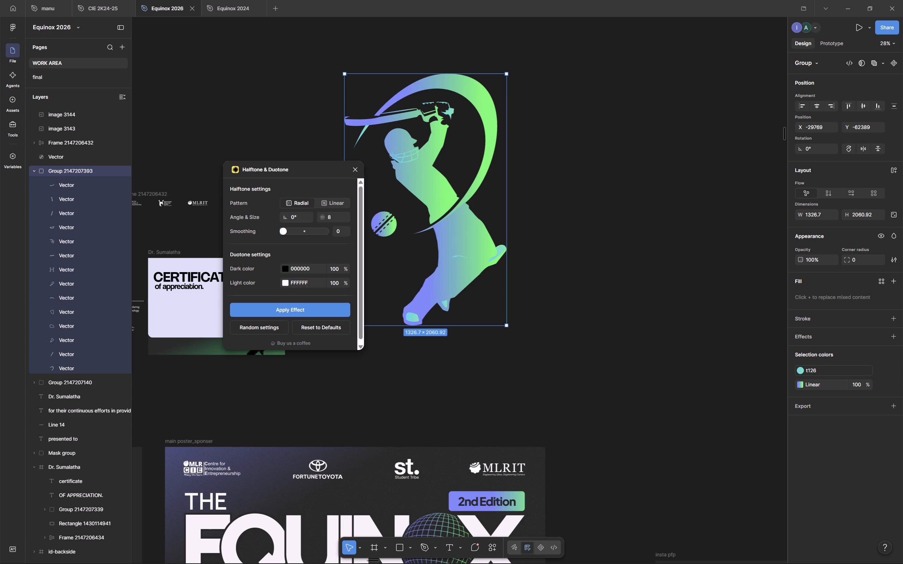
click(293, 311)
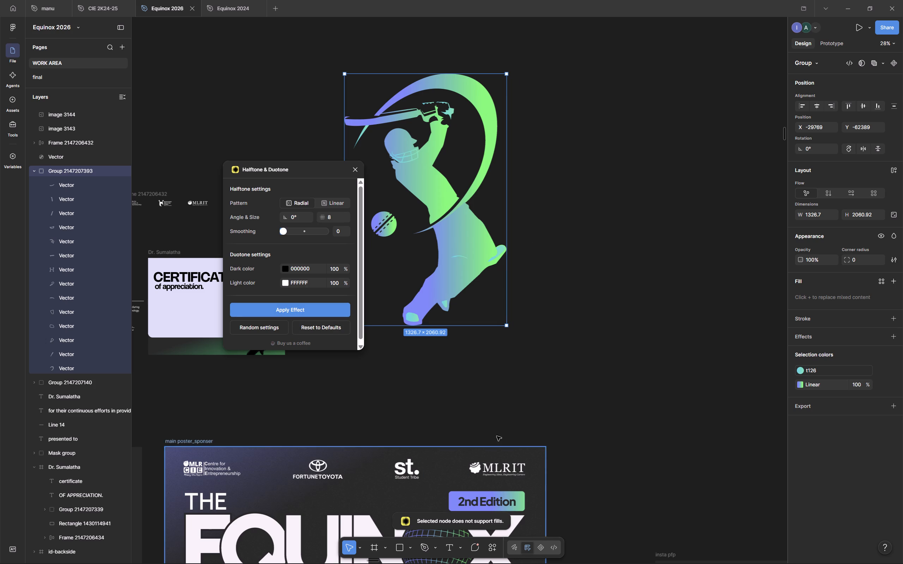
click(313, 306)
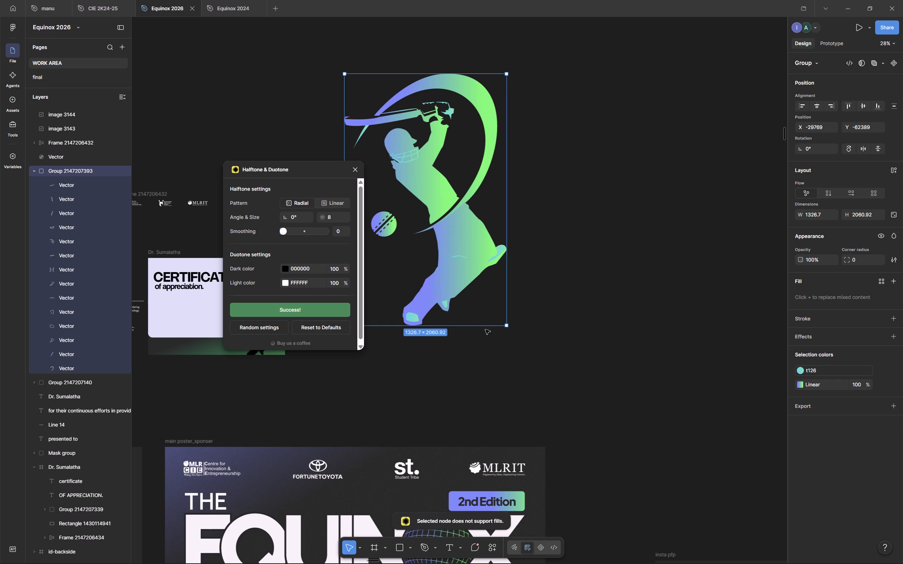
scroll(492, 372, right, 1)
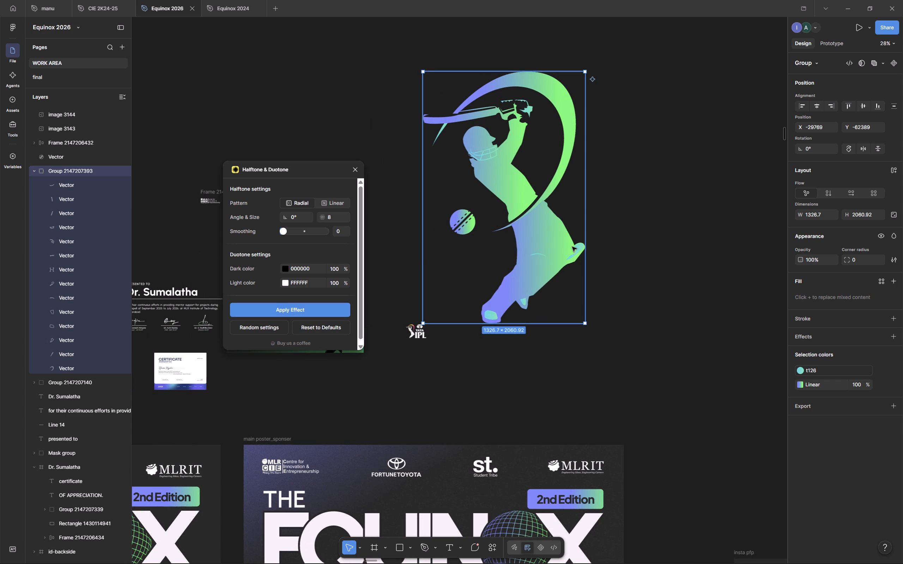
Add a 1x PNG export setting to the gradient batsman group.
click(822, 404)
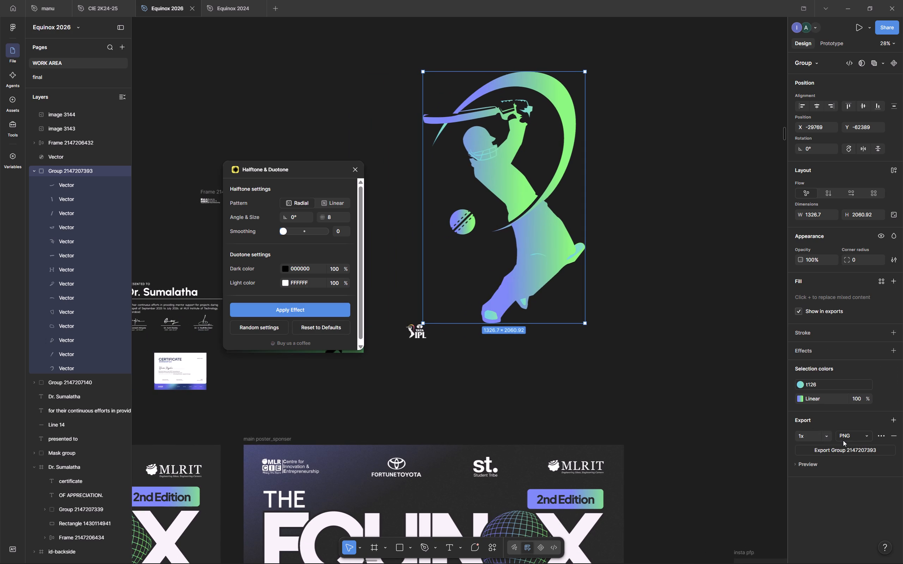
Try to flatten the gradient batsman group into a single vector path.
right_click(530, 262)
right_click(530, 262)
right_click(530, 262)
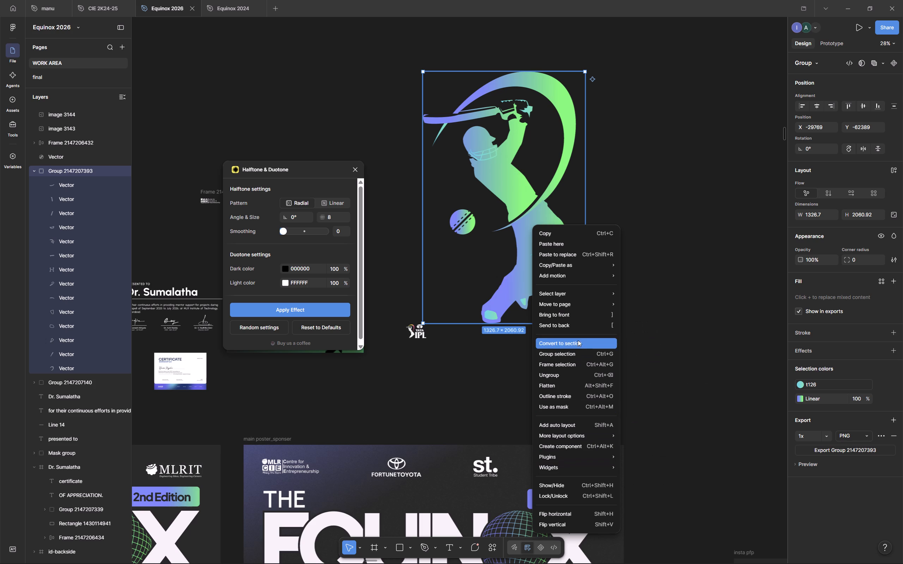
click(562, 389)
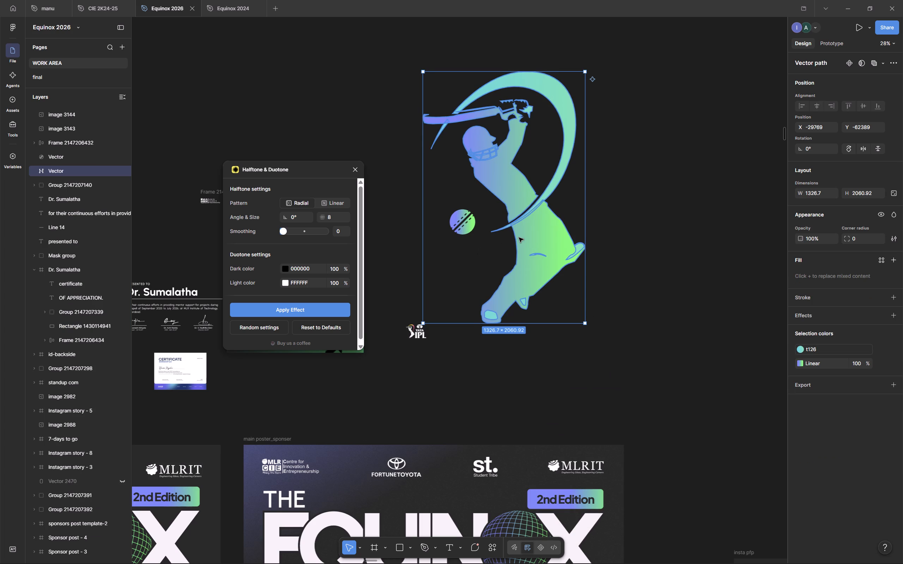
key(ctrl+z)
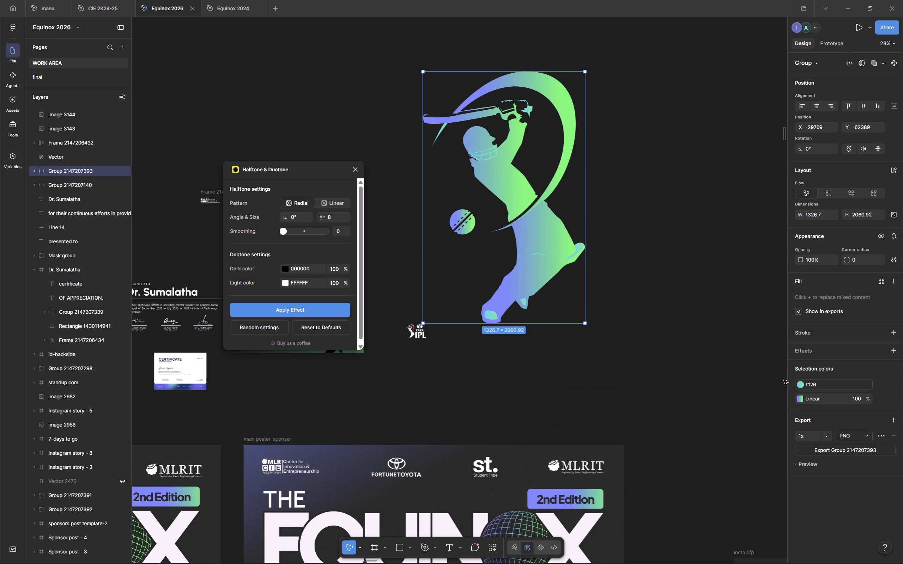
Export the gradient batsman group as a 5x PNG named ipl in the Downloads folder.
click(847, 435)
click(847, 435)
click(803, 435)
text(5x)
click(818, 450)
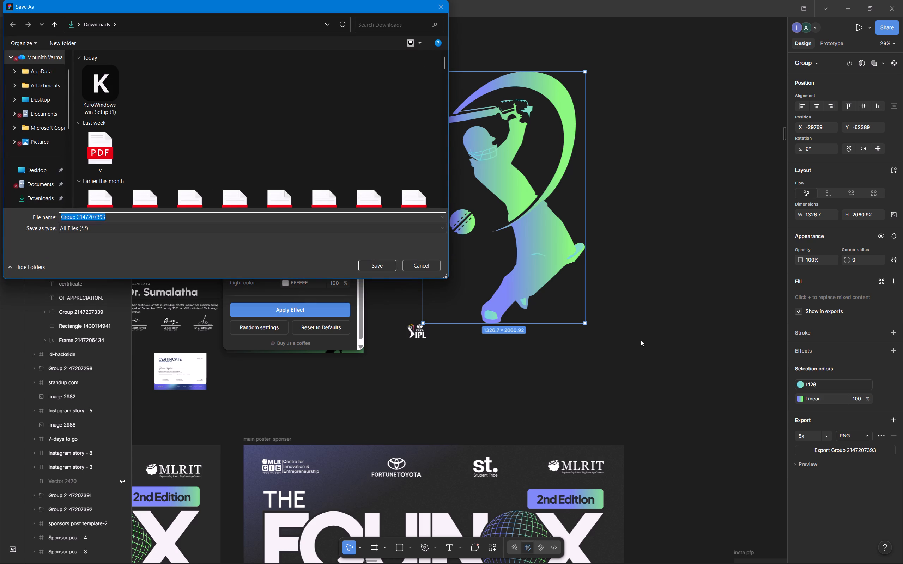
key(BackSpace)
text(ipl)
key(Return)
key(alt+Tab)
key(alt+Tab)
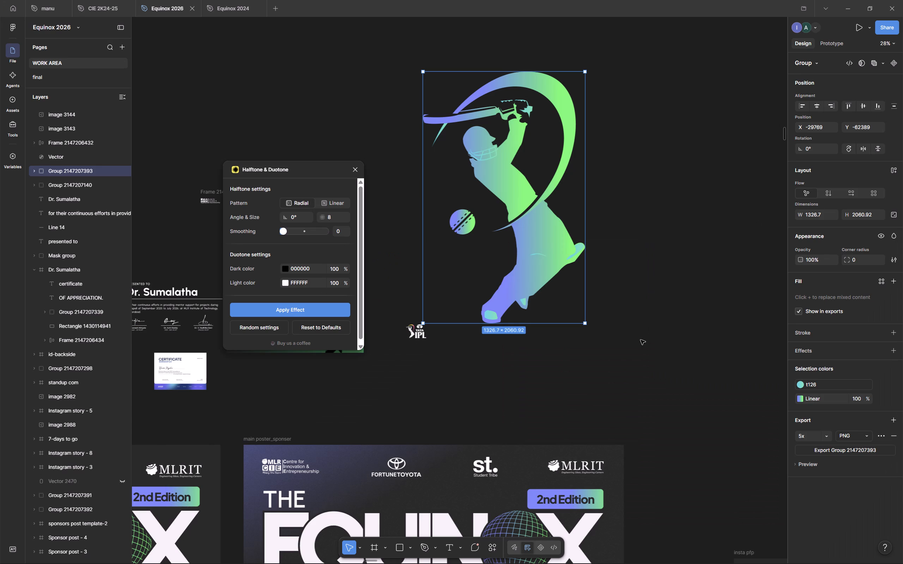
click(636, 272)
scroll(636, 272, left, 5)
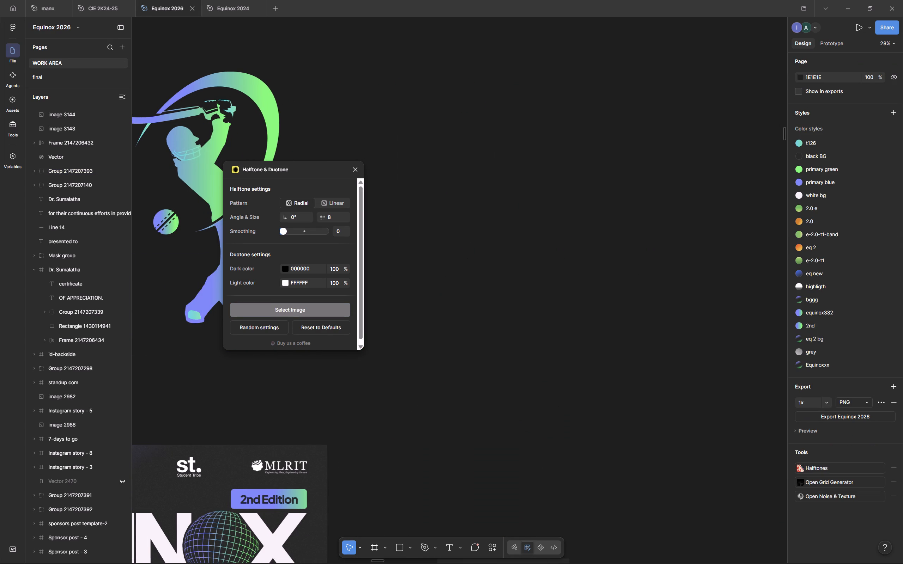
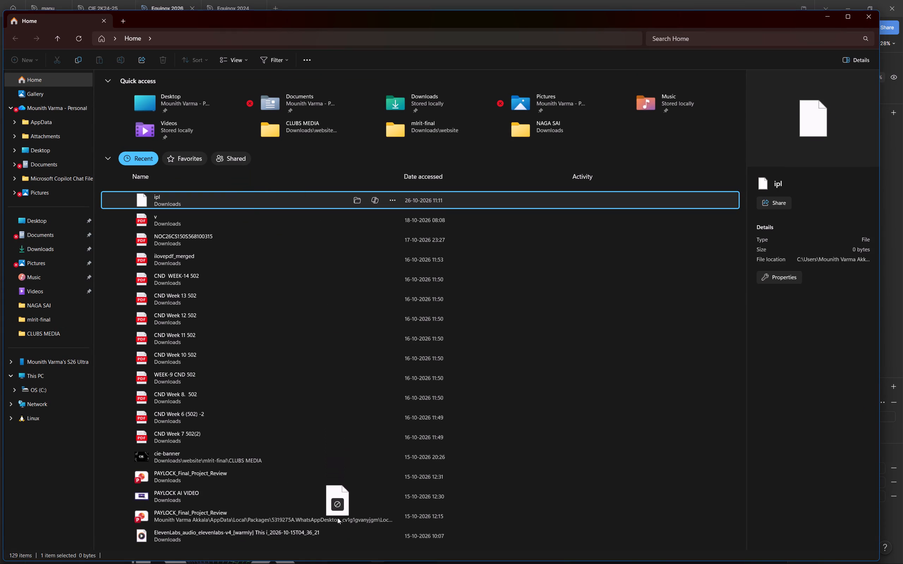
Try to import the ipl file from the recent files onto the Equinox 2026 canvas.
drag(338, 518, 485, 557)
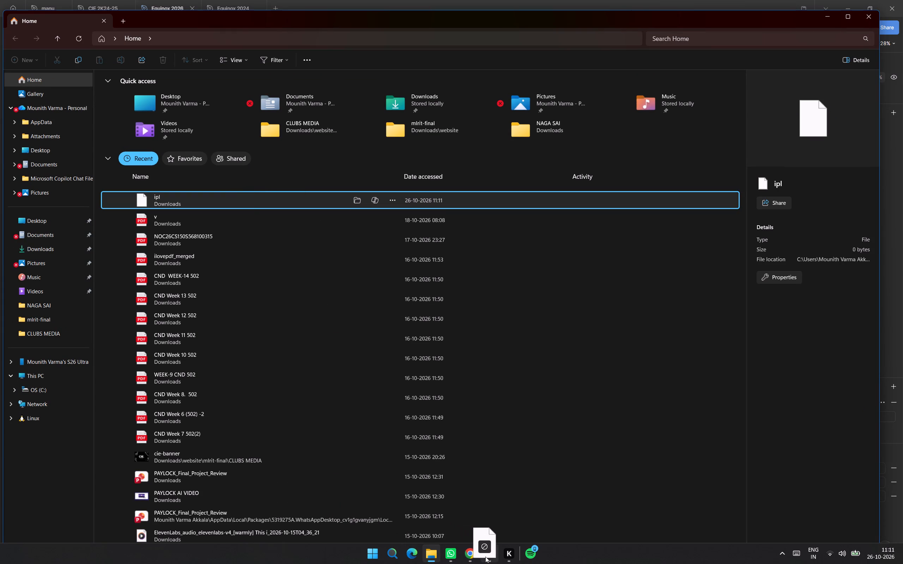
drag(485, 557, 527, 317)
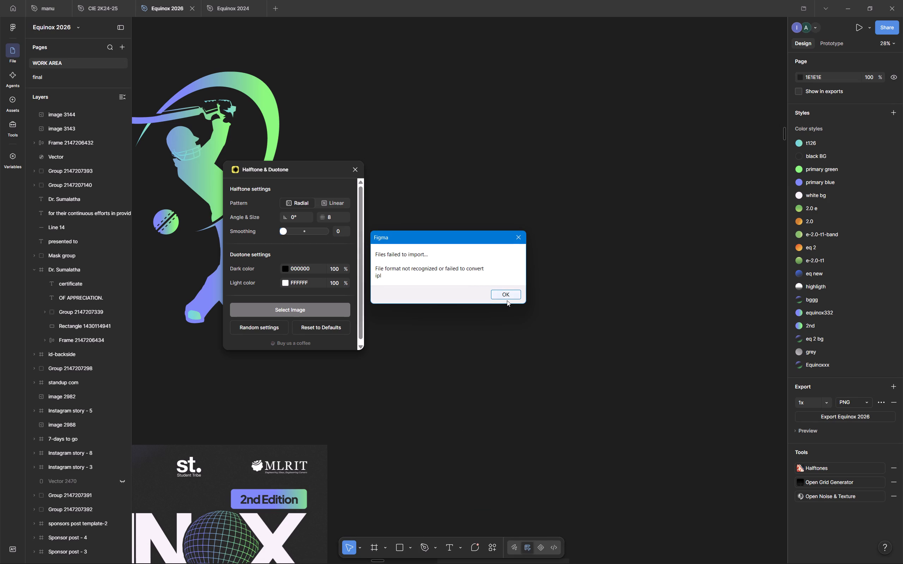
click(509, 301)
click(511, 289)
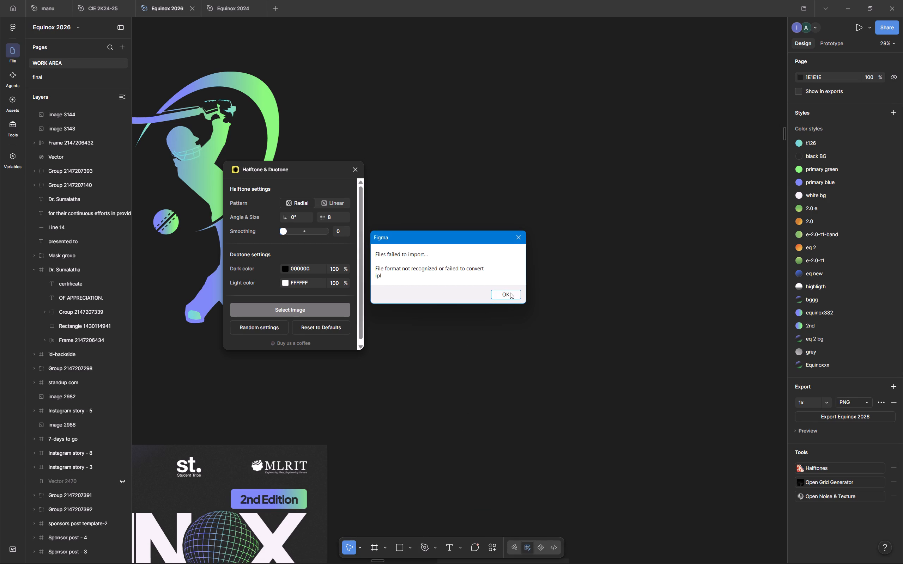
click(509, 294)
Import the exported ipl PNG from the Downloads folder onto the Equinox 2026 canvas beside the gradient batsman.
key(super+e)
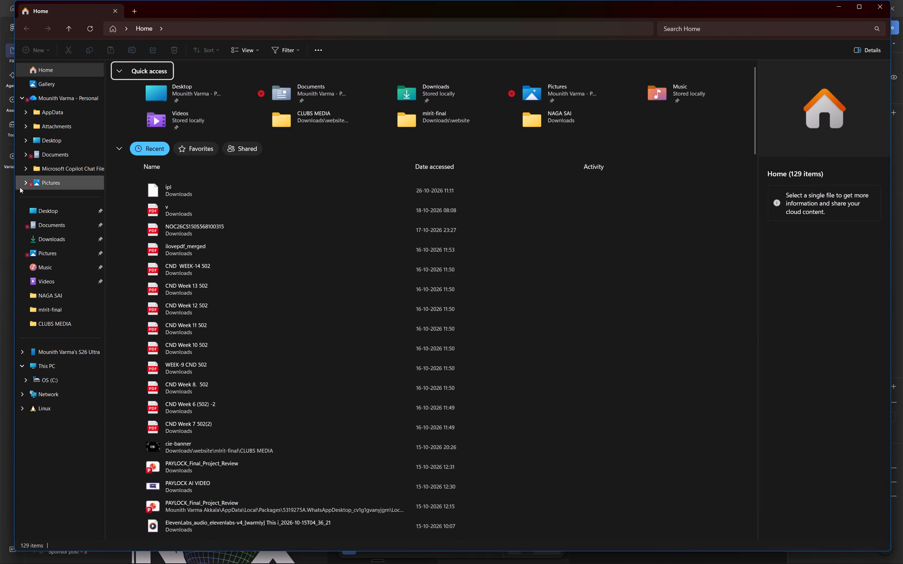
click(44, 234)
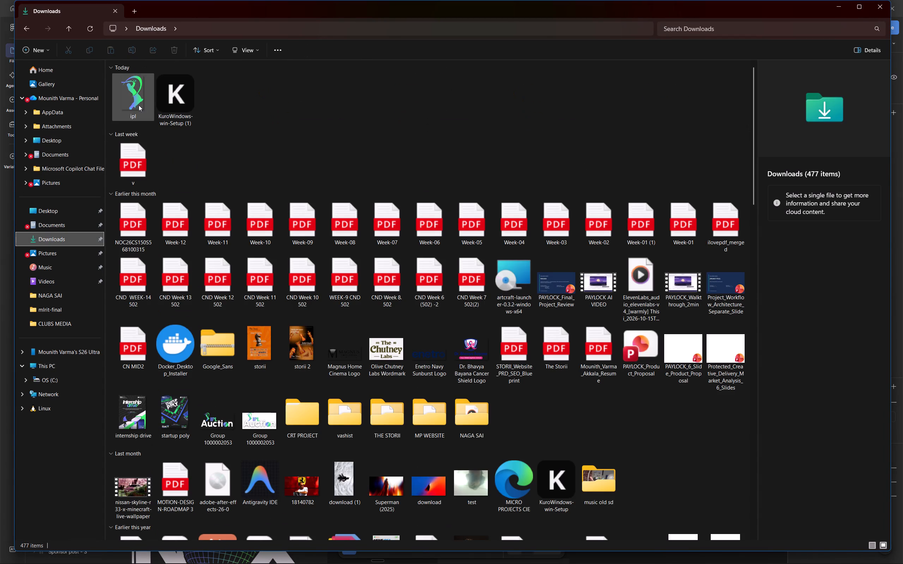
drag(139, 105, 466, 560)
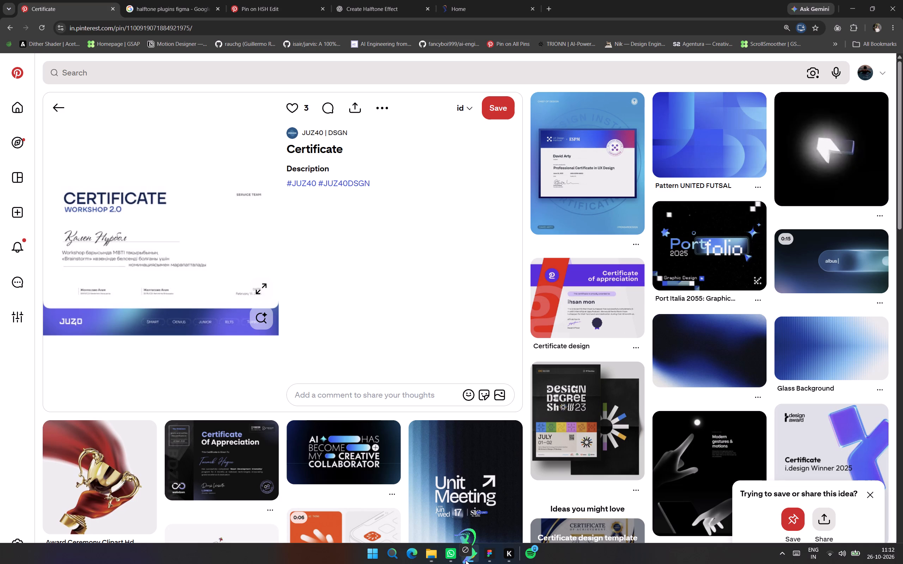
drag(466, 560, 606, 282)
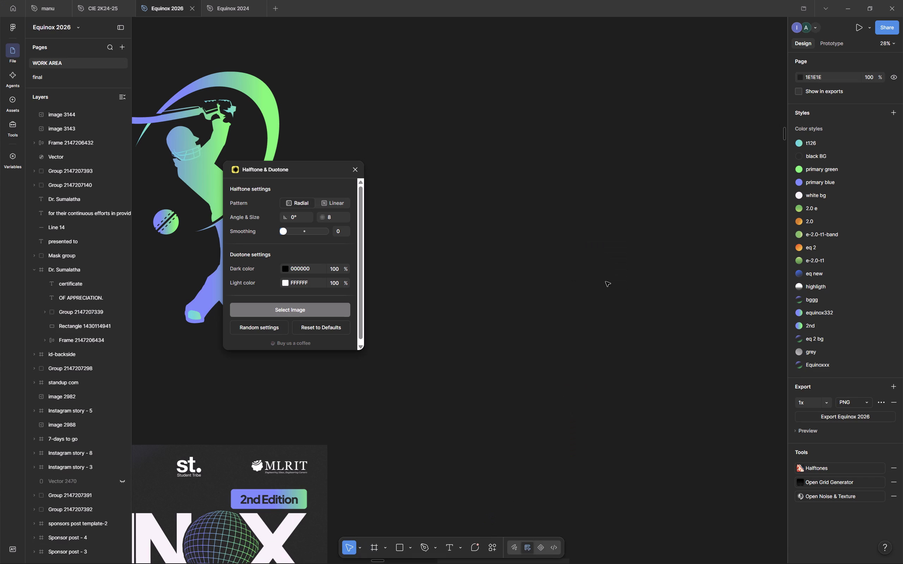
scroll(580, 243, left, 2)
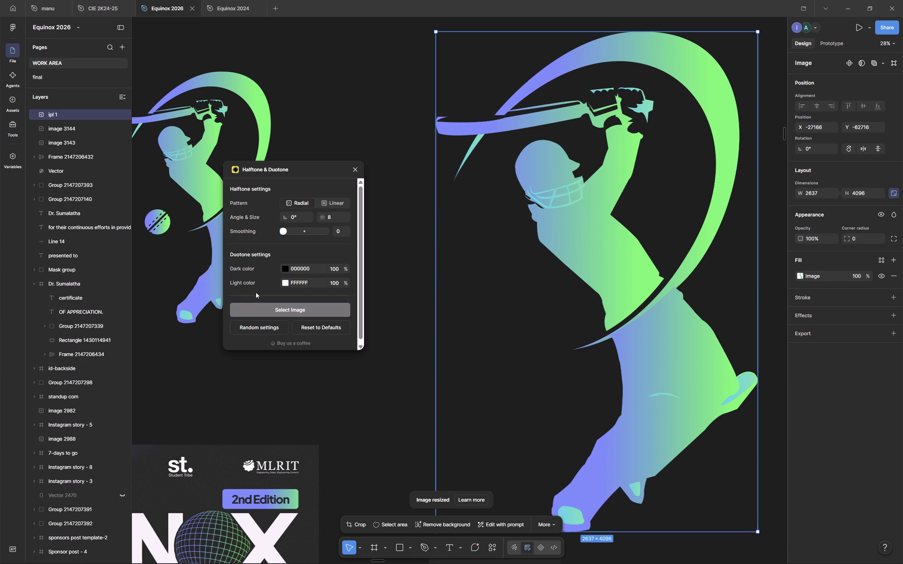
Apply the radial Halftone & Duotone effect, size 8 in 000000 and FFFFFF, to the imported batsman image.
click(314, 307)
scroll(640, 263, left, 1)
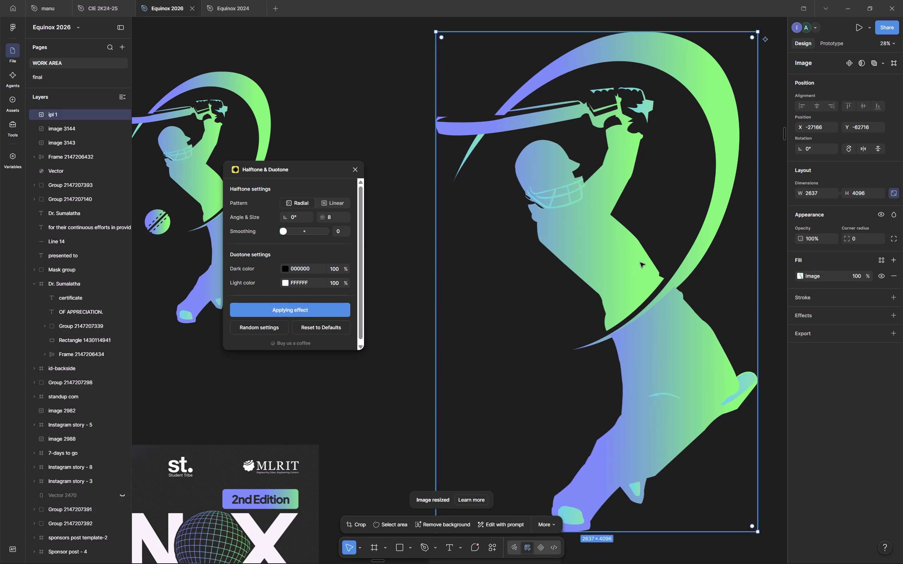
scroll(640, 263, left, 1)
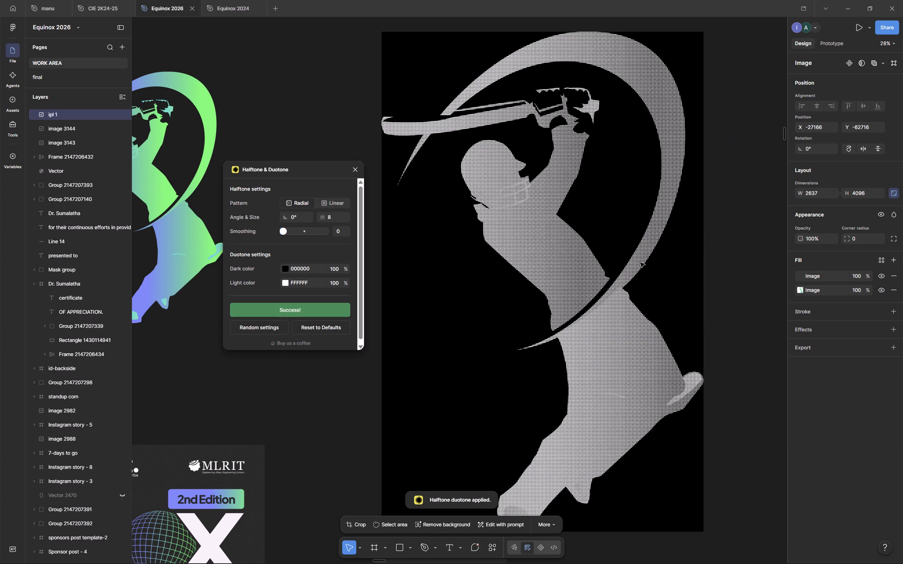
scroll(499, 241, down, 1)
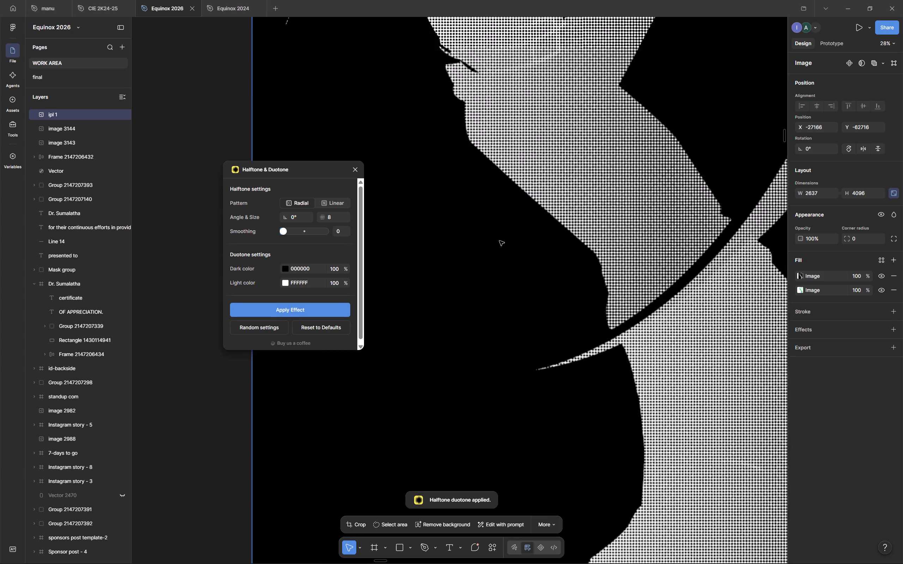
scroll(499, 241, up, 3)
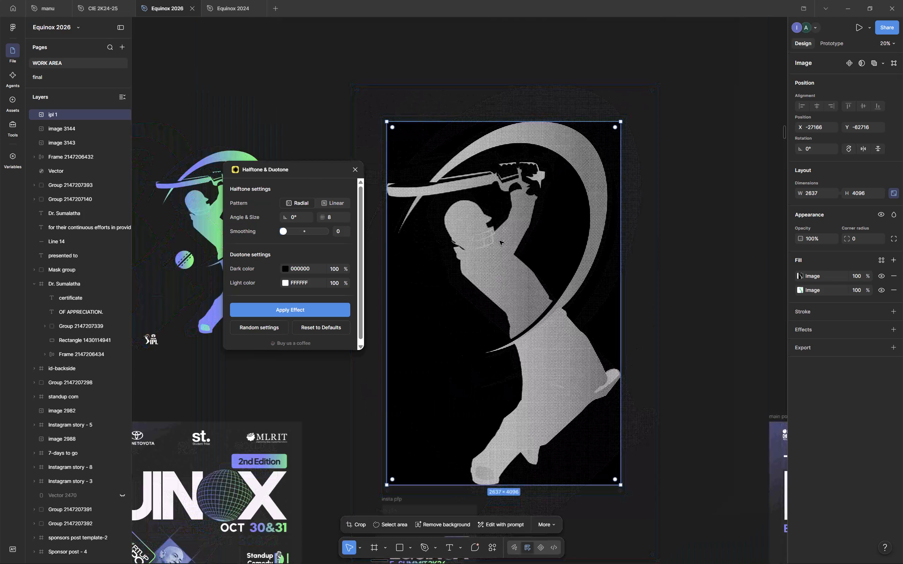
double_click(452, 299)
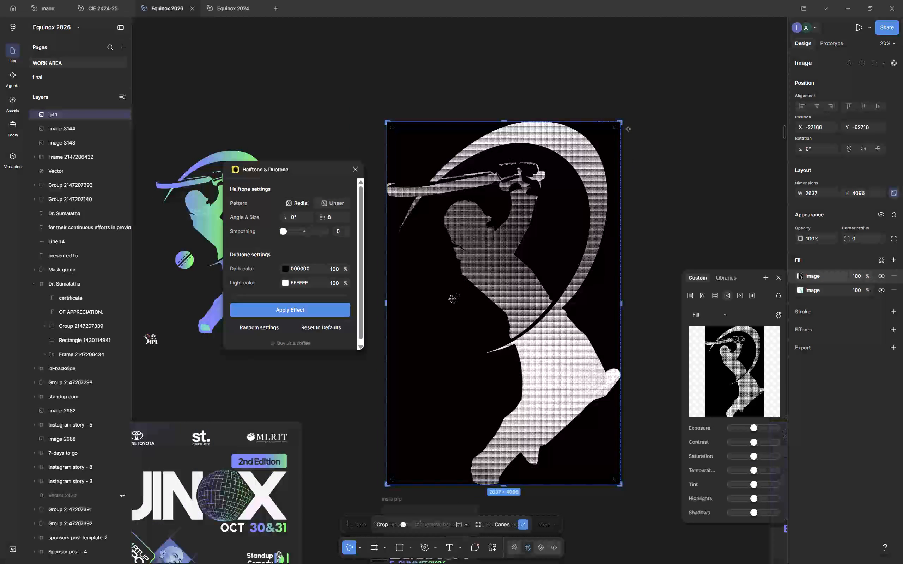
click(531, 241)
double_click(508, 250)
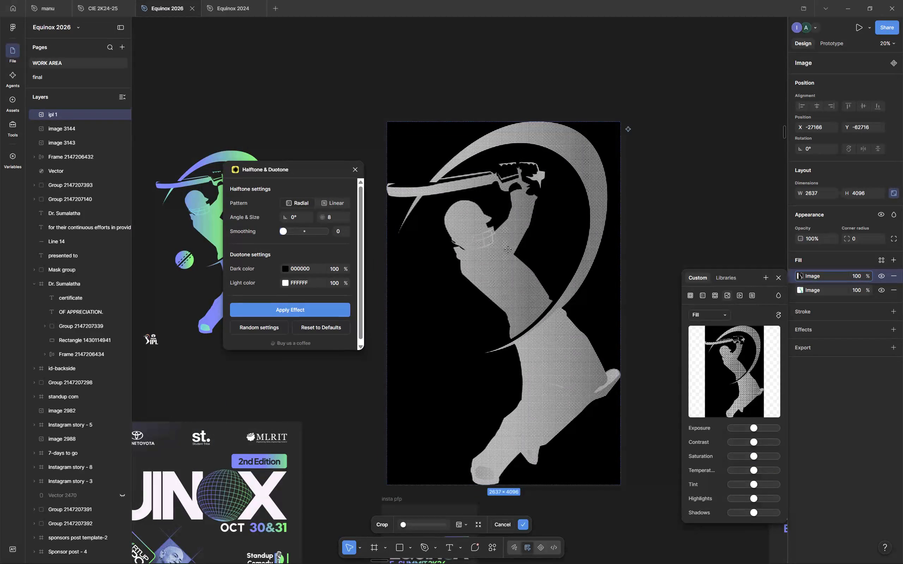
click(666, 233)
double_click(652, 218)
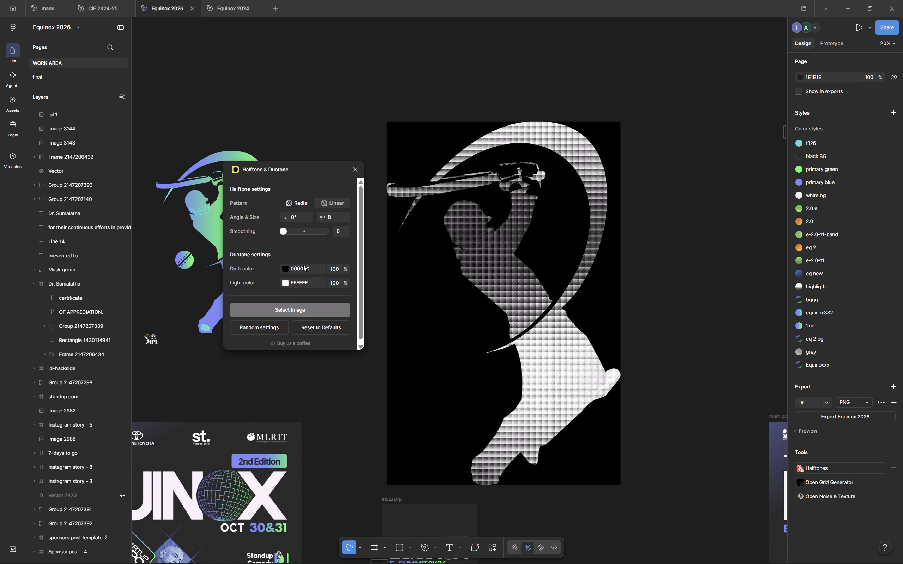
Switch the Halftone & Duotone pattern to Linear.
click(327, 204)
click(439, 228)
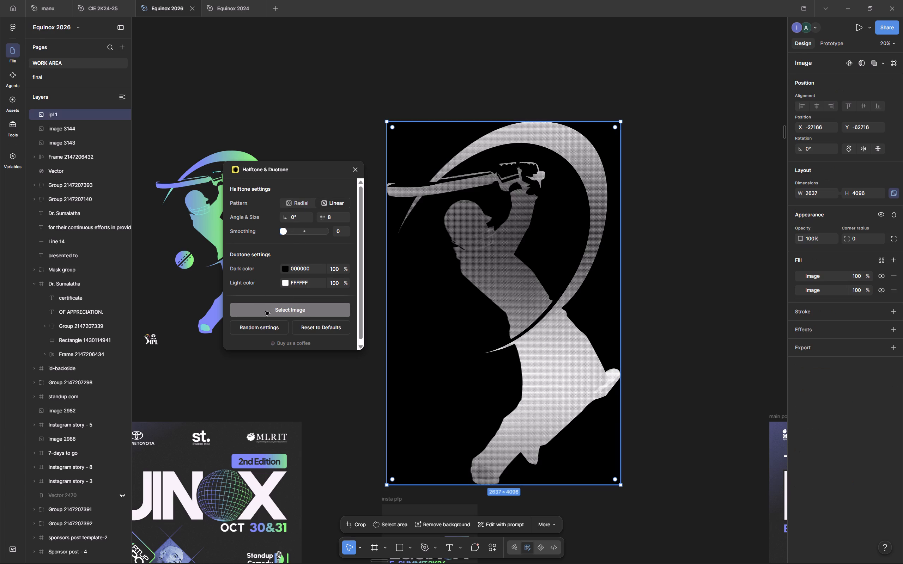
click(692, 224)
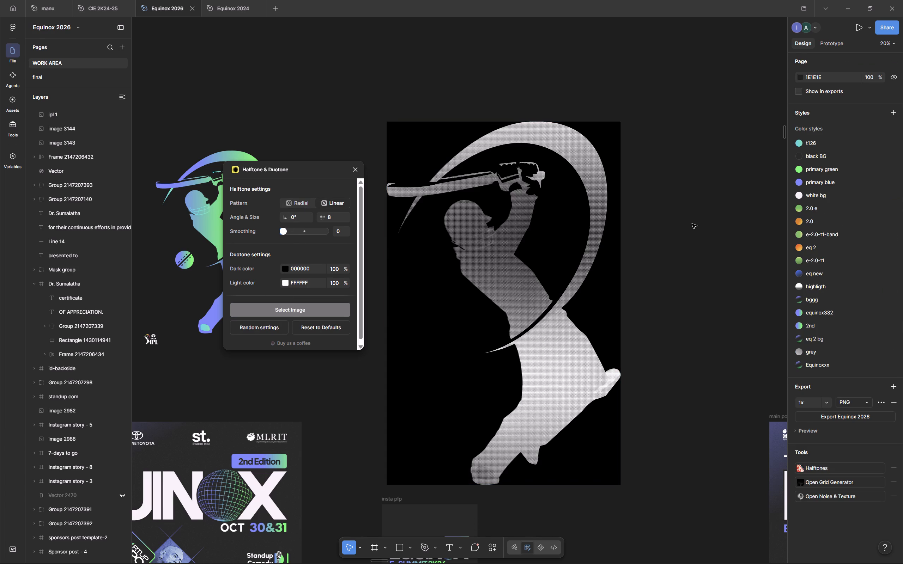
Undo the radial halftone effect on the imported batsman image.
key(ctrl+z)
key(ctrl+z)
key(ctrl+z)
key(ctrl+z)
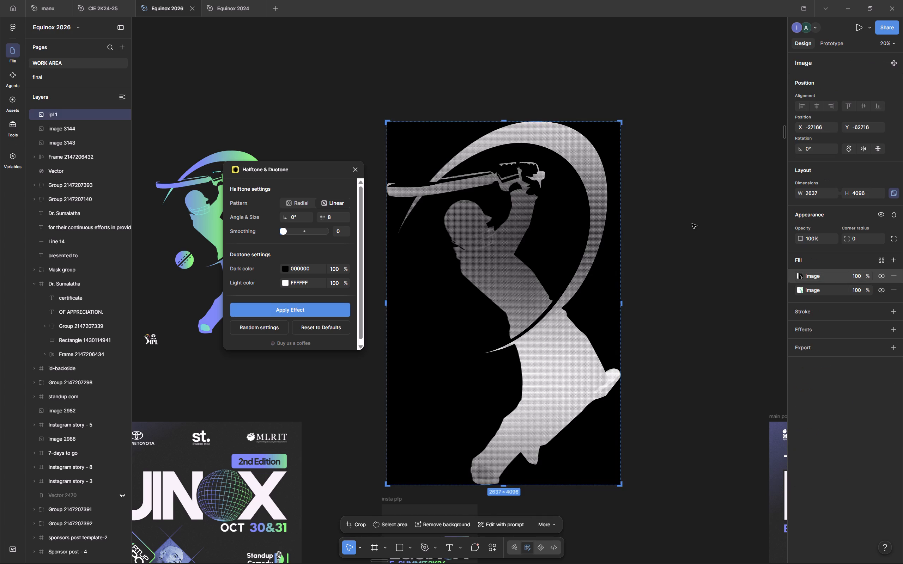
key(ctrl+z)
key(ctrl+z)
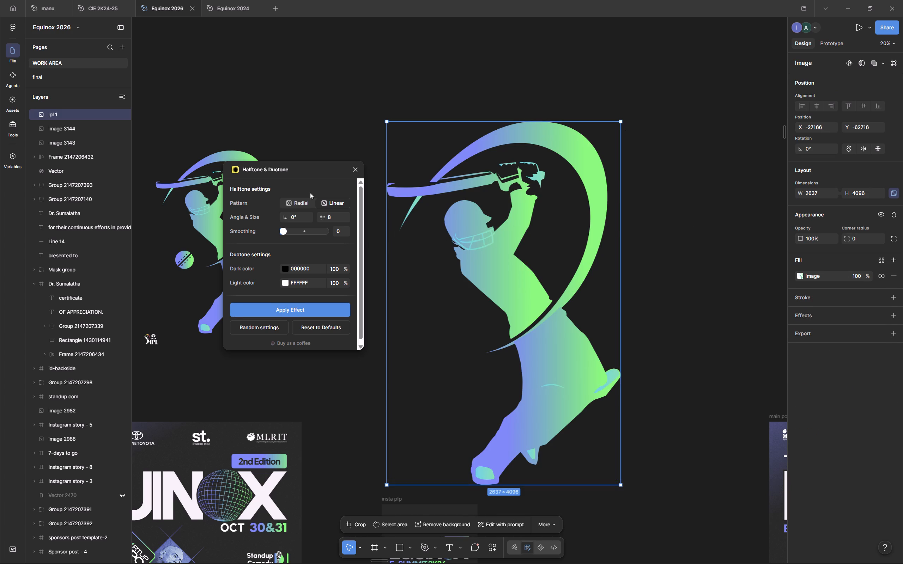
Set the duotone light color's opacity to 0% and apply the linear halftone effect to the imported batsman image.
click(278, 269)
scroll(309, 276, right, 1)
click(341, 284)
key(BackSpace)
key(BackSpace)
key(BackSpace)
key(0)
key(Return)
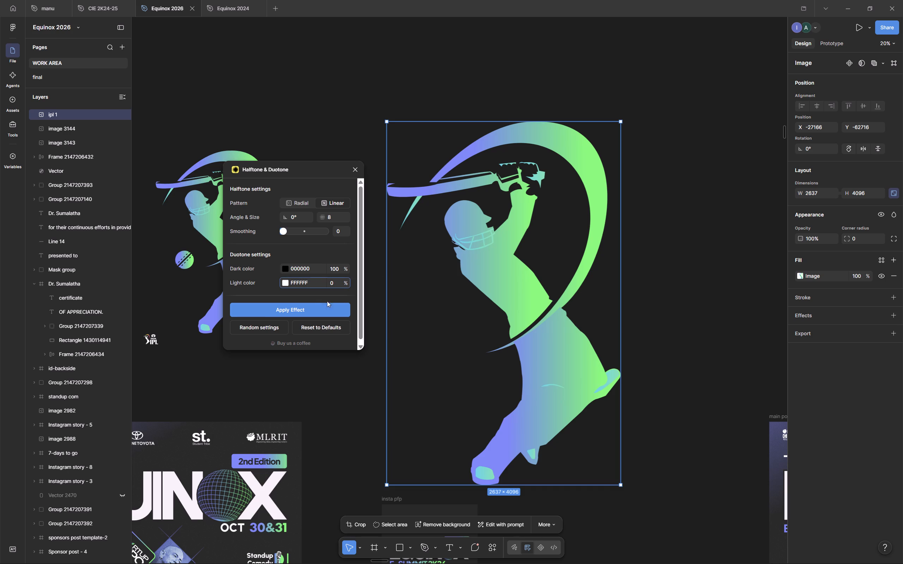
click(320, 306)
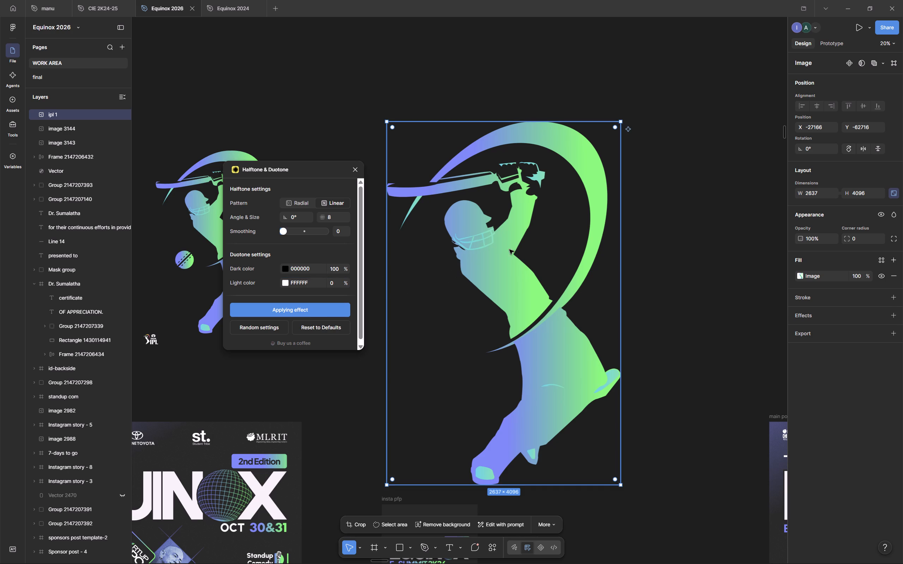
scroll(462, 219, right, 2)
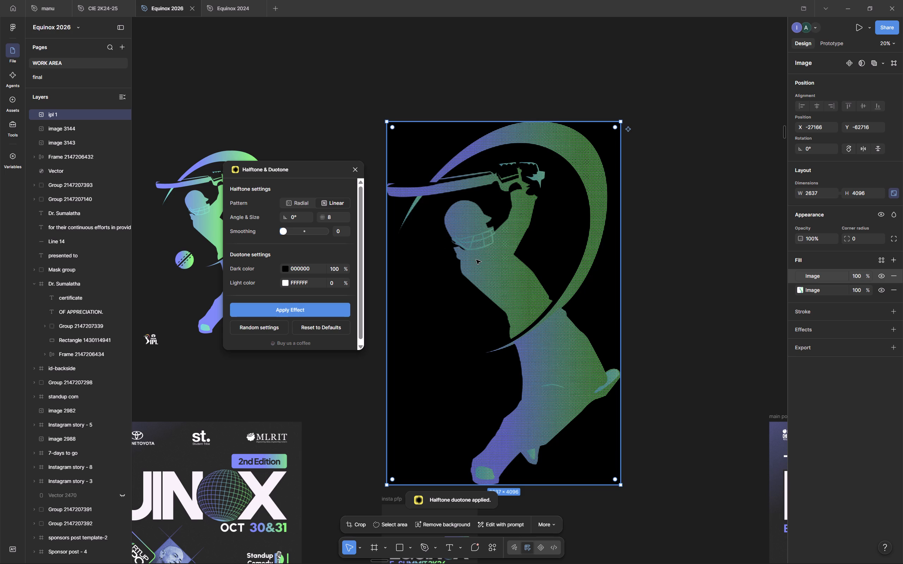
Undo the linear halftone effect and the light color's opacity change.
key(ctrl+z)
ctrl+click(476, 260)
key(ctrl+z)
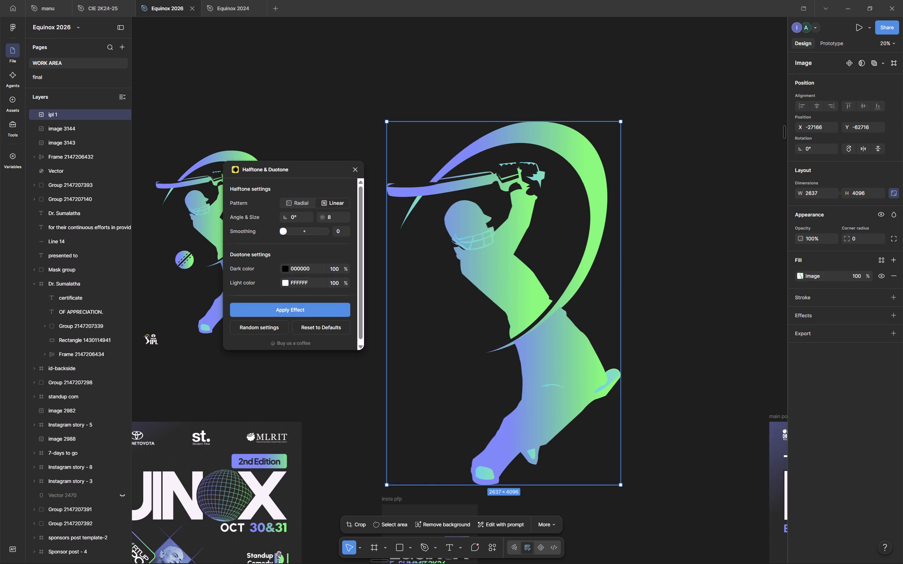
Apply the linear Halftone & Duotone effect, size 8 in 000000 and FFFFFF at 100%, to the batsman image.
click(307, 310)
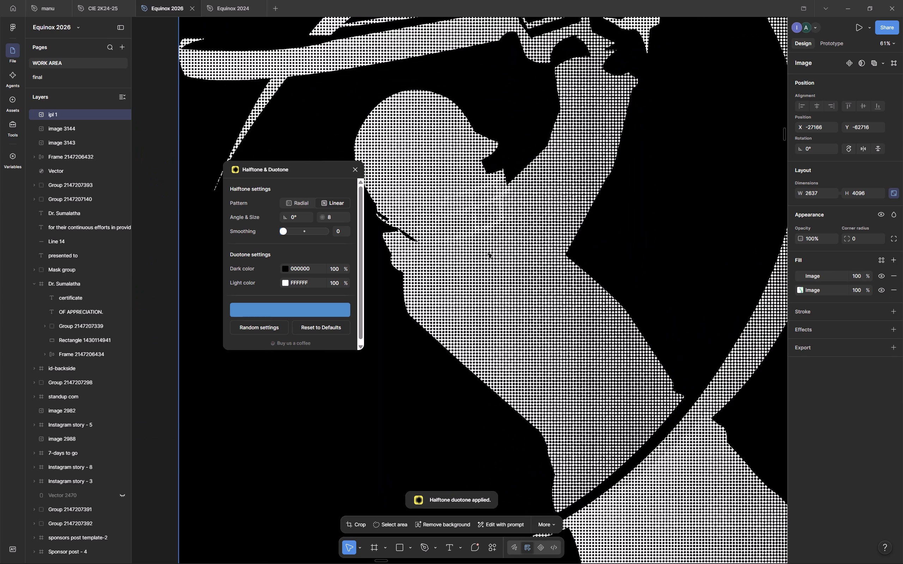
scroll(488, 254, up, 1)
scroll(488, 254, down, 1)
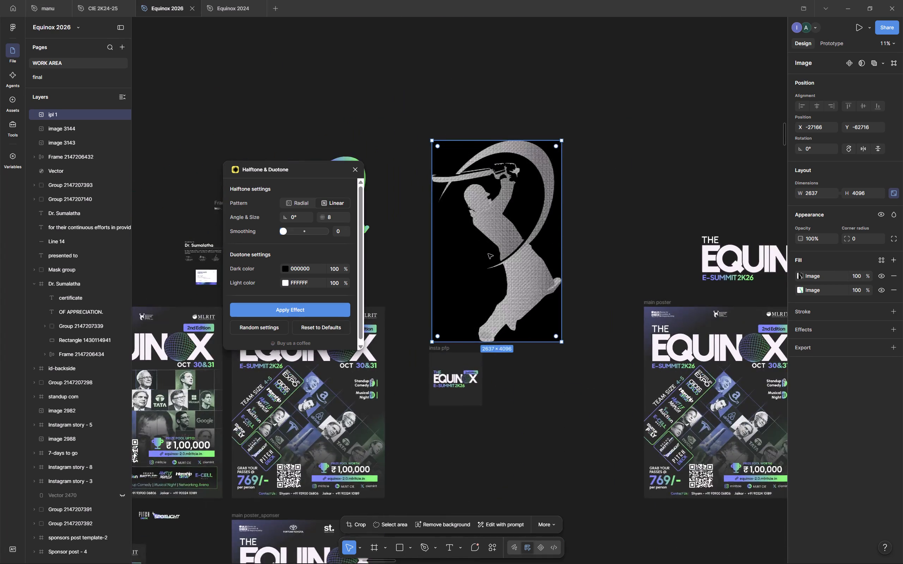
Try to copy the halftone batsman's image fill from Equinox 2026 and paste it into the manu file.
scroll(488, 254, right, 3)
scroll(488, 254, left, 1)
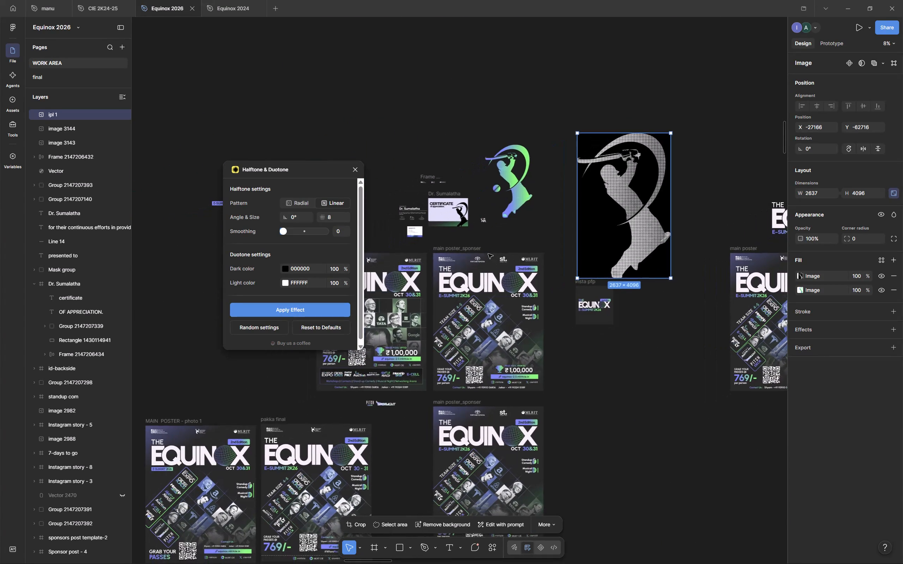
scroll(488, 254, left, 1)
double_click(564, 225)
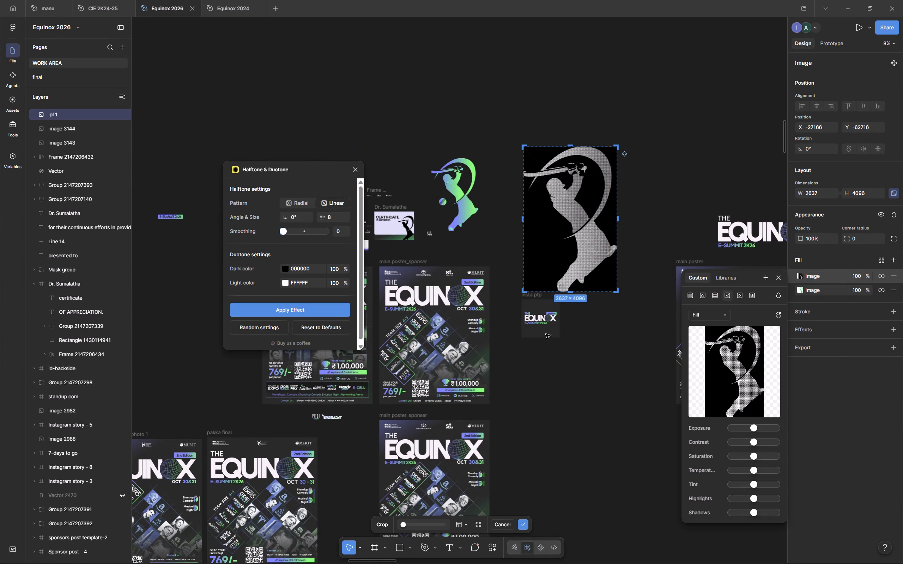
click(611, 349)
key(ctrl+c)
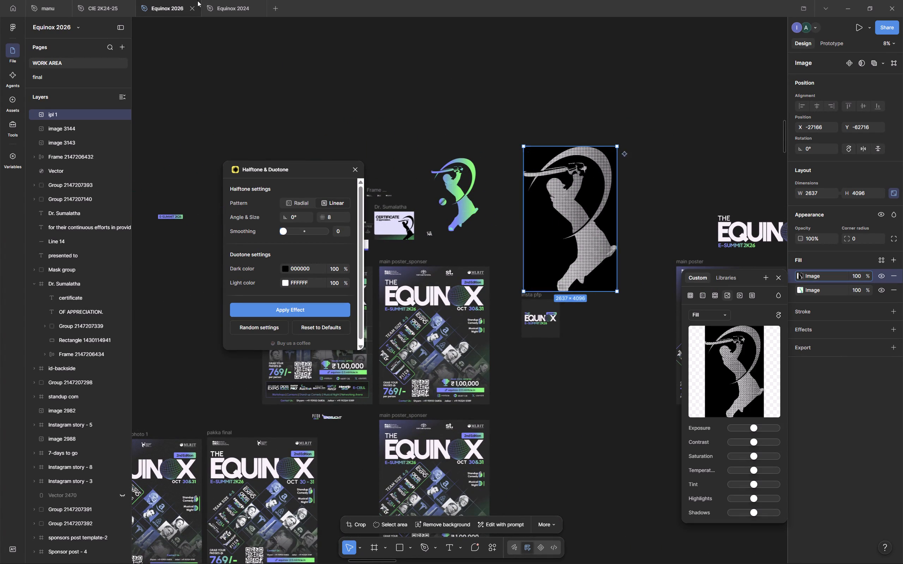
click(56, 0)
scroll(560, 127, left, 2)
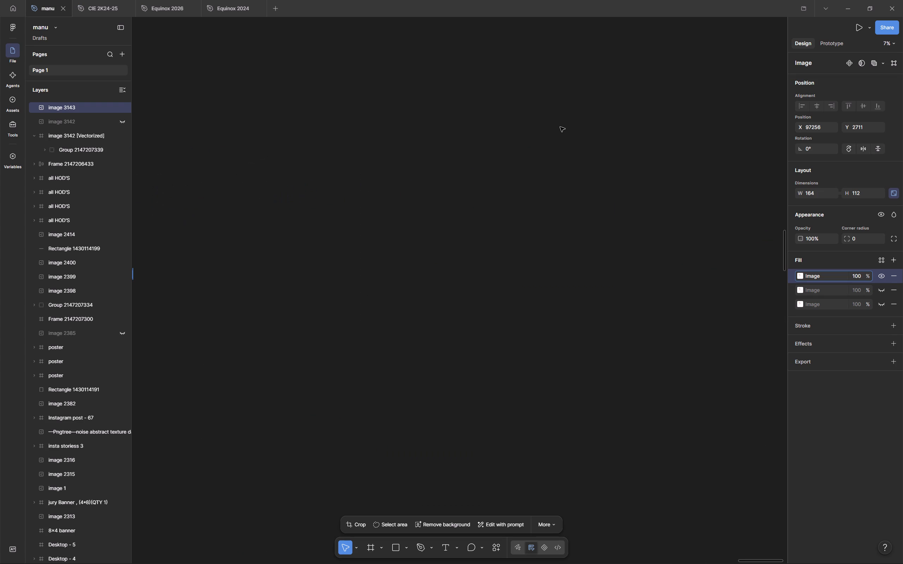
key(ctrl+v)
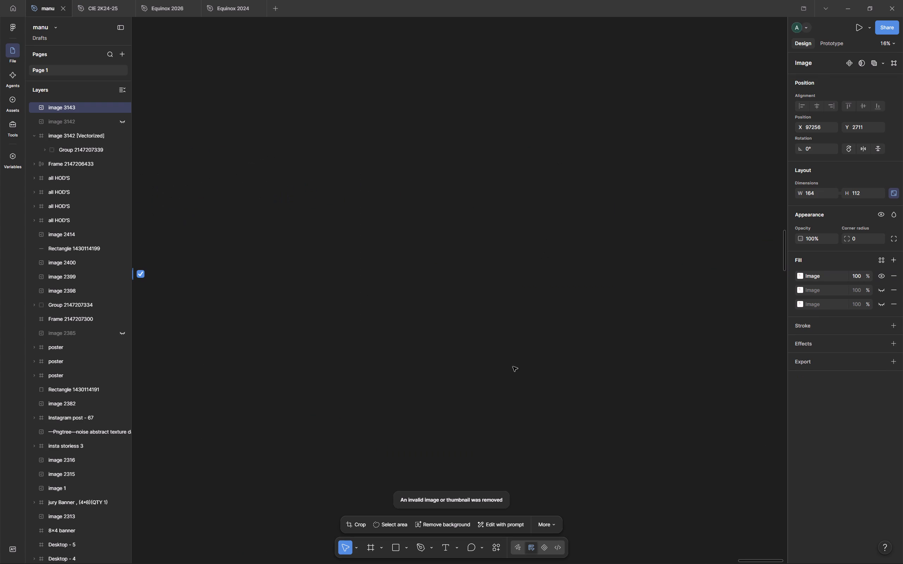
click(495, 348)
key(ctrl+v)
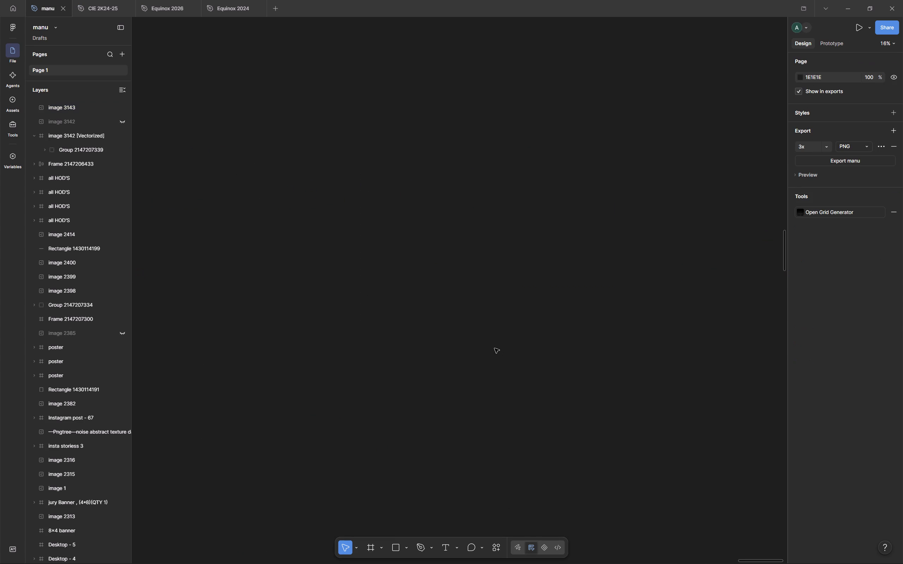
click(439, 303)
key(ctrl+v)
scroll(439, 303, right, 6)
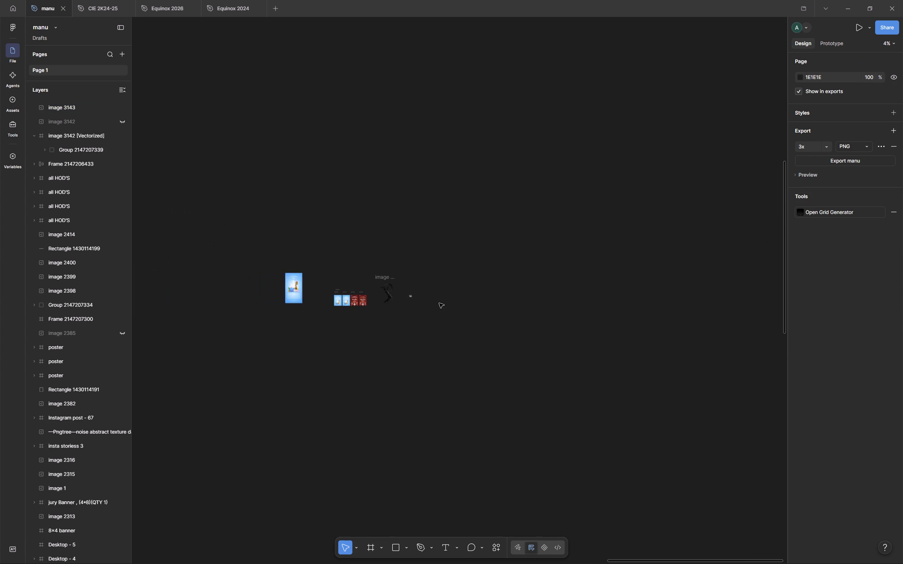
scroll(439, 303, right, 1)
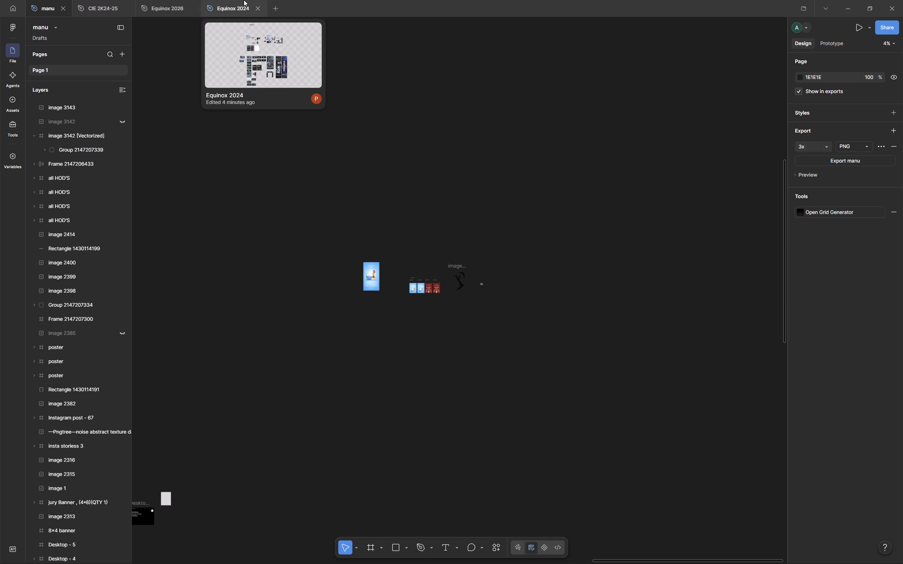
Close the Halftone & Duotone plugin in Equinox 2026 and copy the whole halftone batsman image into the manu file.
click(189, 0)
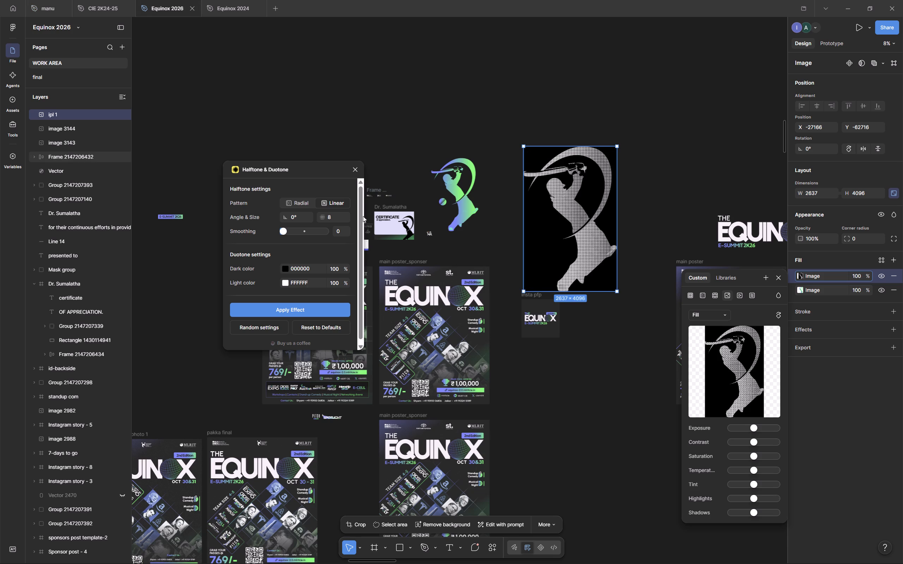
click(353, 173)
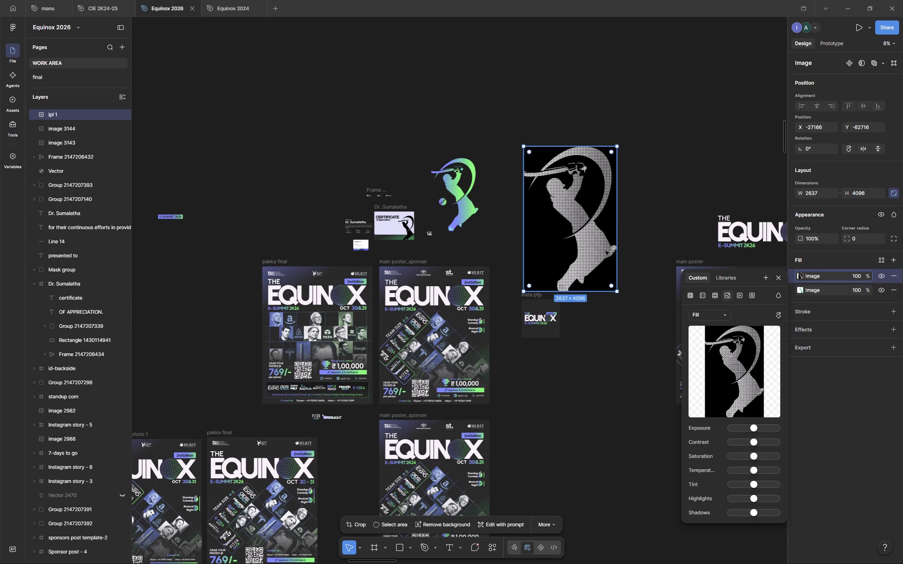
click(635, 215)
click(587, 215)
key(ctrl+c)
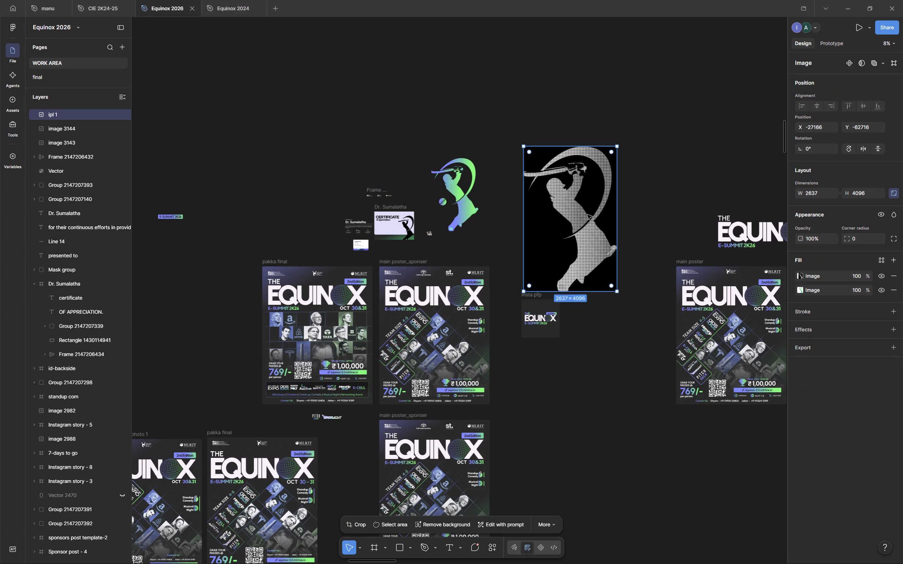
click(224, 0)
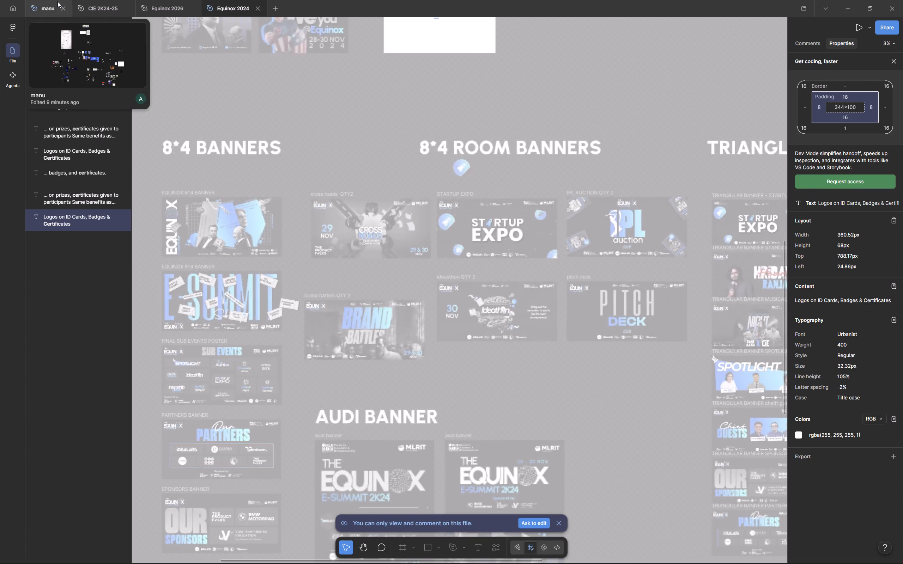
click(57, 1)
scroll(455, 92, left, 2)
key(ctrl+v)
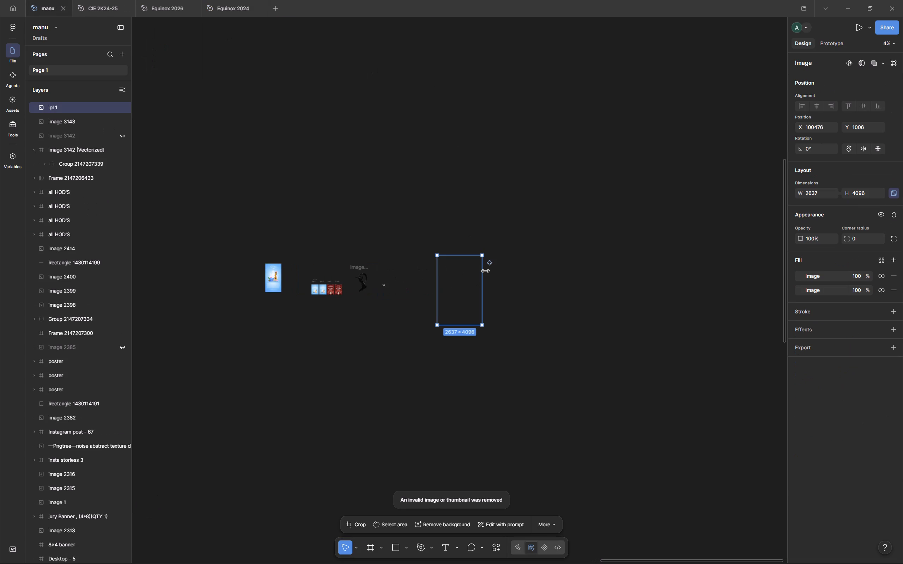
scroll(485, 271, down, 1)
scroll(485, 271, up, 1)
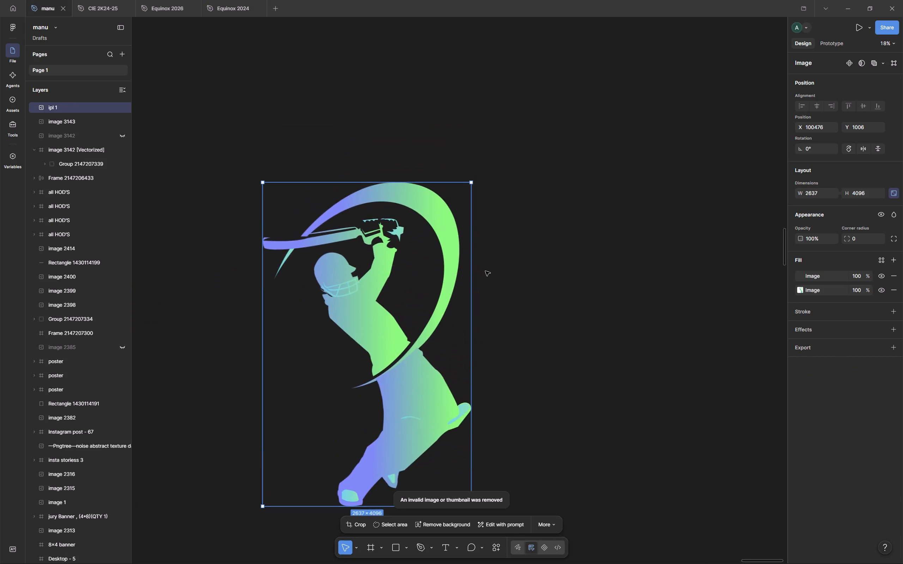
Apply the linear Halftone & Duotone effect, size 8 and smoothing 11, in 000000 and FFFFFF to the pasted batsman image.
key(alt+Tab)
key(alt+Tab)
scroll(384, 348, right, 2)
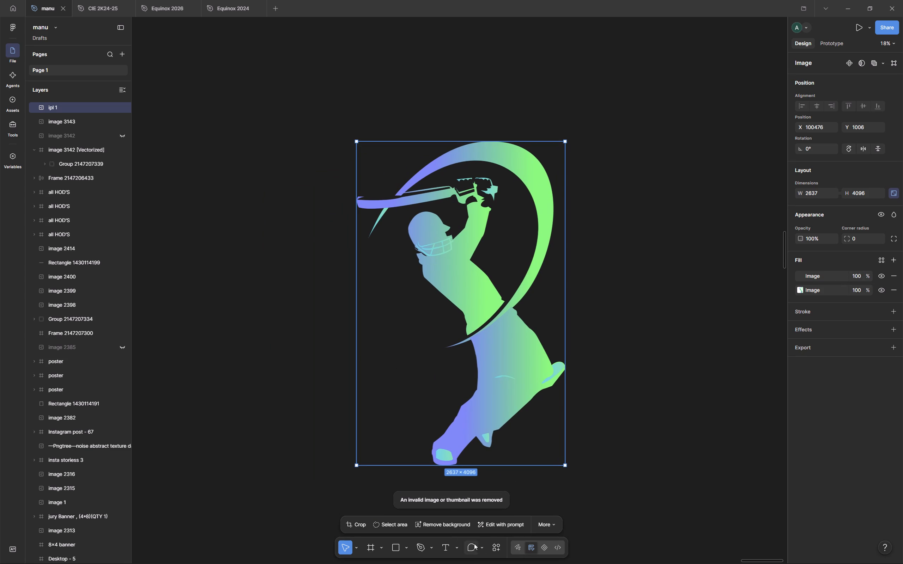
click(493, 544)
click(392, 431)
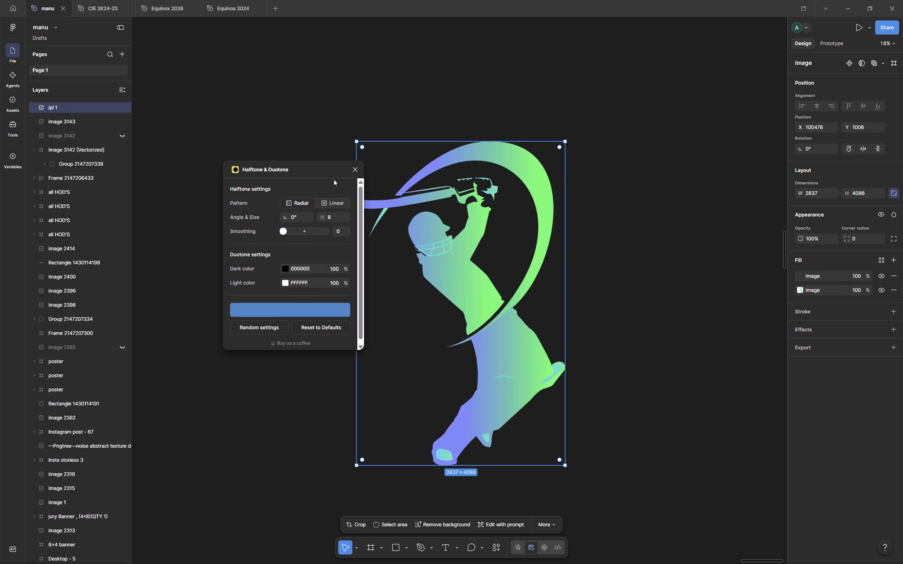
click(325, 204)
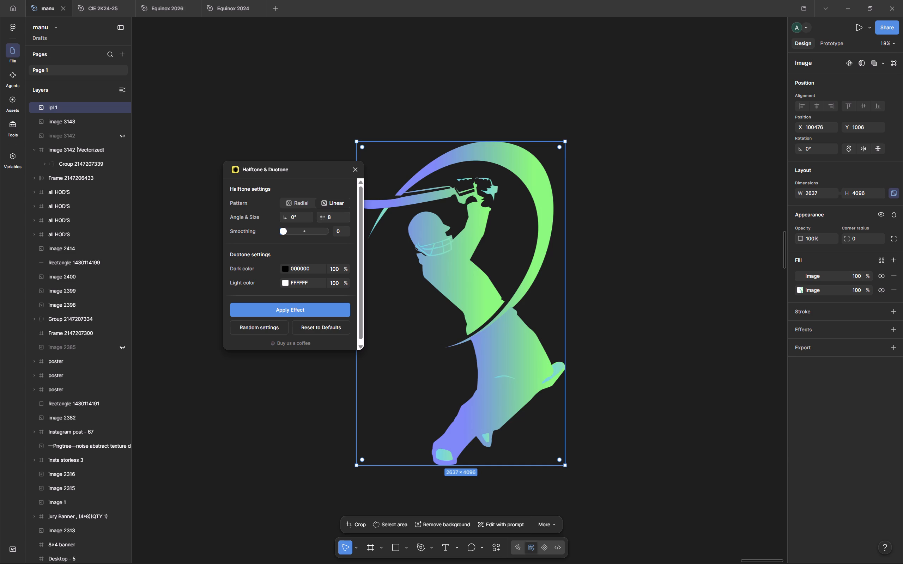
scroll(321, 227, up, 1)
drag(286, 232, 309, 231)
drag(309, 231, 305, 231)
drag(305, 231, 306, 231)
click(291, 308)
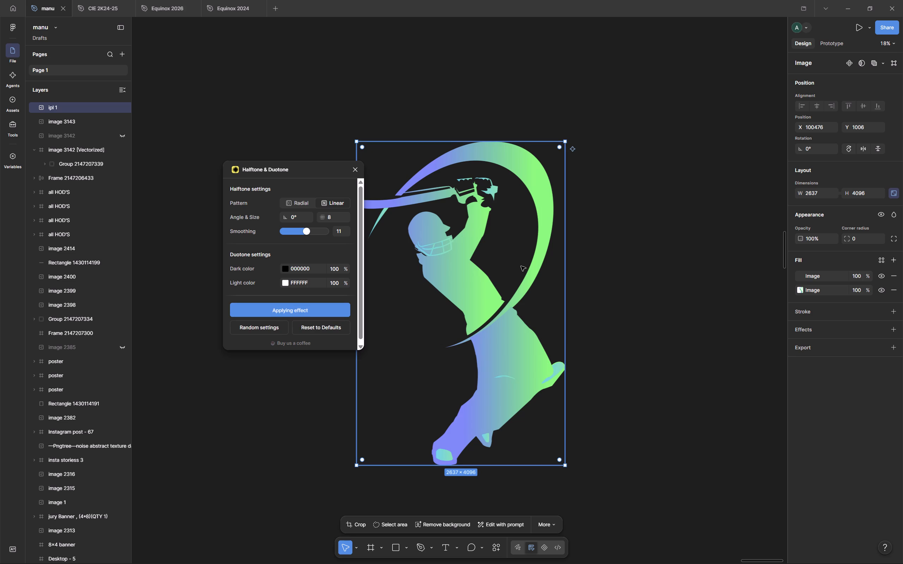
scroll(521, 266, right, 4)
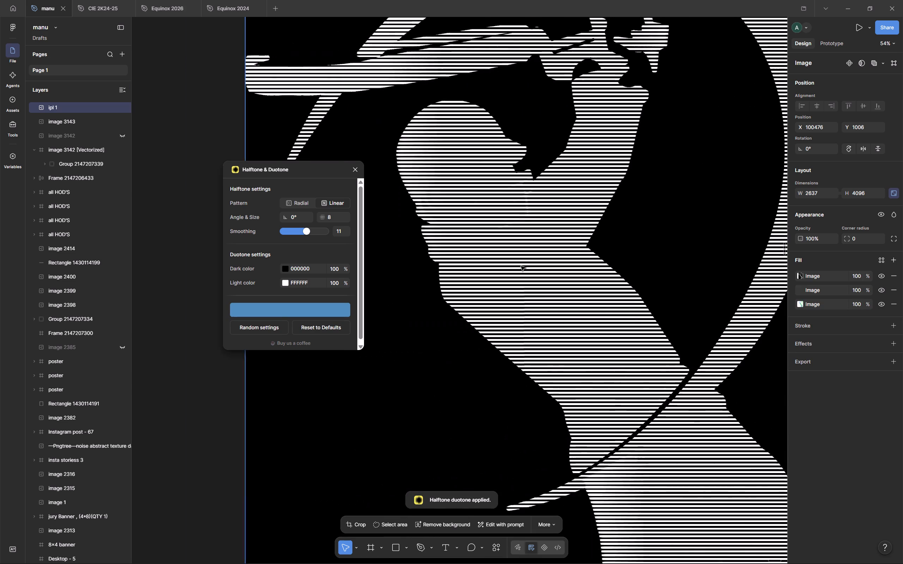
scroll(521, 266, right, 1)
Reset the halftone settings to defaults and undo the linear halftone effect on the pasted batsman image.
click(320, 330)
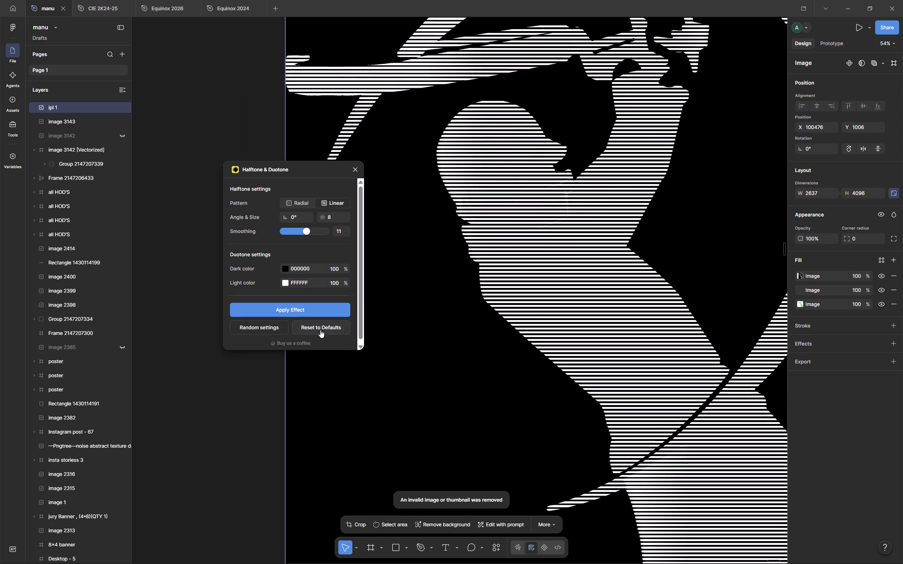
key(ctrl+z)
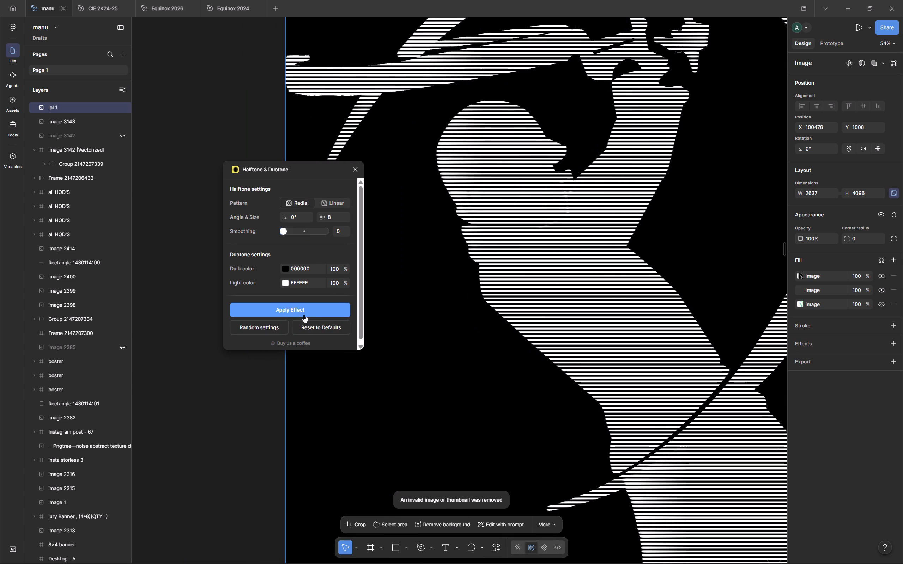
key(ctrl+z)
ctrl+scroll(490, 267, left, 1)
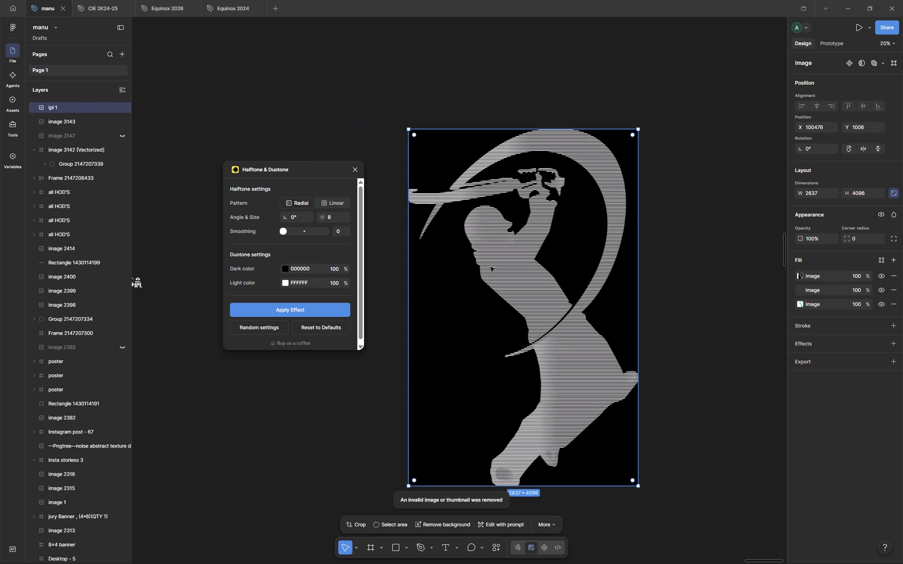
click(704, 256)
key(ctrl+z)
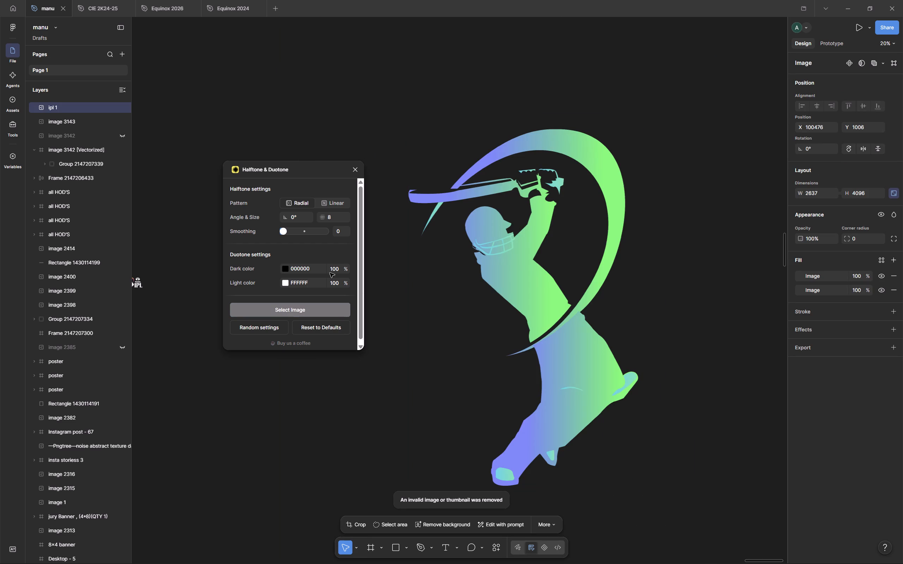
Apply the radial Halftone & Duotone effect, size 8 and smoothing 0, in 000000 and FFFFFF to the batsman image, and close the plugin.
click(578, 249)
click(303, 304)
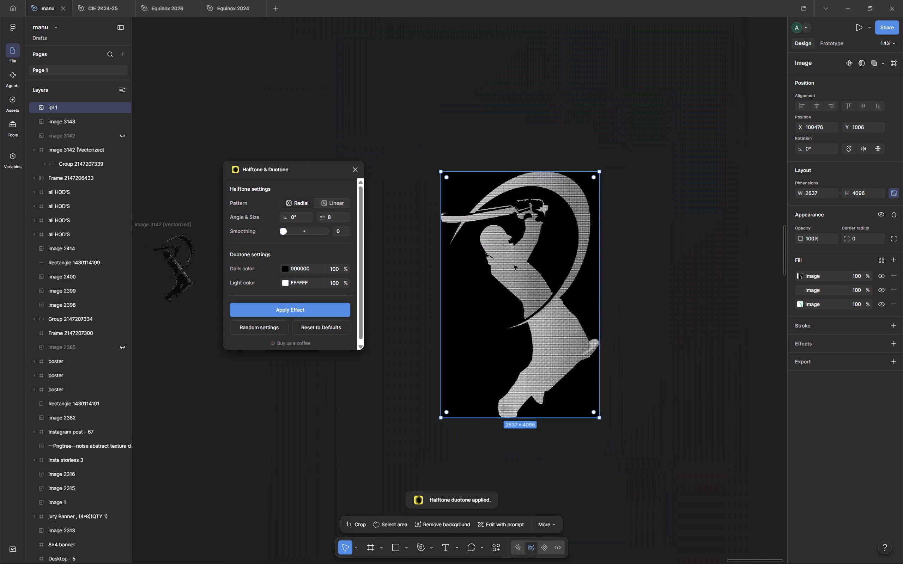
click(624, 274)
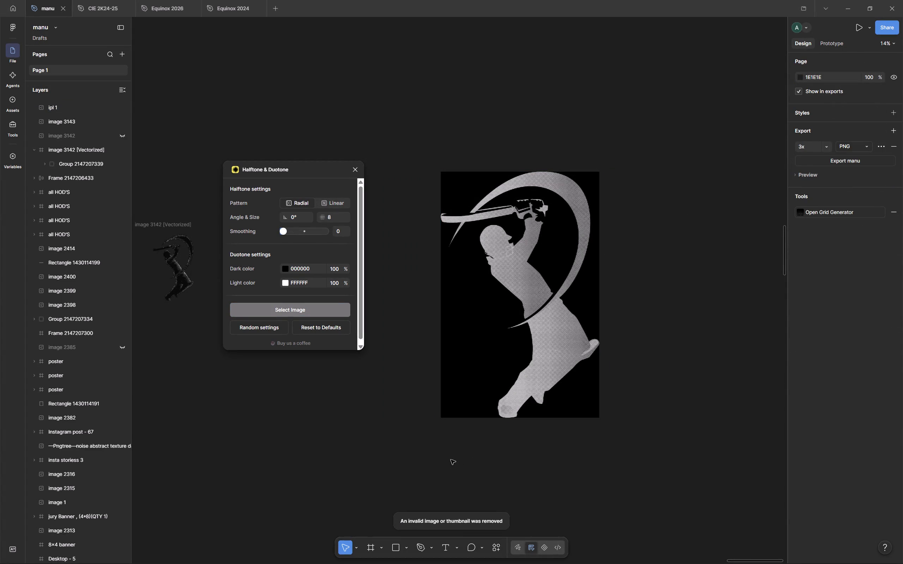
click(519, 364)
click(542, 528)
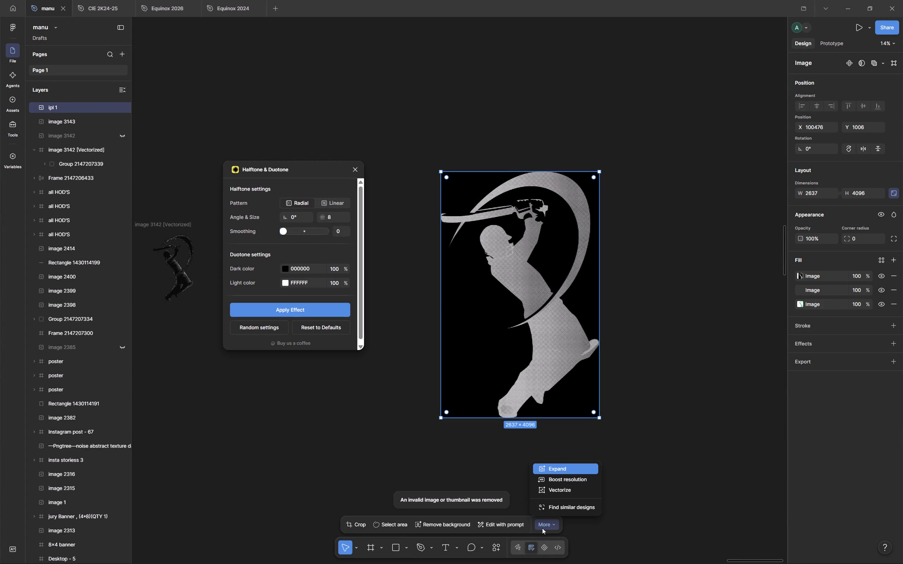
click(357, 173)
click(357, 173)
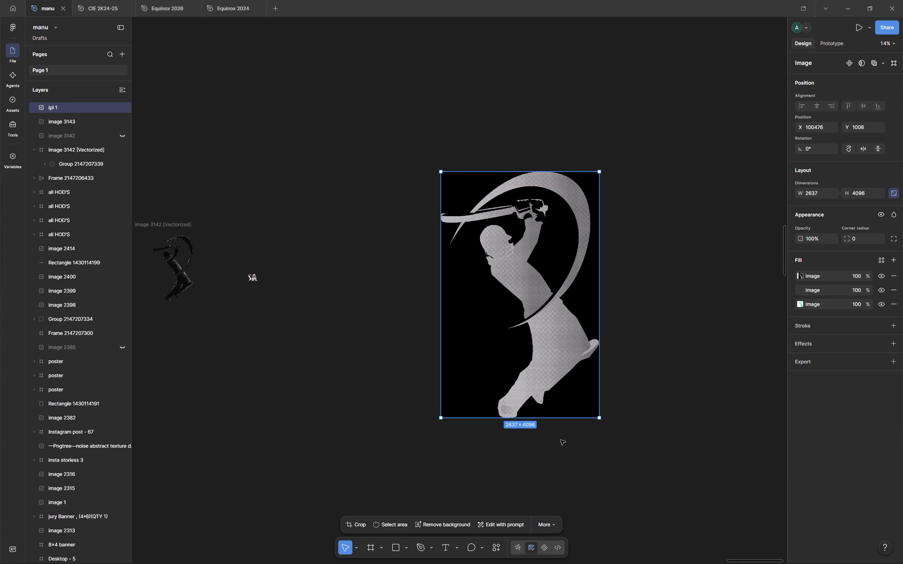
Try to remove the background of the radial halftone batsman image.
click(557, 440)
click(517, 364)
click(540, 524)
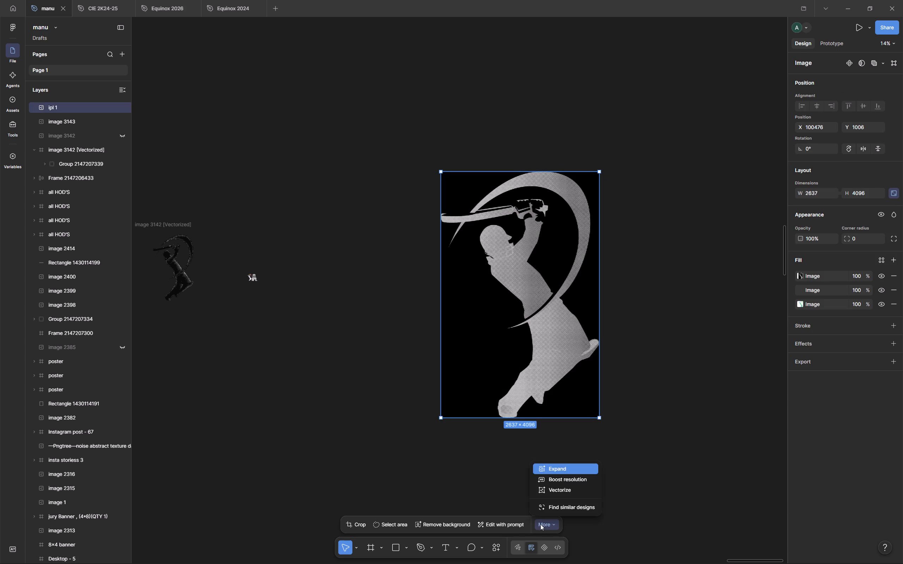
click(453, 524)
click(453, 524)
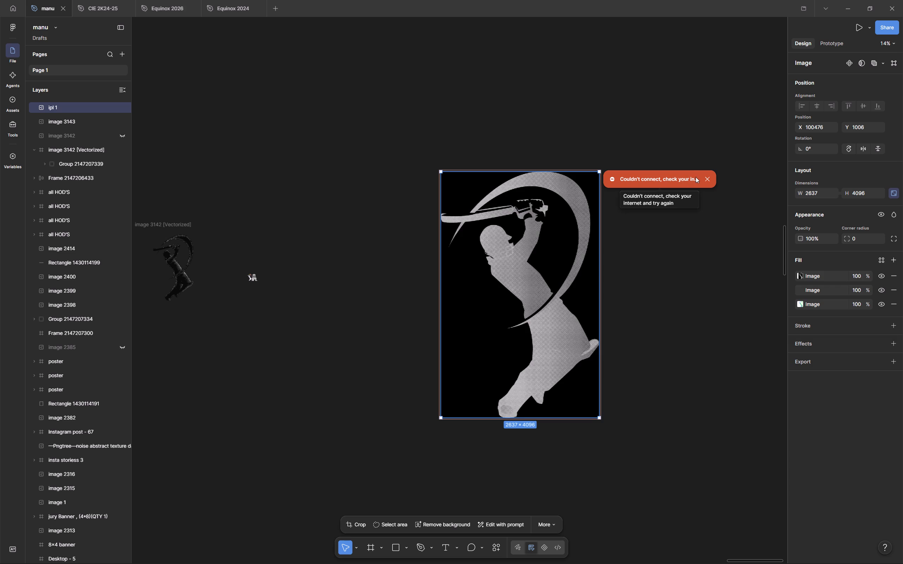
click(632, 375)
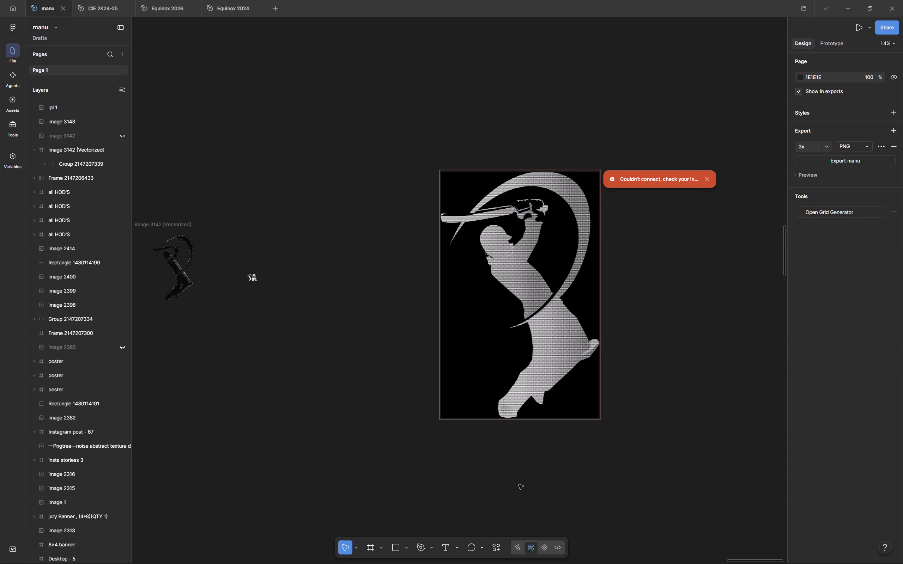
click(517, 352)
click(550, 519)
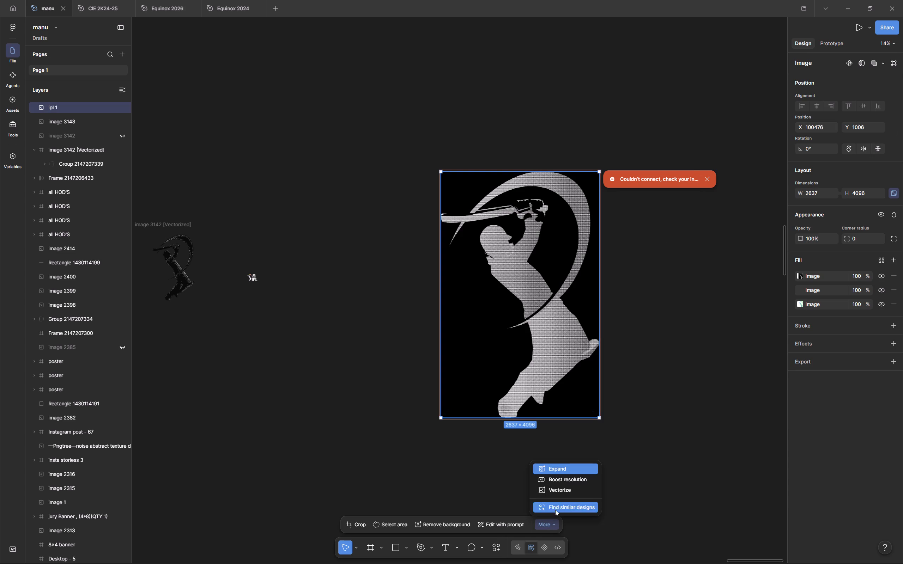
Browse the available plugins and widgets for the selected halftone batsman image.
click(493, 548)
click(493, 548)
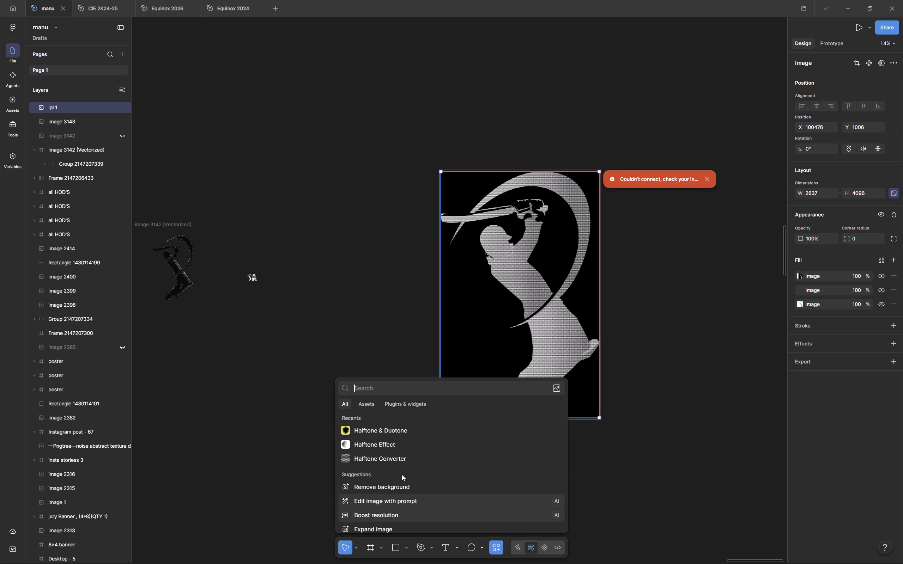
scroll(402, 474, down, 1)
scroll(382, 455, up, 2)
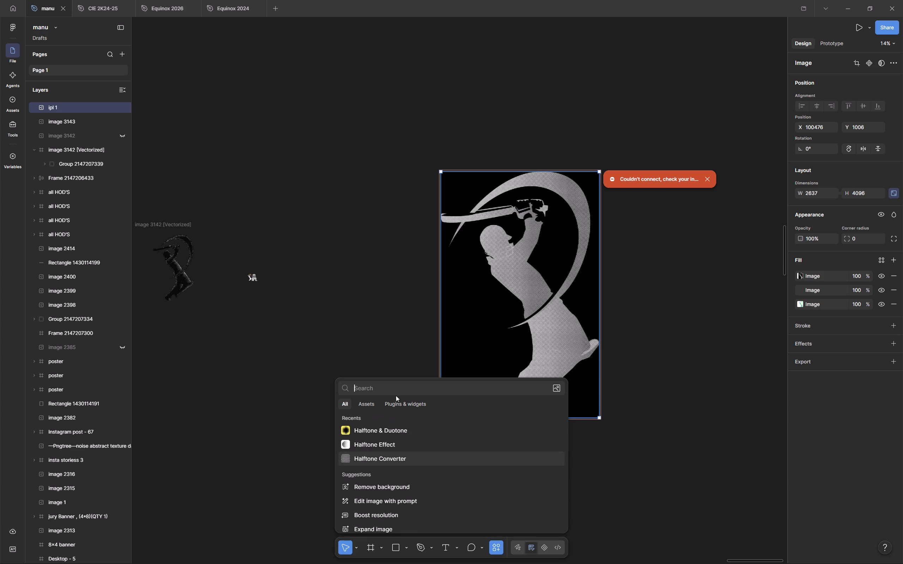
click(399, 402)
scroll(407, 515, down, 2)
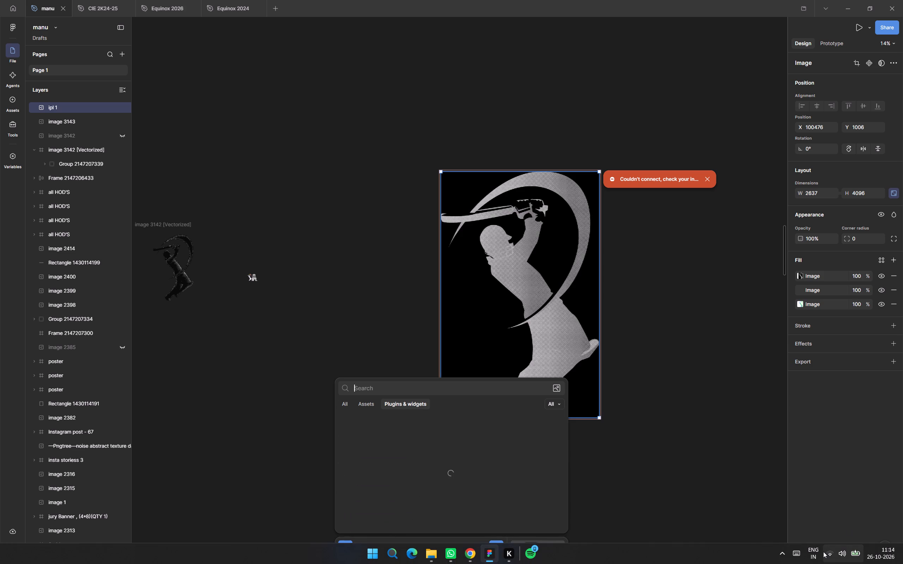
Check the computer's Wi-Fi connection in the system network settings and return to the design file.
click(823, 552)
click(832, 548)
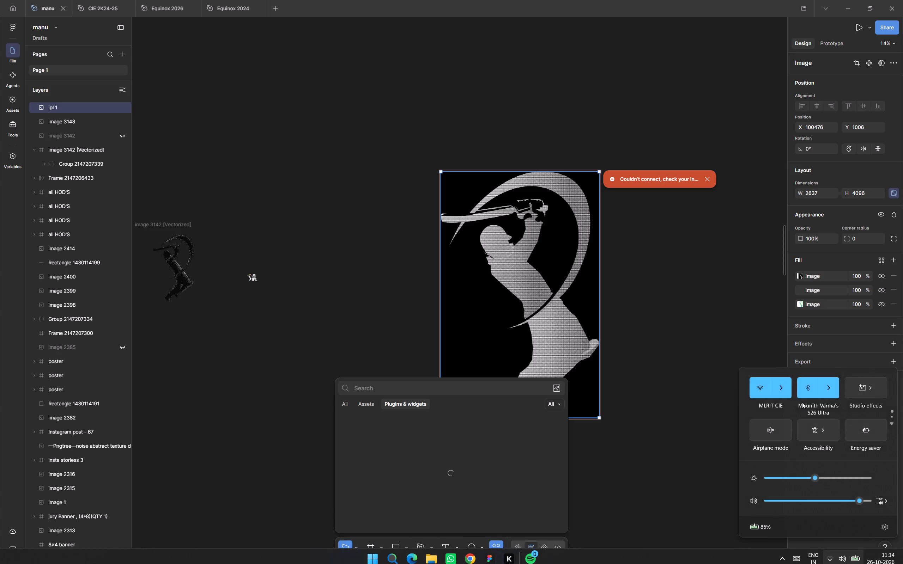
click(782, 396)
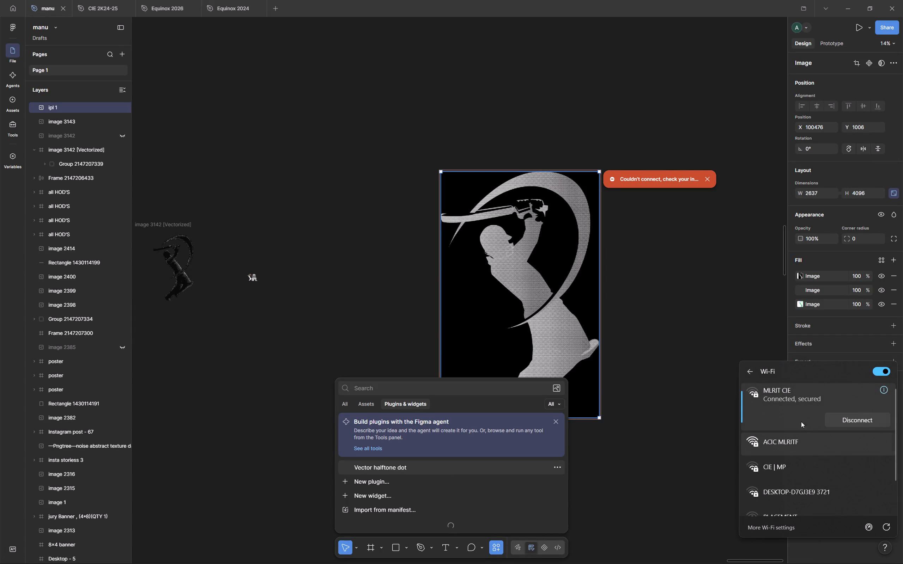
click(664, 469)
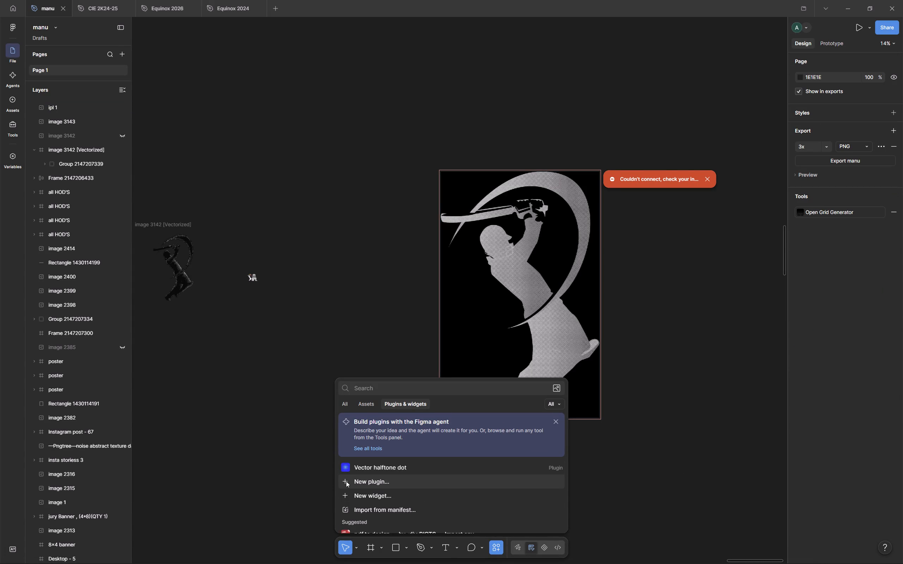
Look through the plugins and widgets list and open the file picker for importing a plugin from a manifest.
scroll(346, 481, down, 2)
scroll(346, 481, up, 4)
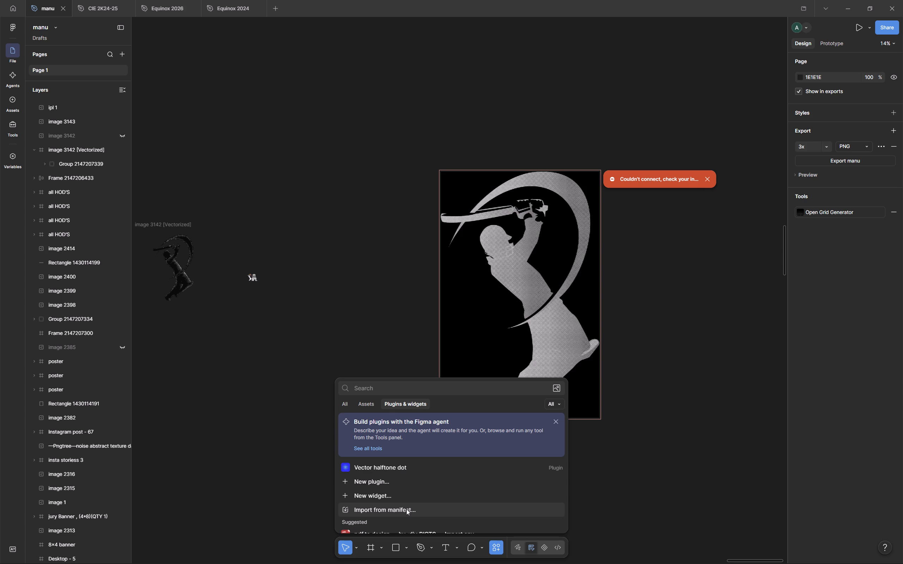
click(406, 509)
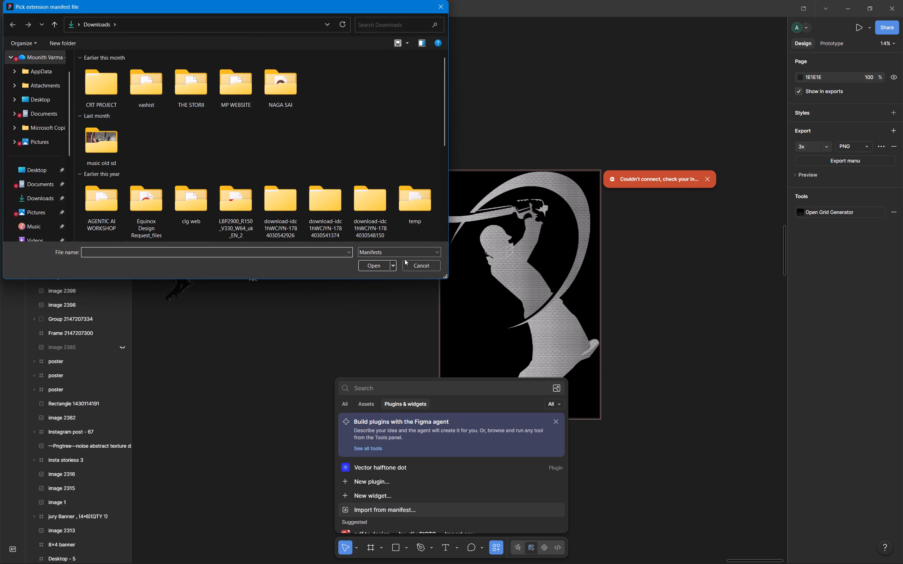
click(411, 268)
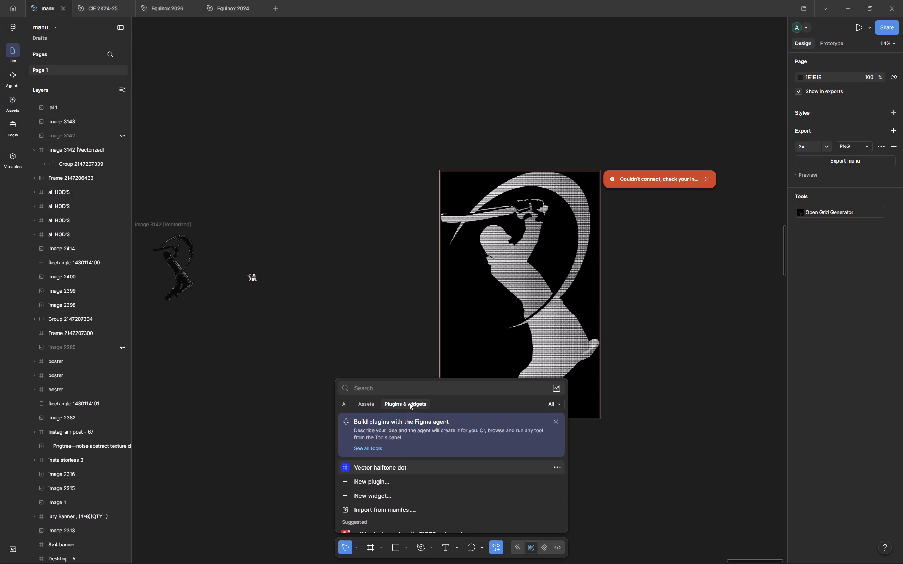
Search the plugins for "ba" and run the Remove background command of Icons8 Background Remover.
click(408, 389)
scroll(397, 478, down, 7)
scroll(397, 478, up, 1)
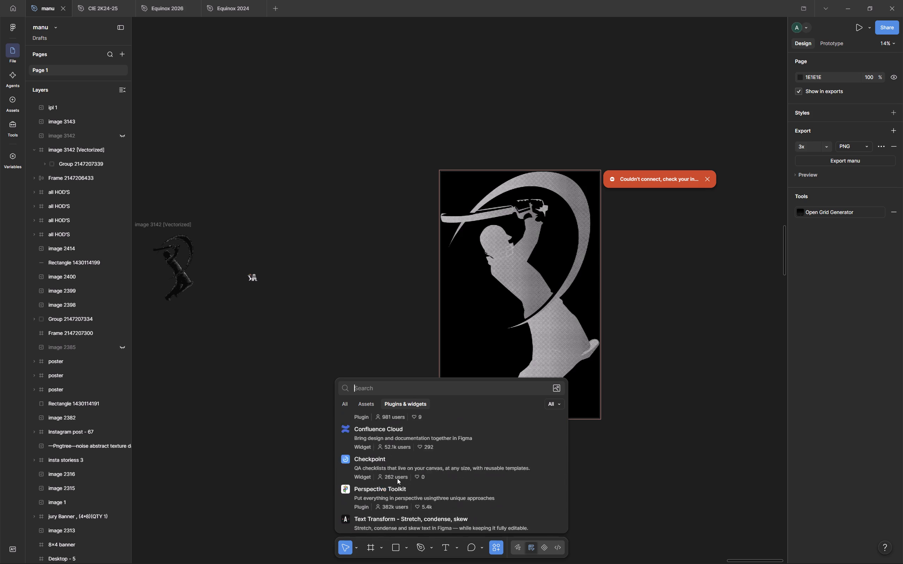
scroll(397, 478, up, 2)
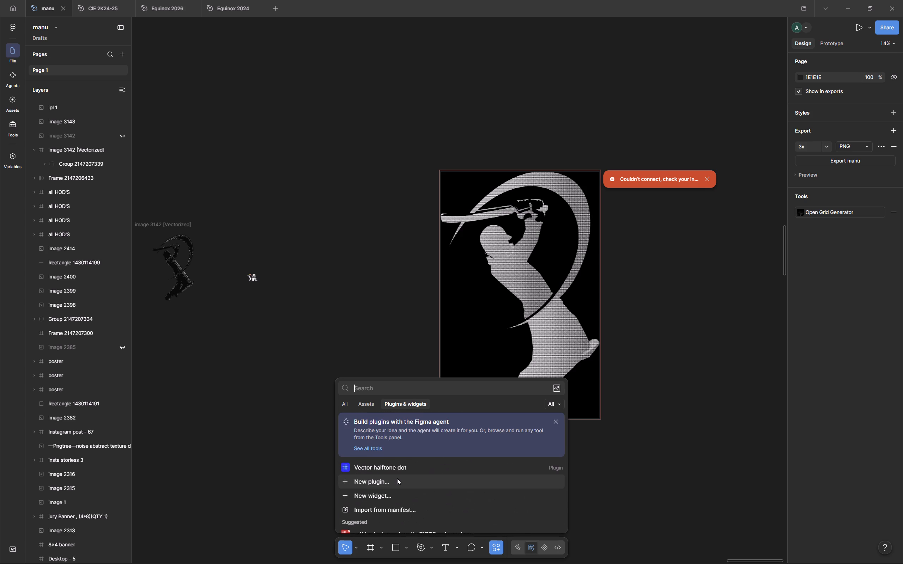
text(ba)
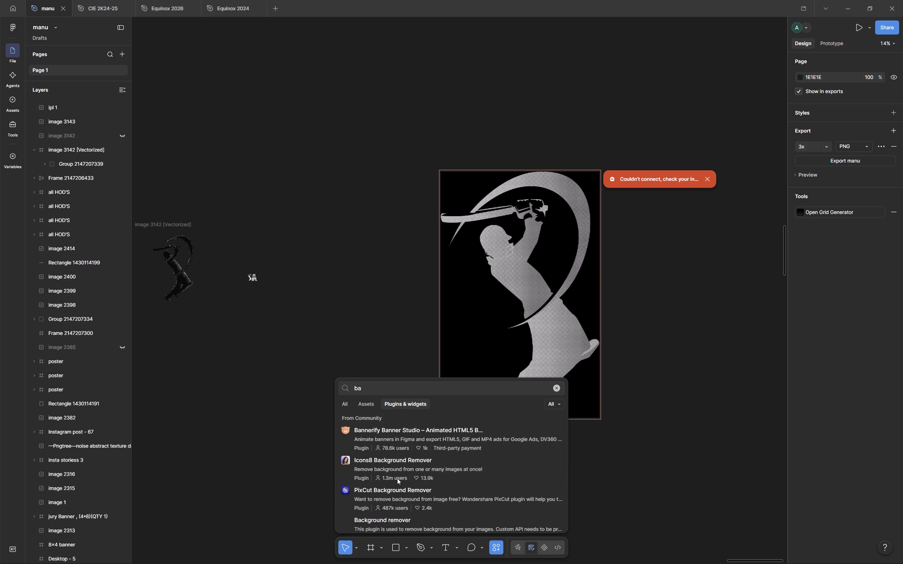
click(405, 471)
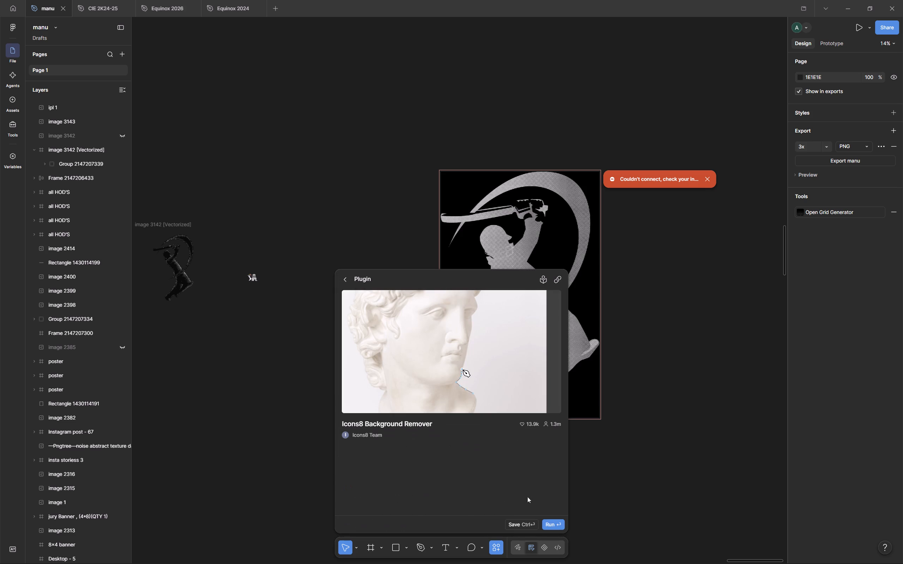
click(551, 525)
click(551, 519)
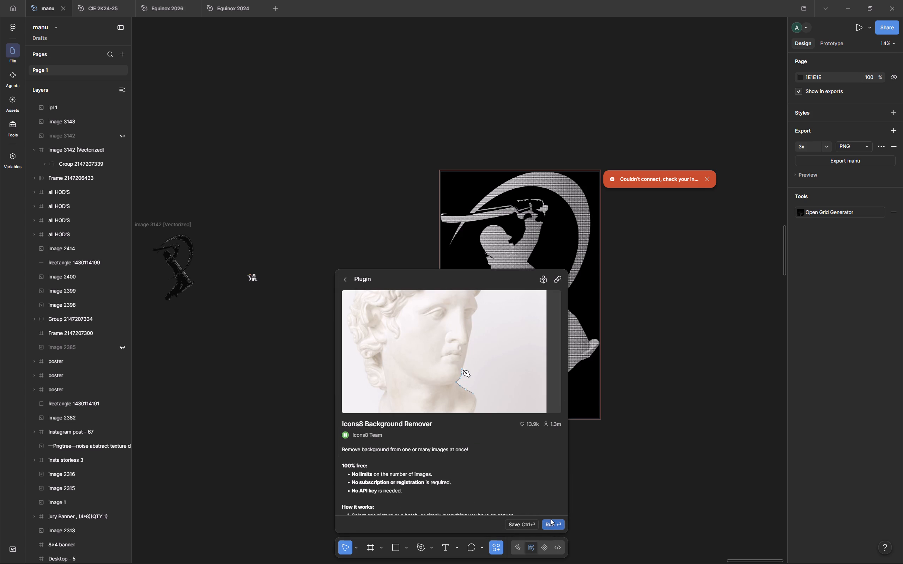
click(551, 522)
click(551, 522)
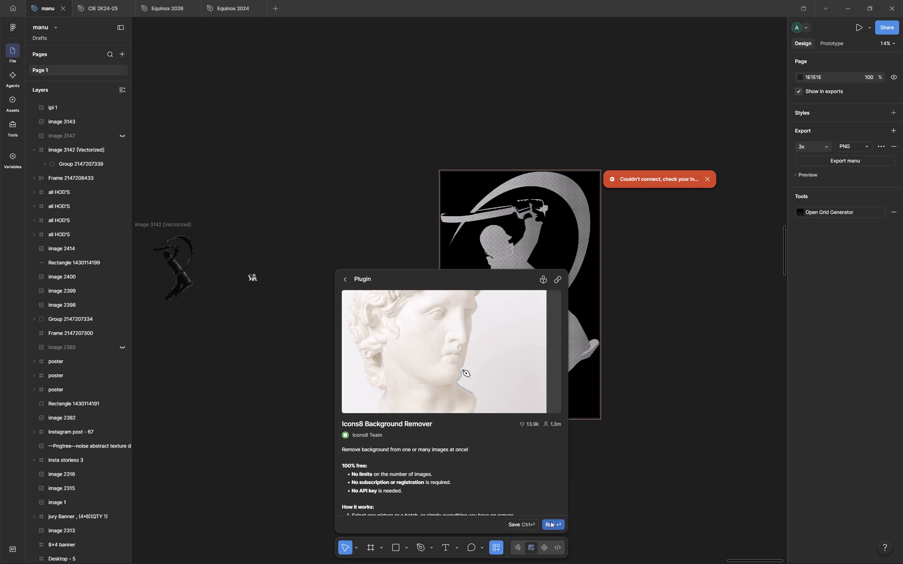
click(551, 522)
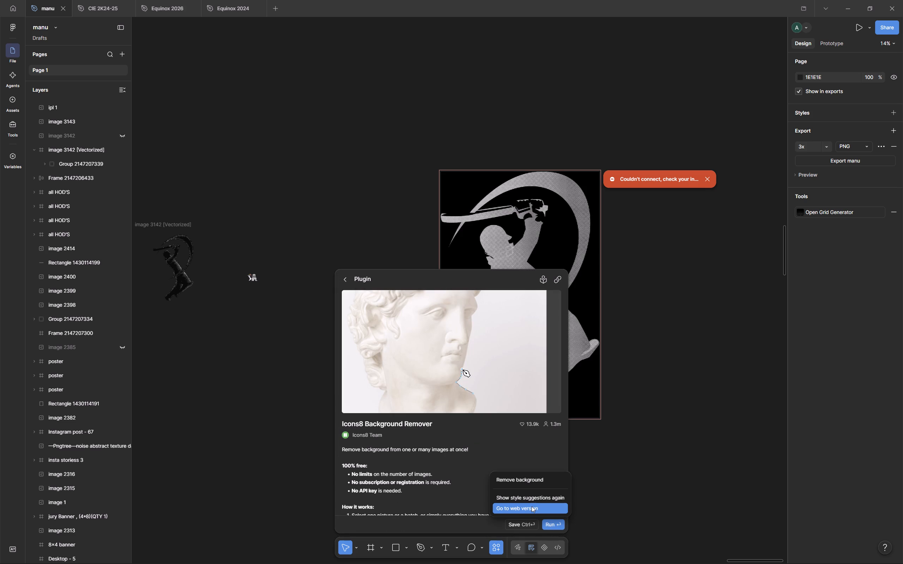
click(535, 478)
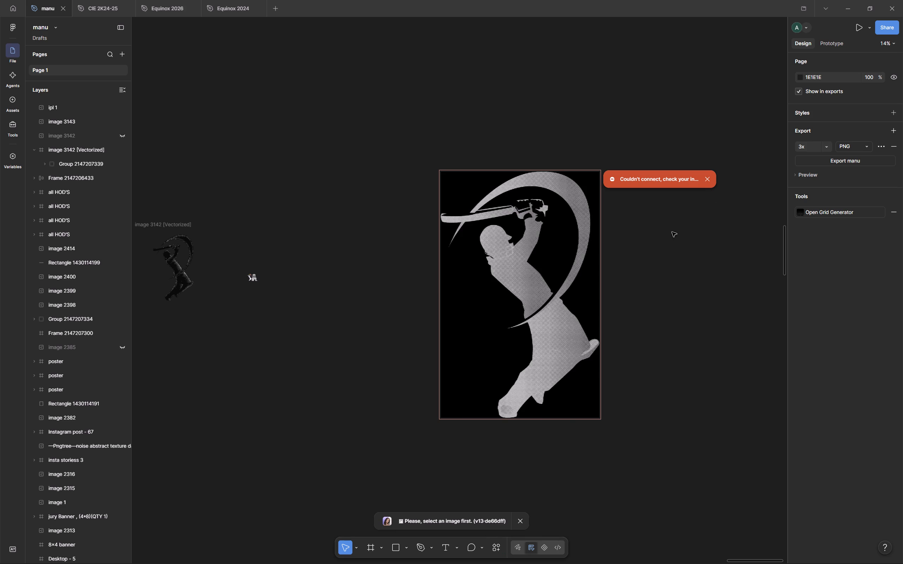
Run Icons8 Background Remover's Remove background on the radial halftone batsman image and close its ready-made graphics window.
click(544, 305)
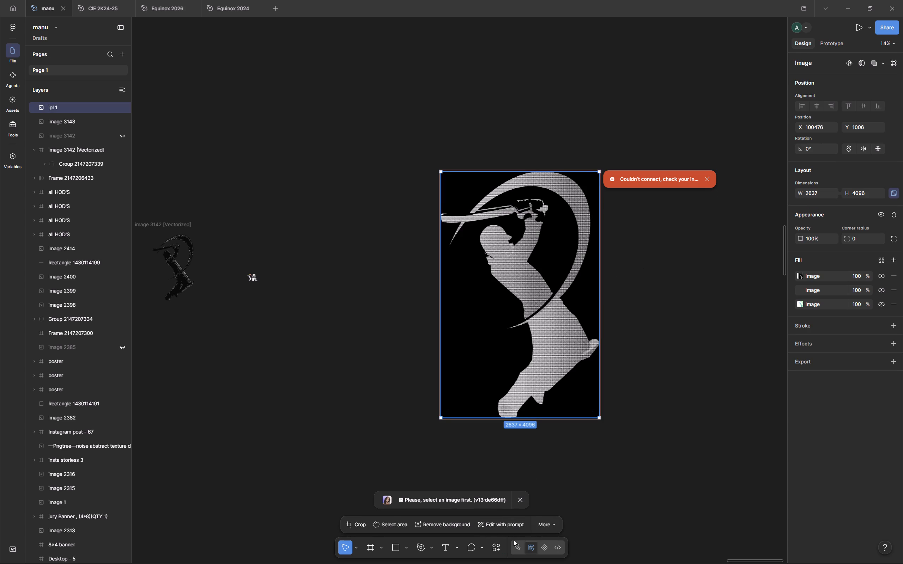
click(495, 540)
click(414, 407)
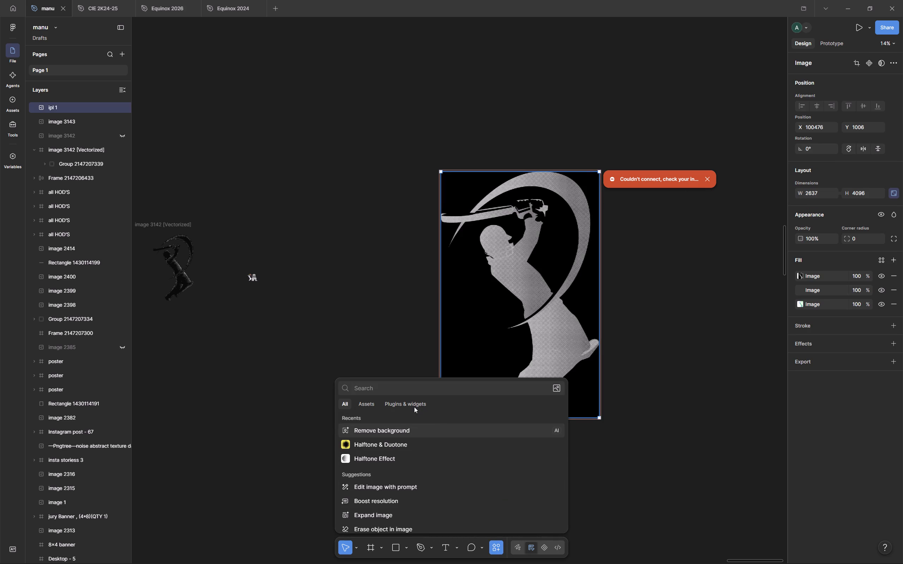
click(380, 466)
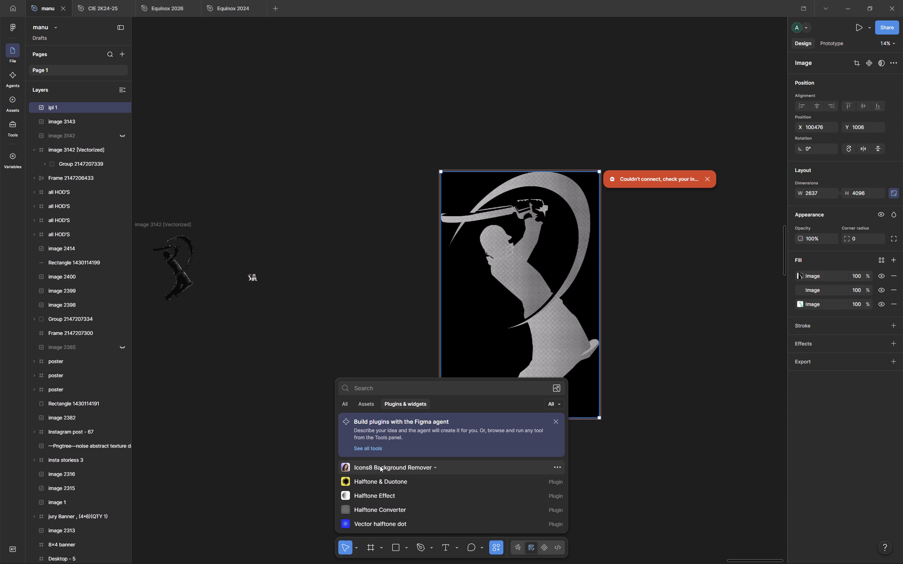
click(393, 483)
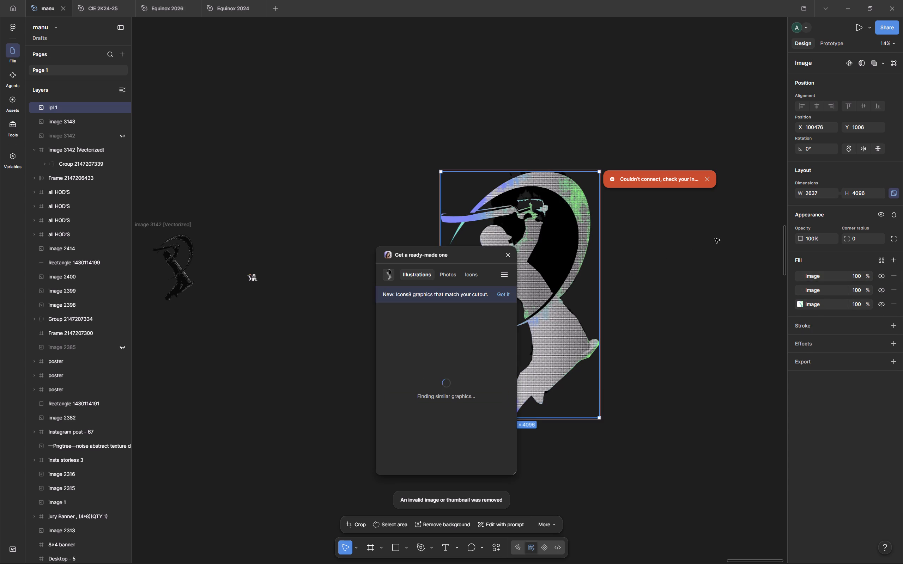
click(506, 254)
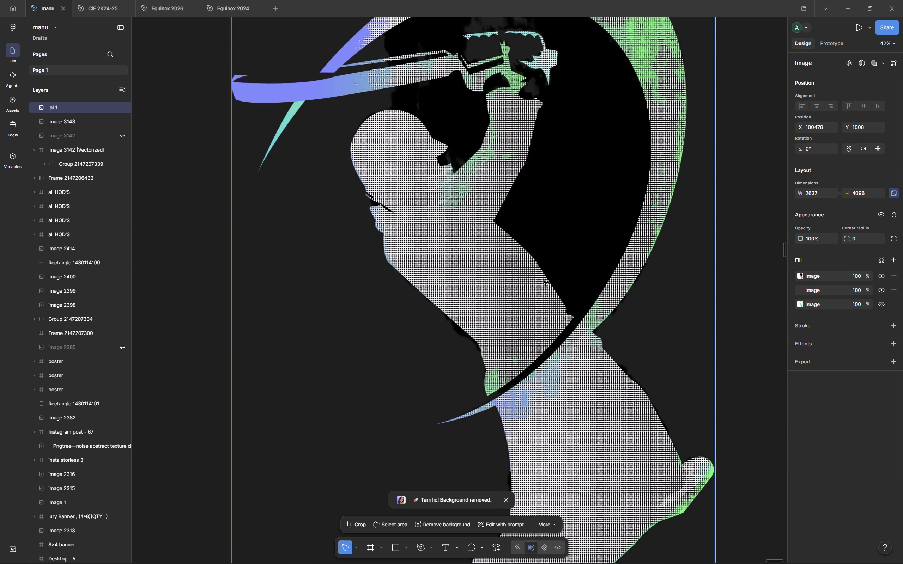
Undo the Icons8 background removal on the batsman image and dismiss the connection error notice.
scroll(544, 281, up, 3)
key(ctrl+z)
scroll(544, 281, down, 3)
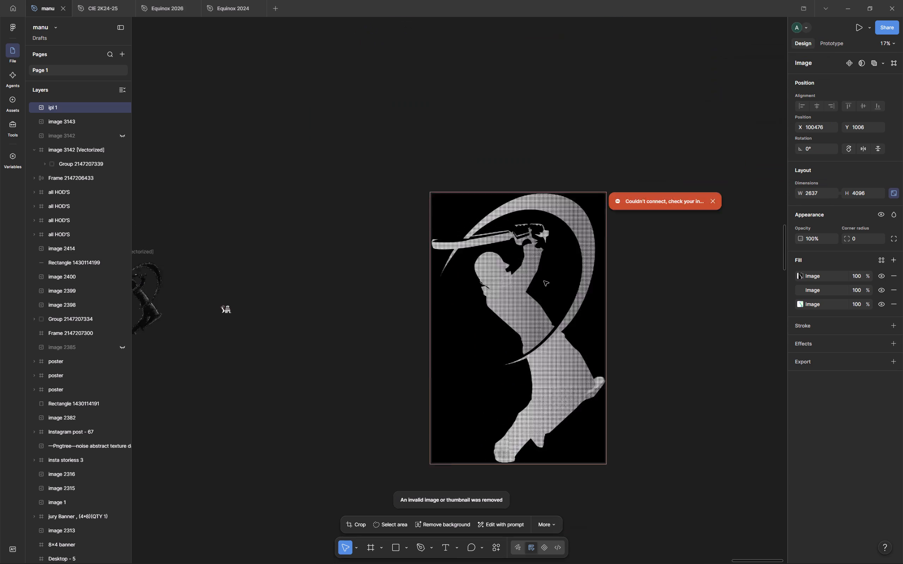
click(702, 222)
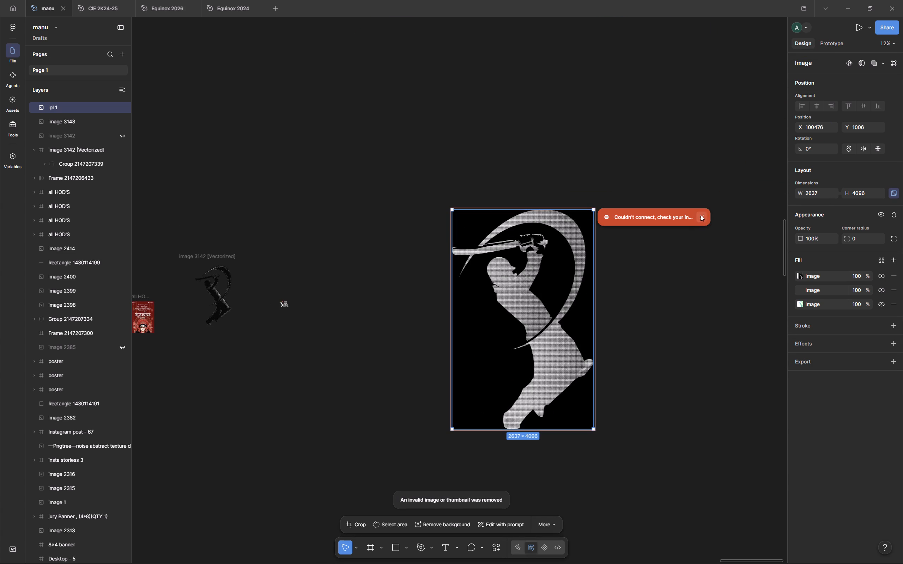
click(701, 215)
Export the radial halftone batsman image as a 5x PNG named ipl 1 into the Downloads folder.
click(823, 361)
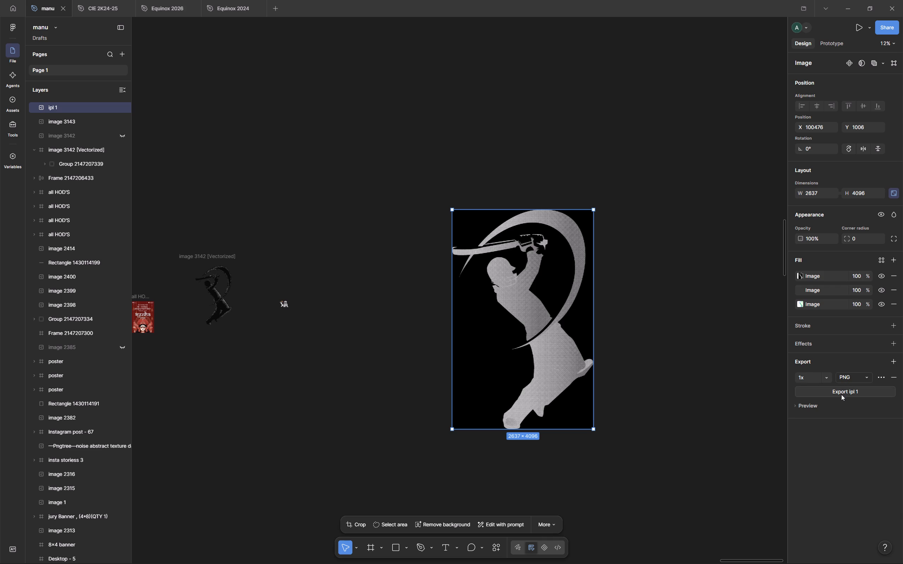
click(846, 374)
click(808, 374)
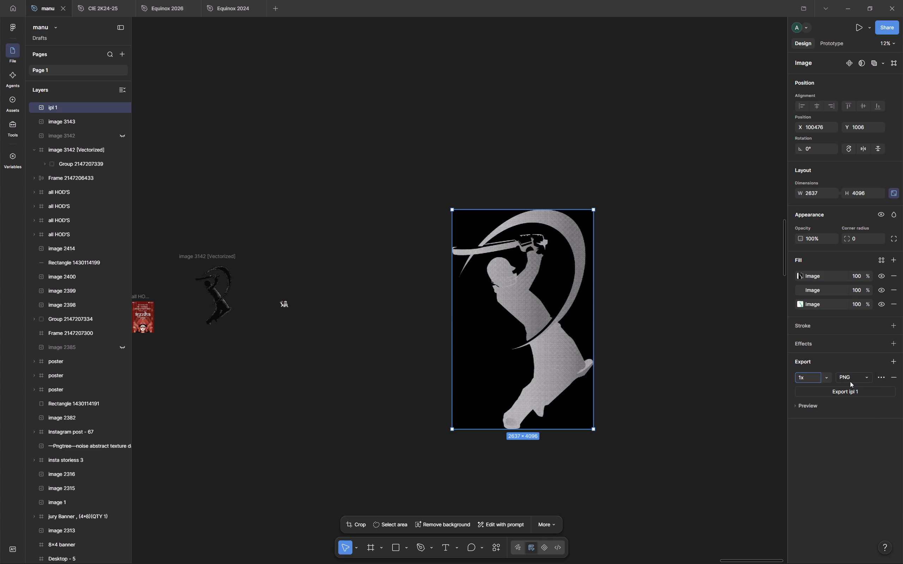
click(850, 381)
click(850, 402)
click(847, 378)
click(847, 356)
click(807, 378)
text(5x)
click(808, 393)
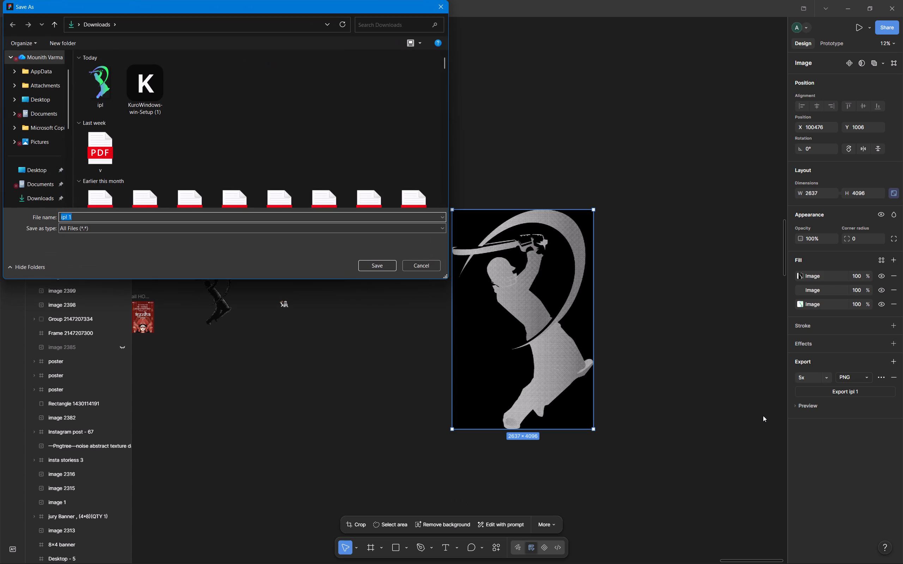
key(Return)
Switch to File Explorer, open the Downloads folder and pick up the exported ipl 1 image to move it elsewhere.
key(alt+Tab)
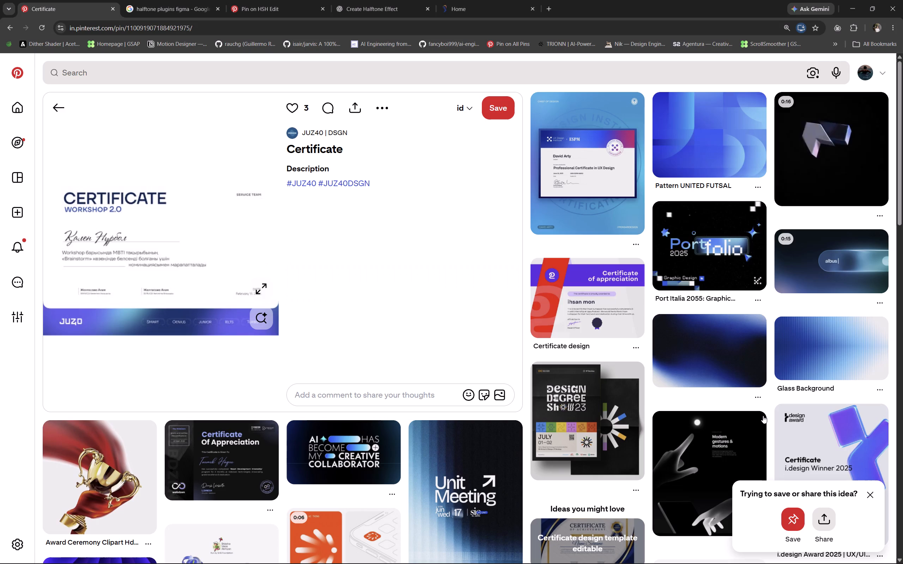
key(alt+Tab)
key(super+e)
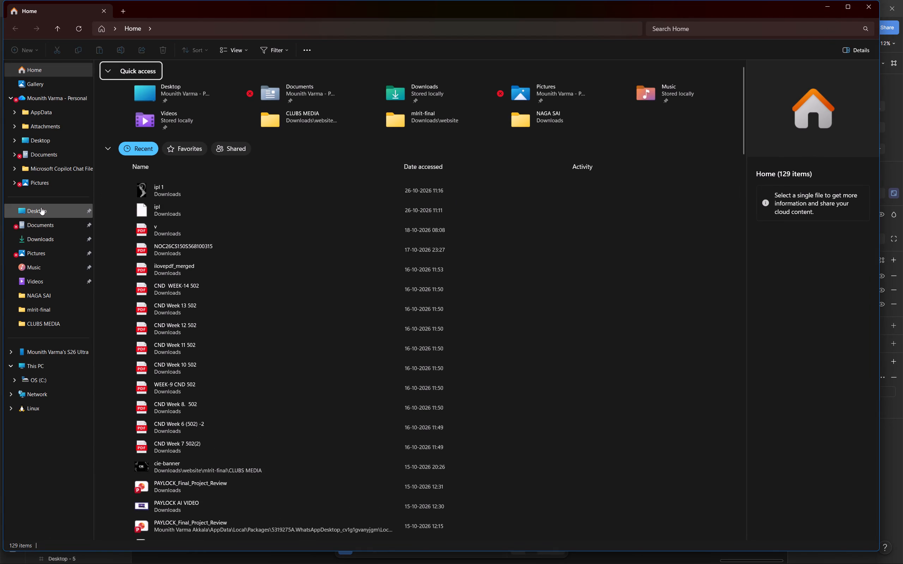
click(47, 232)
click(116, 100)
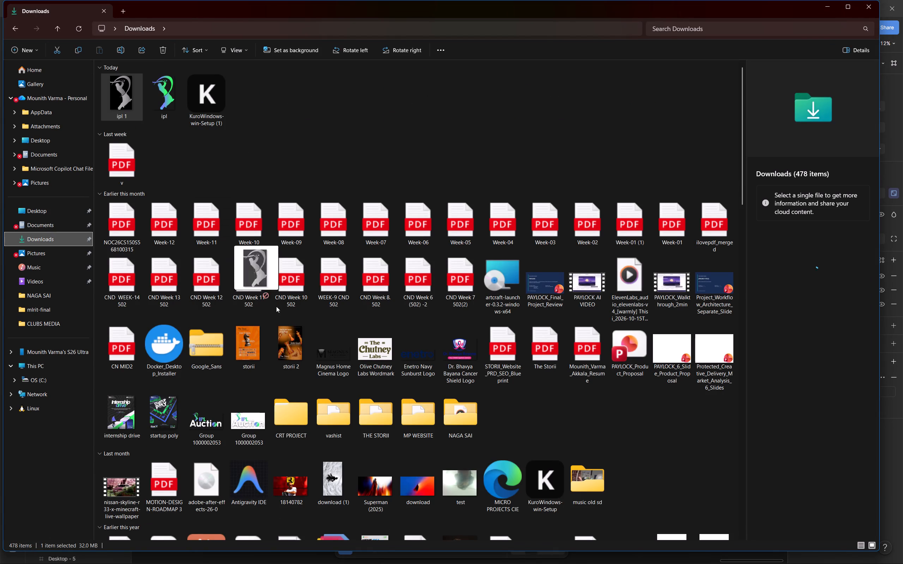
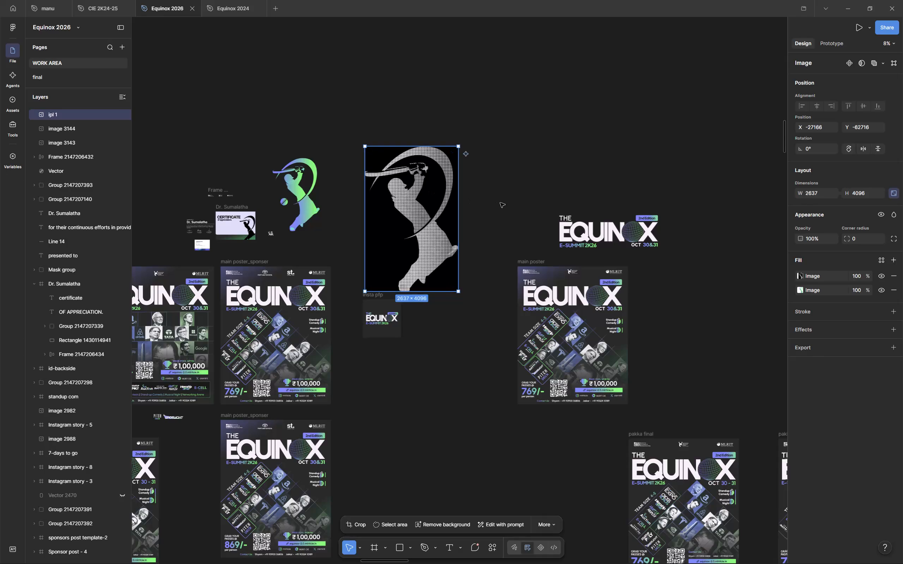
Delete the halftone batsman image ipl 1 from the Equinox 2026 work area.
click(396, 219)
key(Delete)
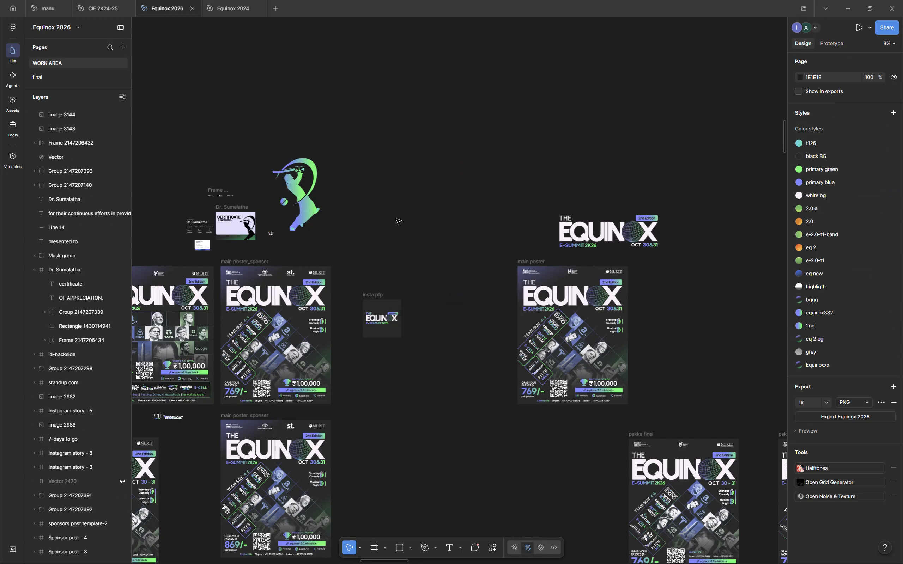
Switch to the manu file and remove the black background from its halftone batsman image ipl 1 1.
click(89, 0)
click(35, 0)
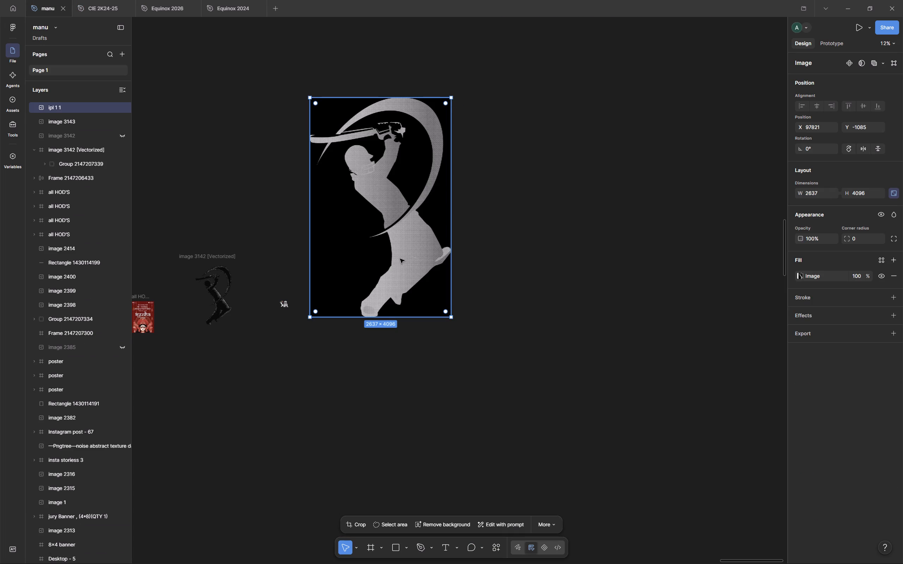
key(ctrl+c)
click(180, 0)
click(60, 0)
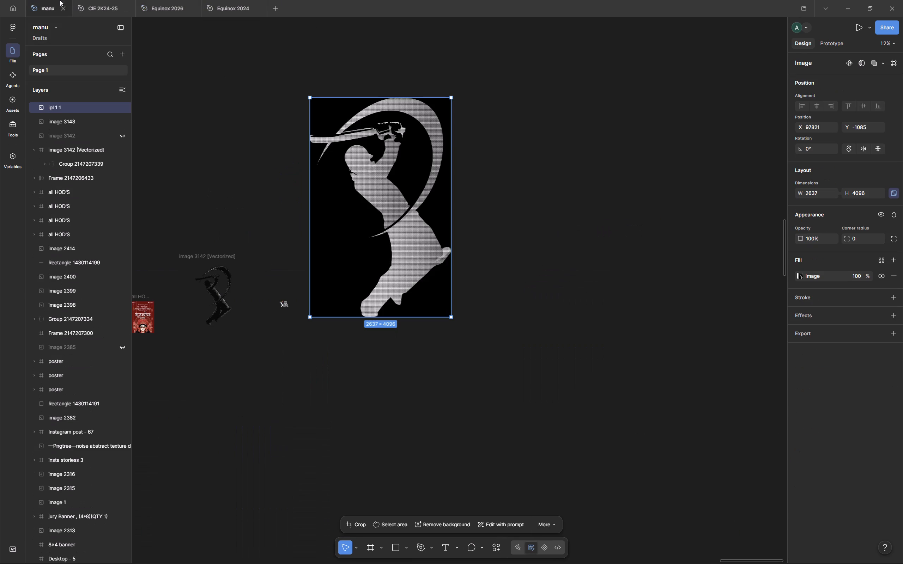
right_click(438, 517)
click(437, 522)
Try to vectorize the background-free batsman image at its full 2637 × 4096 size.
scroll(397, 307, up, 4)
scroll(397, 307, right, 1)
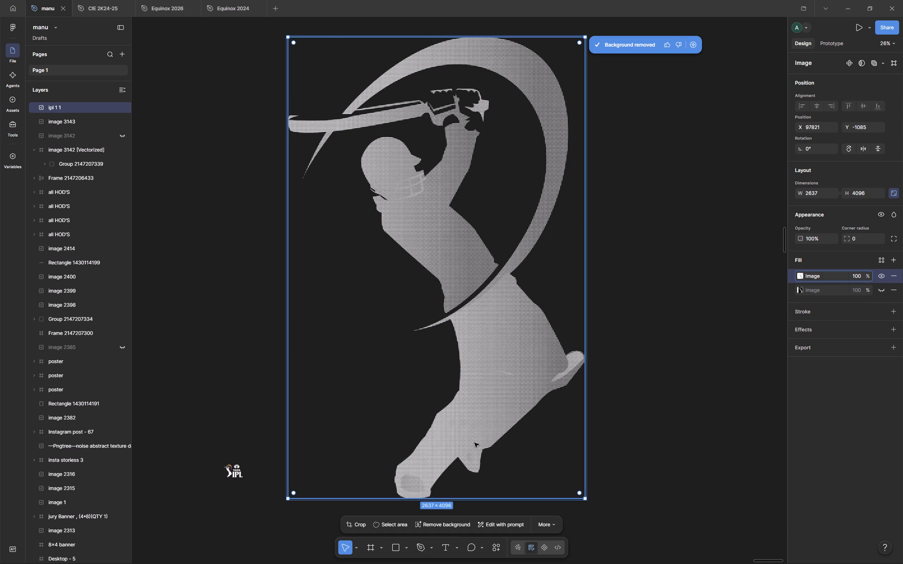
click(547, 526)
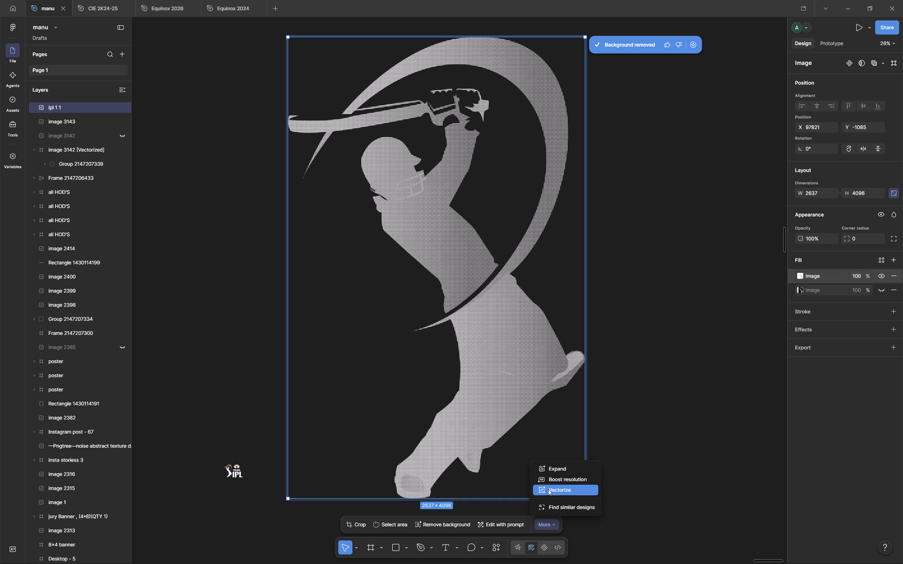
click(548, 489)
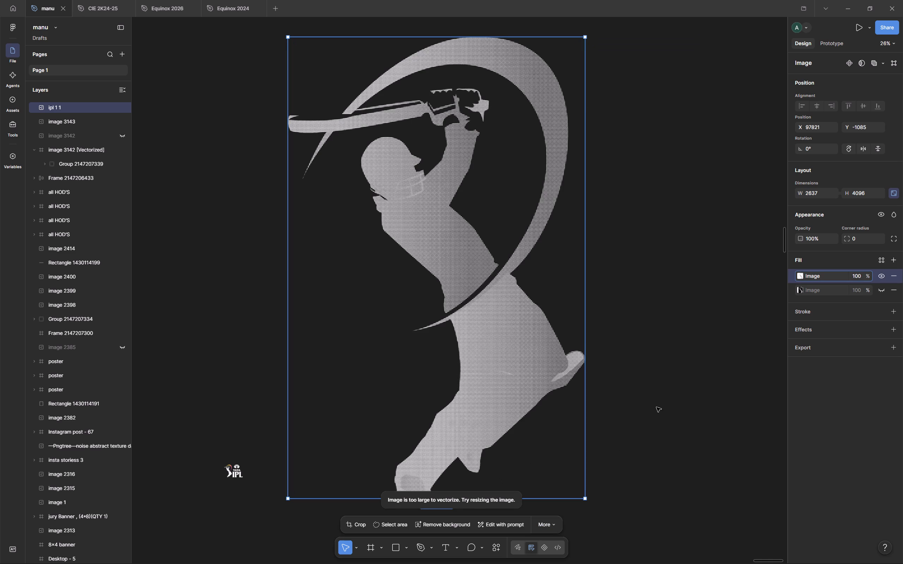
Scale the batsman image down proportionally to about 556 × 864.
drag(585, 37, 512, 158)
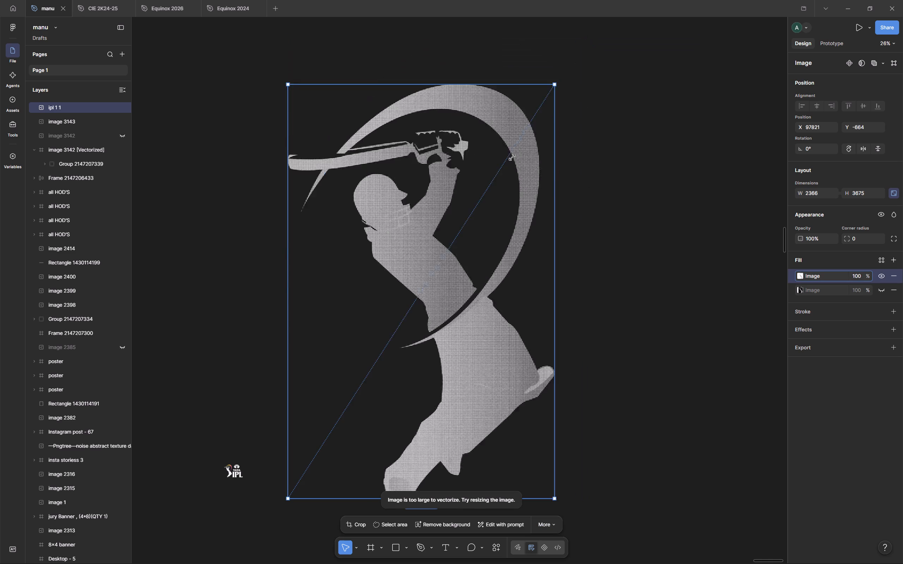
drag(512, 158, 345, 313)
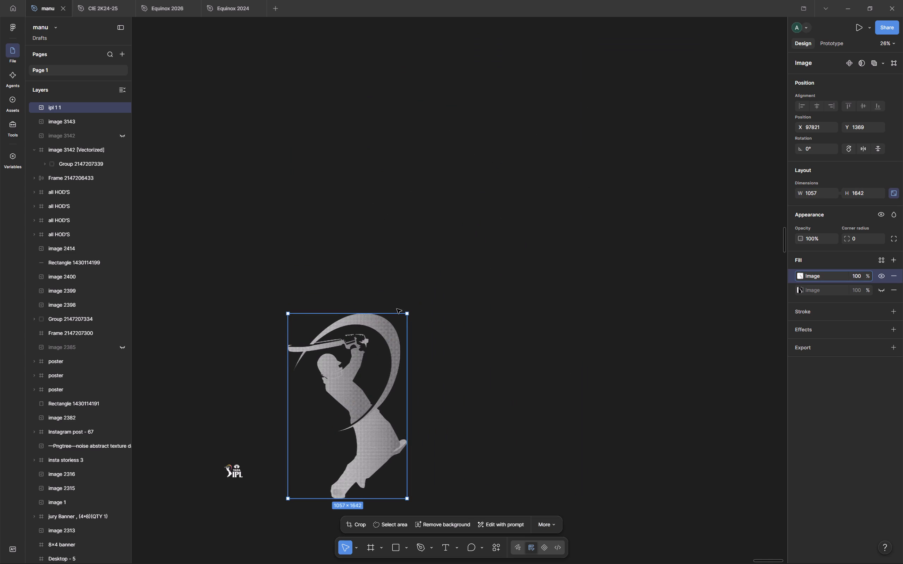
drag(406, 313, 302, 401)
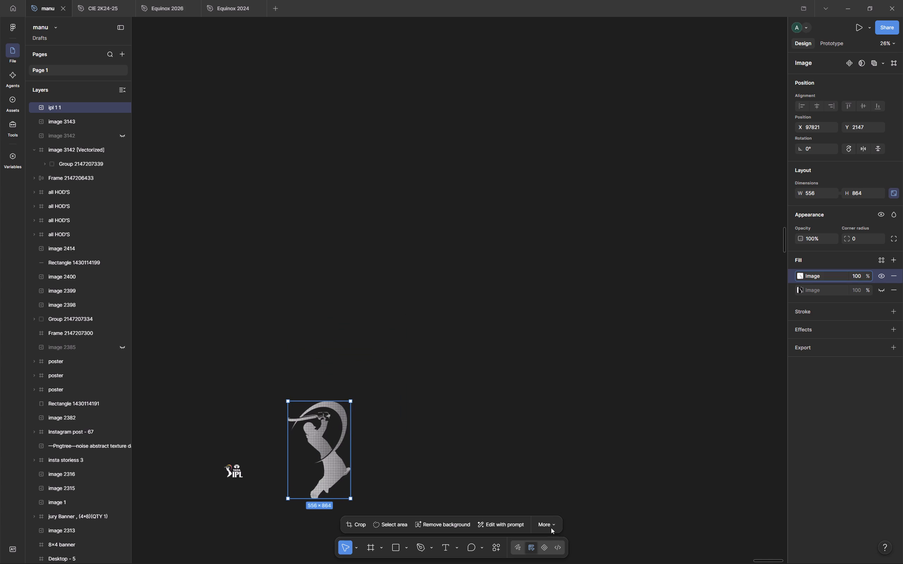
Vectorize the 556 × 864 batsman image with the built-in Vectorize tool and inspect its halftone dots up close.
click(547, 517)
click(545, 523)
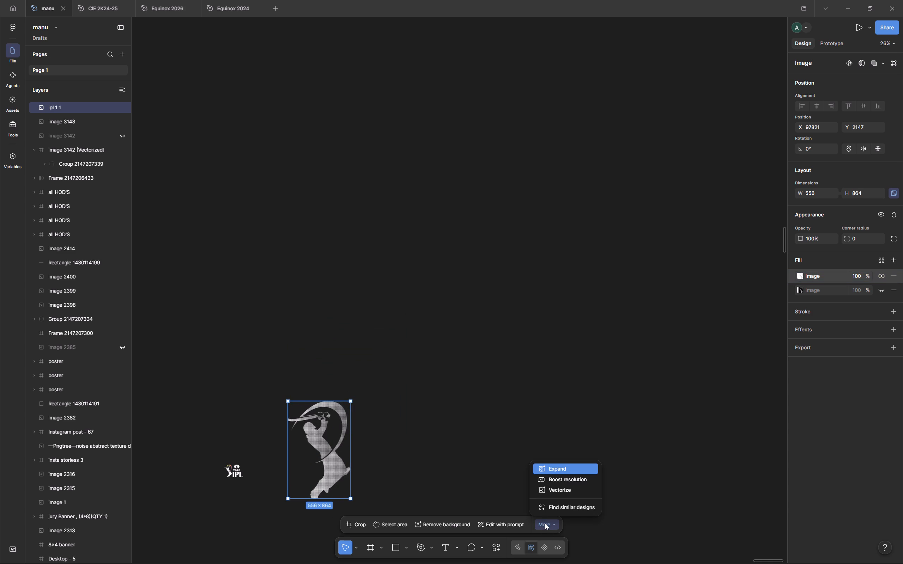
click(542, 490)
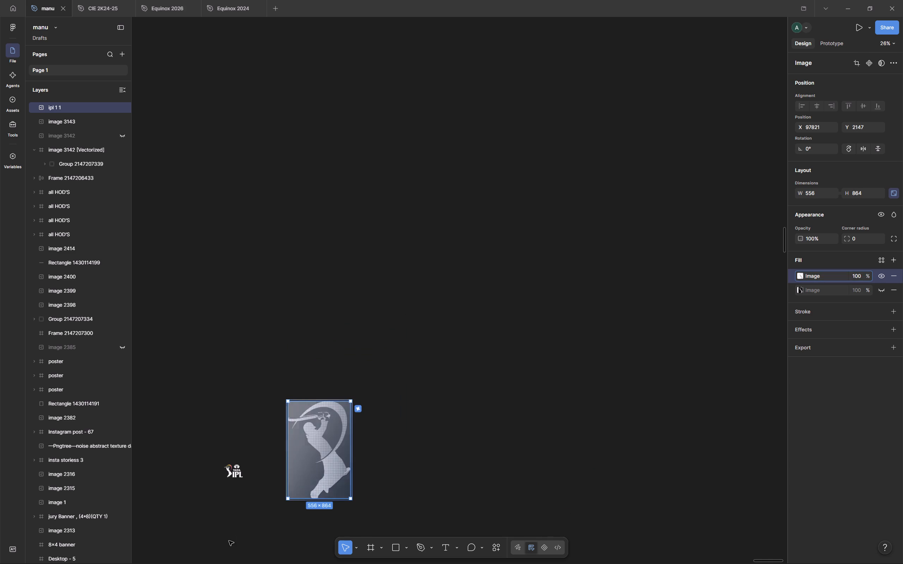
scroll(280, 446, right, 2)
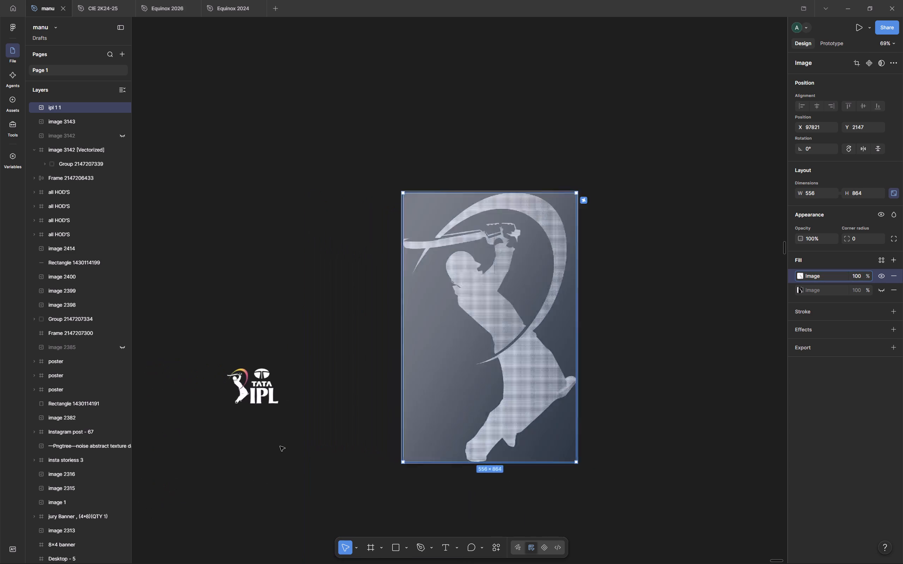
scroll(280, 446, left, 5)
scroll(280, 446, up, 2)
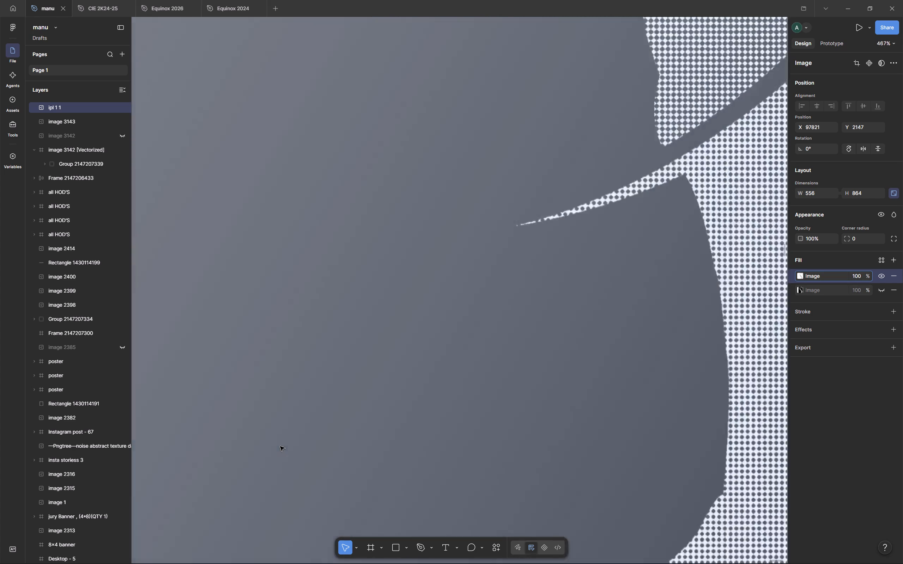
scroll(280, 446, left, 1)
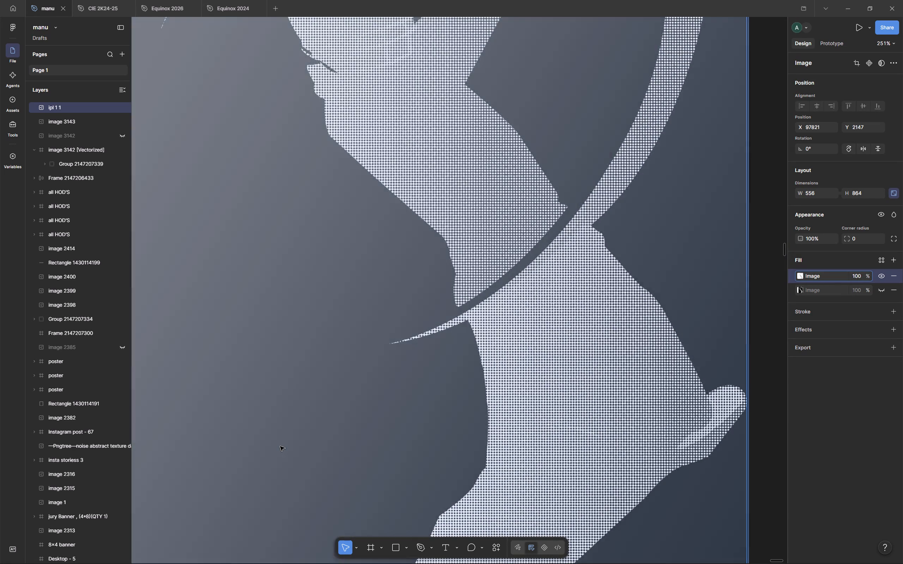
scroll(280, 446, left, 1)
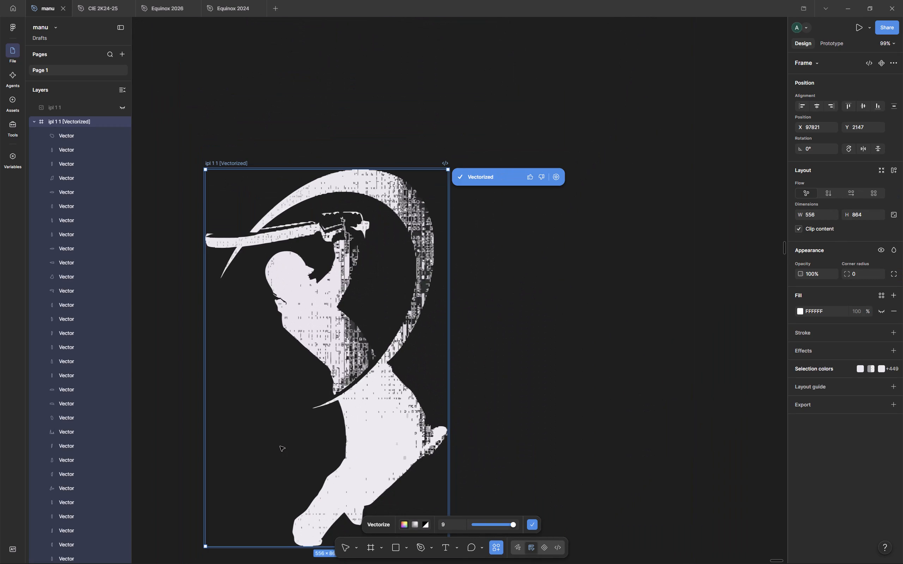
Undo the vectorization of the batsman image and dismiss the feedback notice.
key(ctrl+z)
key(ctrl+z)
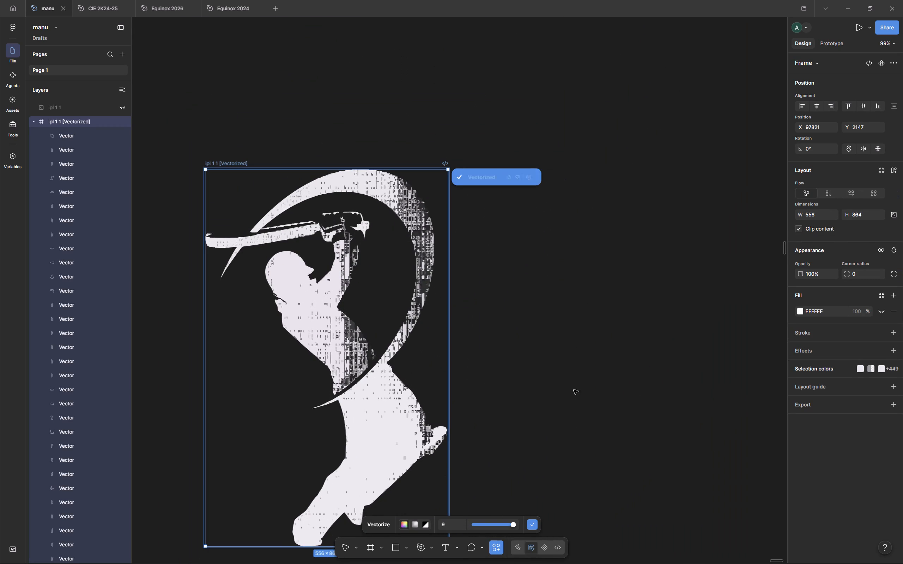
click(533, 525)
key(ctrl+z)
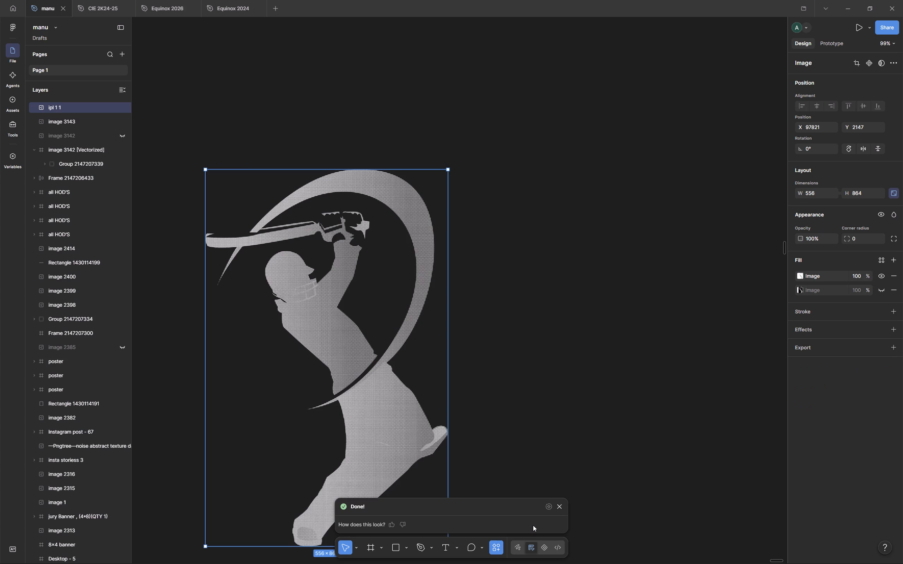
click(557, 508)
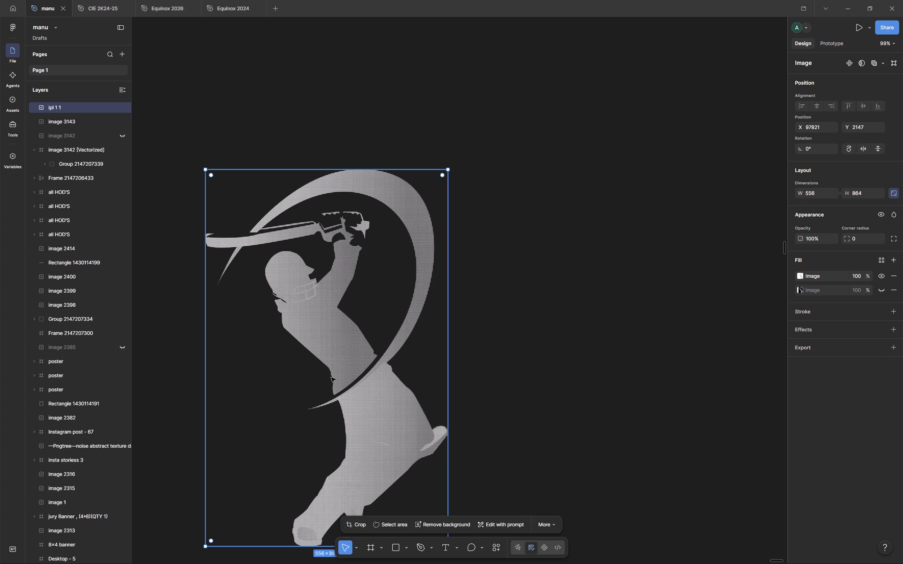
Search the plugins for bit and run Vectorize Bitmap - Trace Image on the batsman image, returning from the Photopea browser page.
scroll(306, 346, down, 1)
click(541, 522)
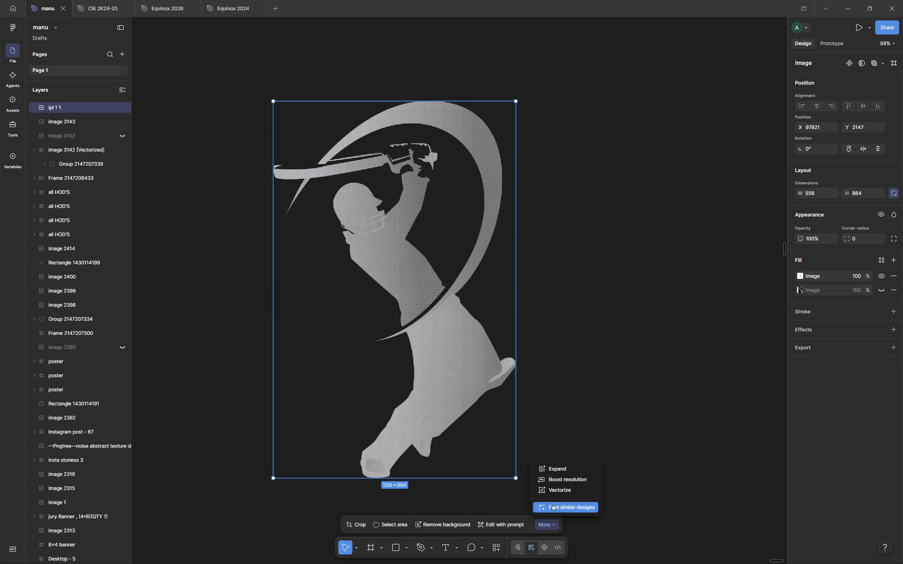
click(498, 521)
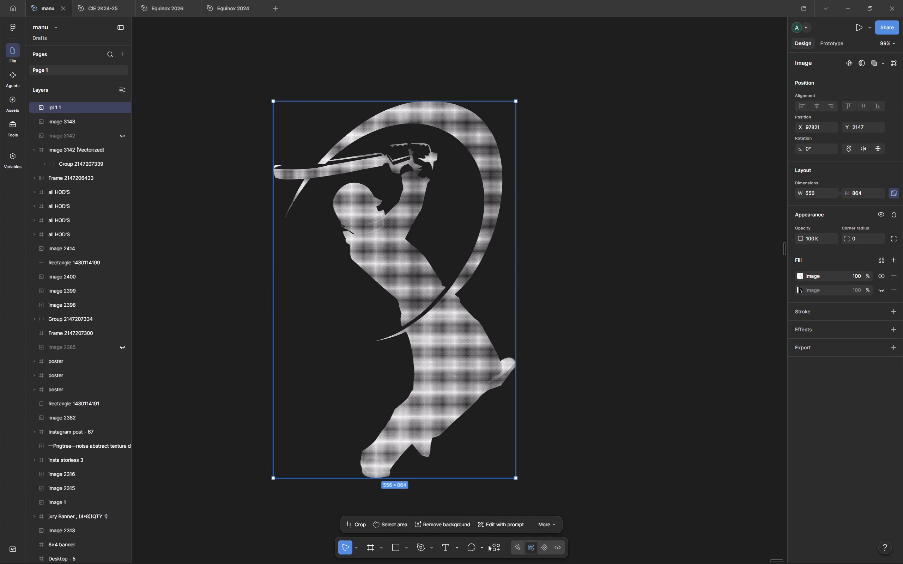
click(487, 545)
click(493, 545)
text(bit)
click(383, 421)
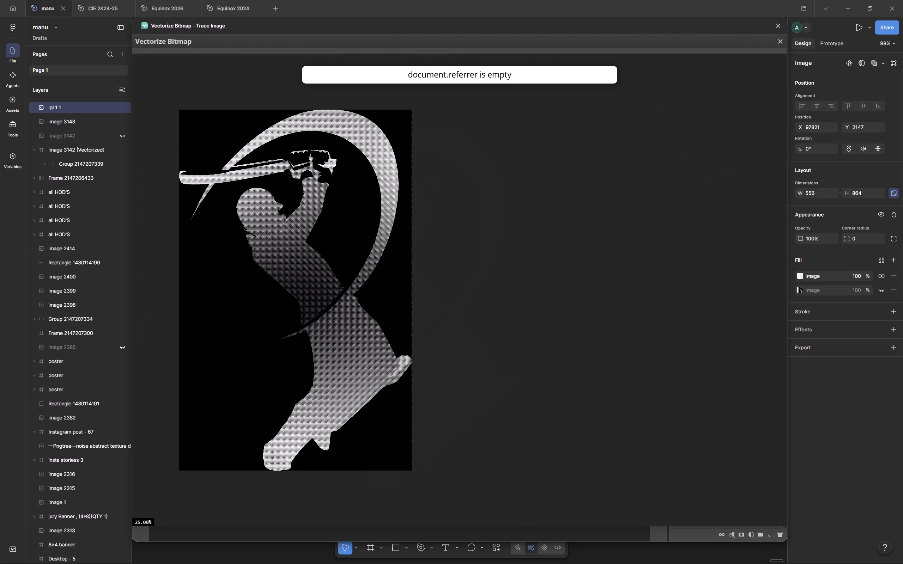
click(503, 221)
click(782, 43)
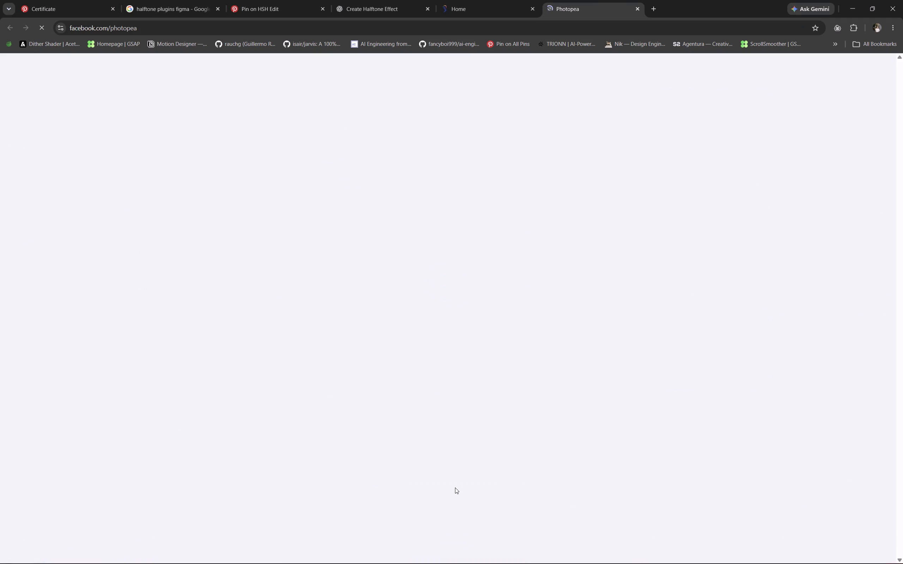
key(alt+Tab)
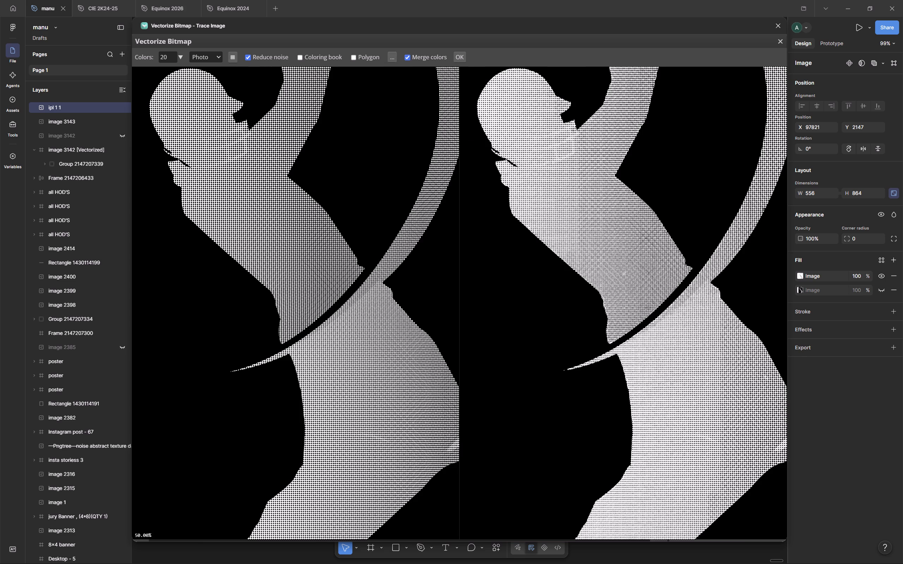
Set the bitmap trace to 2 colours and apply it to the batsman image.
click(171, 59)
key(BackSpace)
click(470, 56)
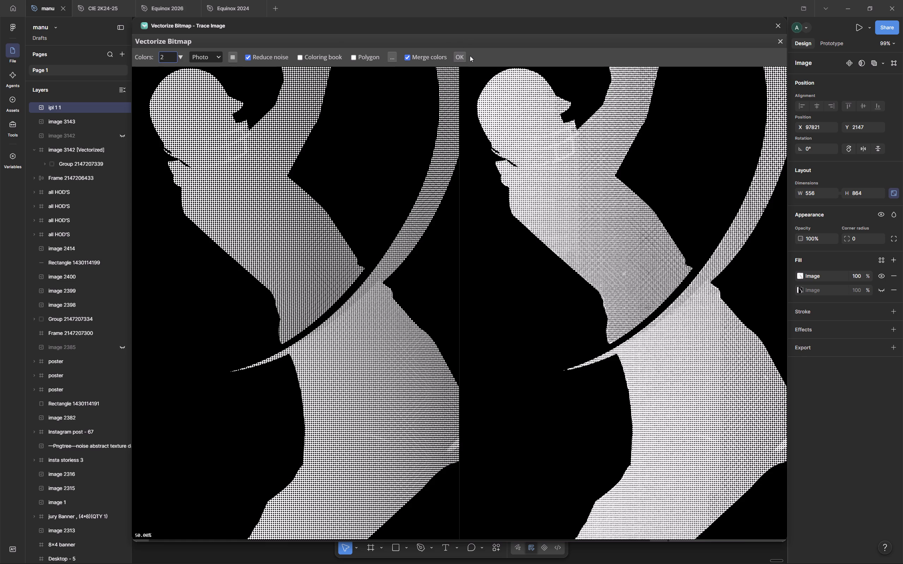
click(462, 54)
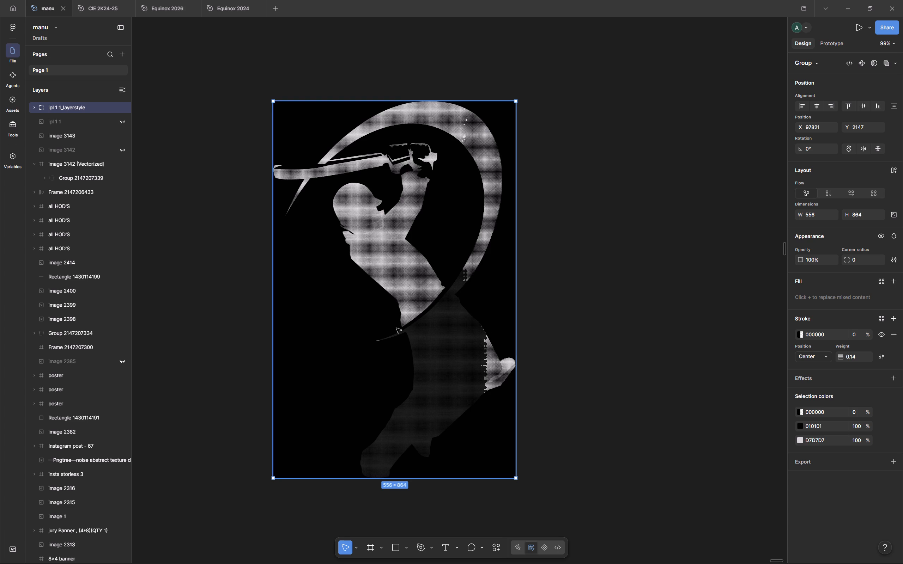
Move the traced batsman group to about X 98149, Y 2047.
drag(399, 292, 543, 248)
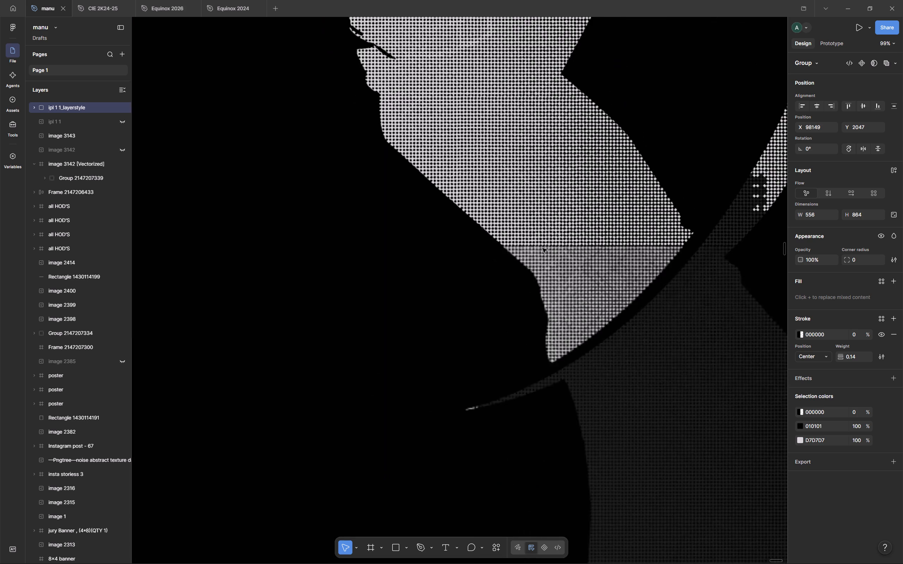
Test a dusty pink on the traced group's 010101 selection colour and settle on black 000000.
scroll(543, 248, left, 2)
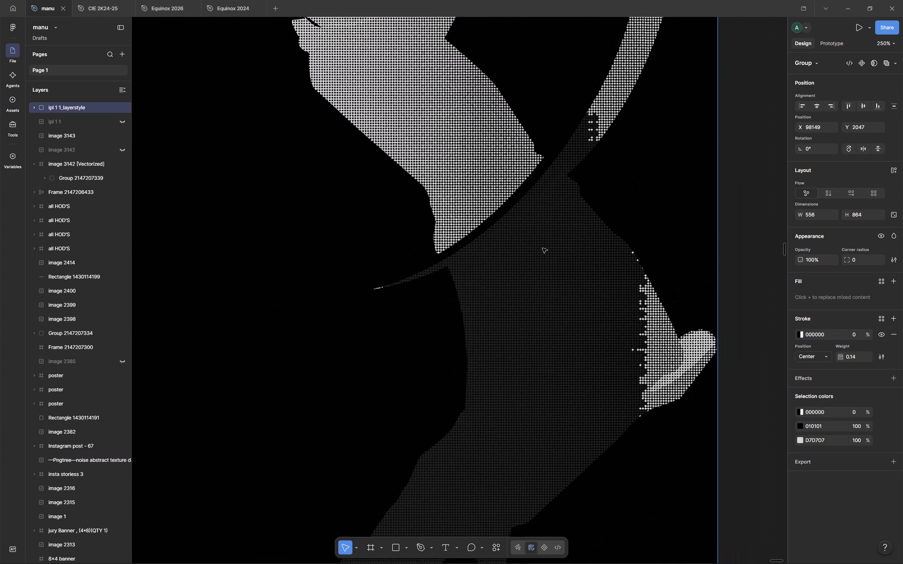
scroll(543, 248, down, 1)
scroll(543, 248, left, 1)
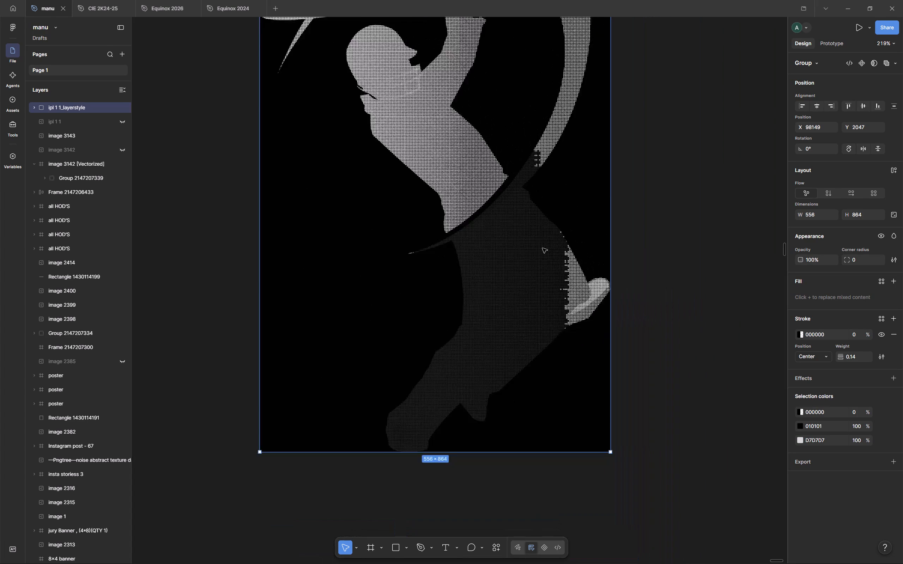
click(799, 426)
drag(715, 385, 706, 375)
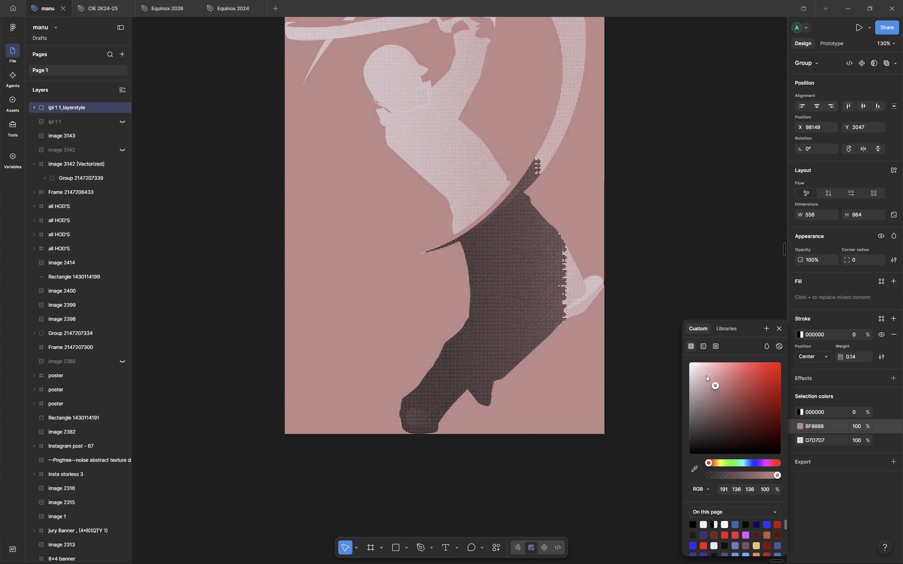
drag(706, 375, 672, 491)
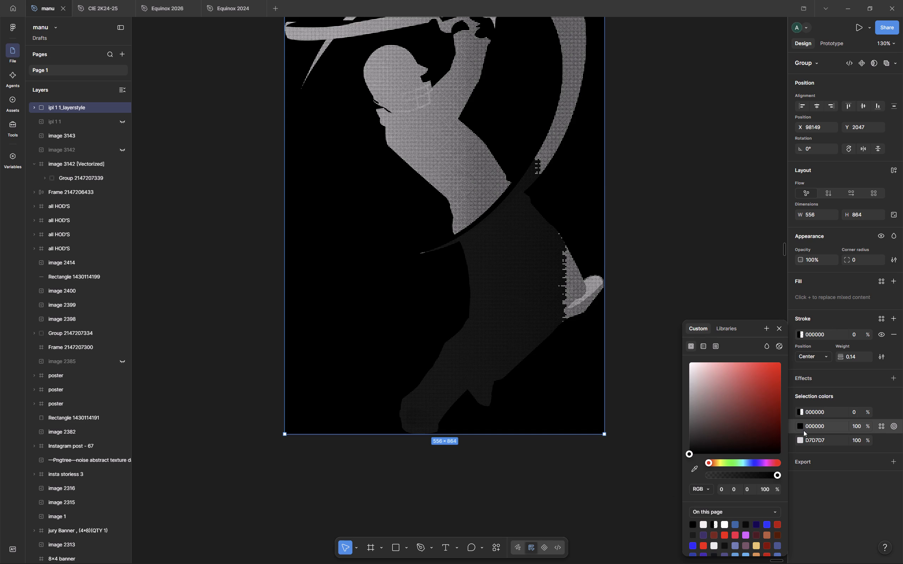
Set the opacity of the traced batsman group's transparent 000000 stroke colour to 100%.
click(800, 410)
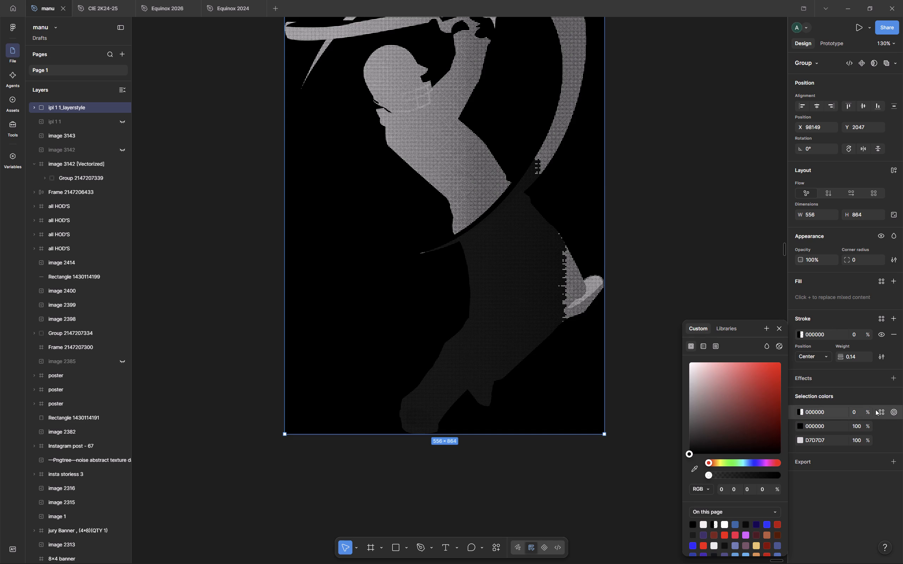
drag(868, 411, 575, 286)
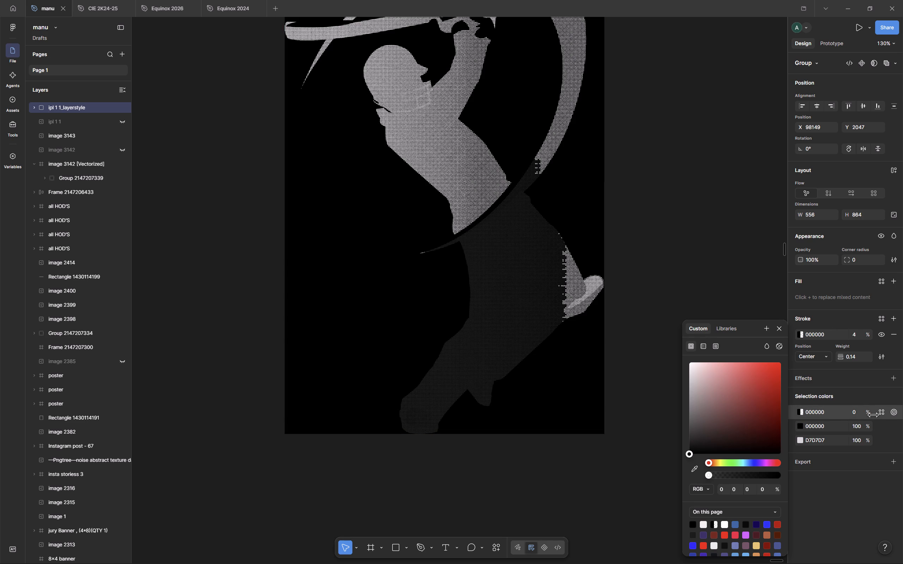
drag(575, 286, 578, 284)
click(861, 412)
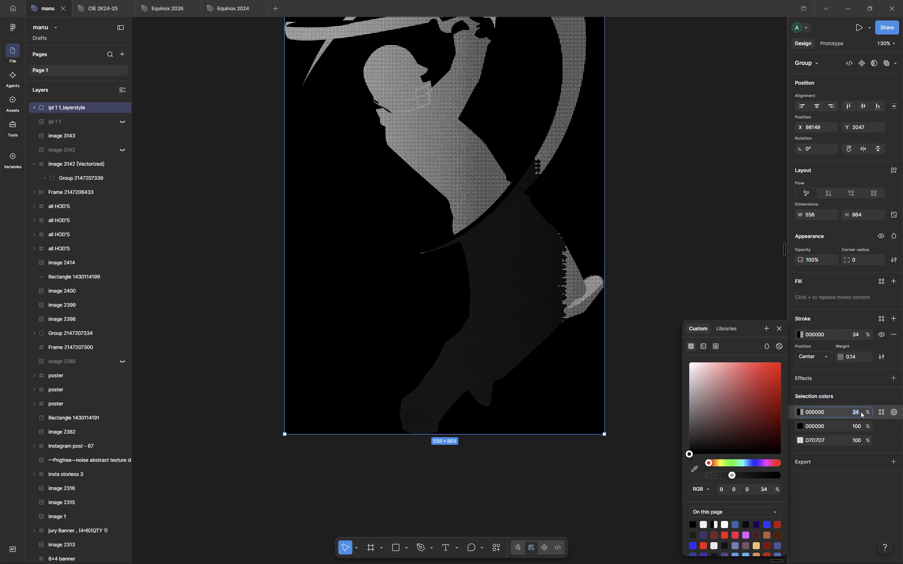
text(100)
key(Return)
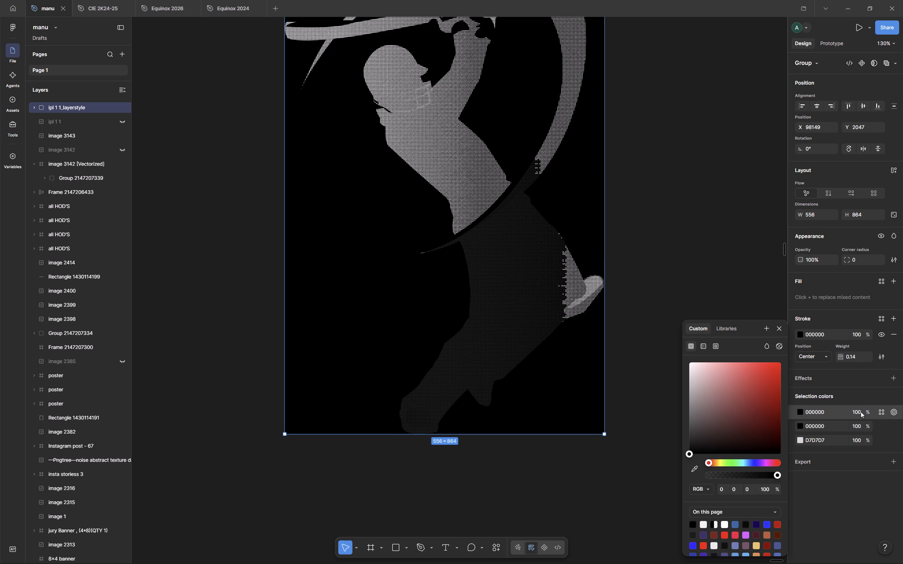
Undo the stroke opacity, recolouring, move and bitmap trace of the batsman, and select the original ipl 1 1 image.
scroll(778, 353, up, 2)
scroll(728, 269, up, 1)
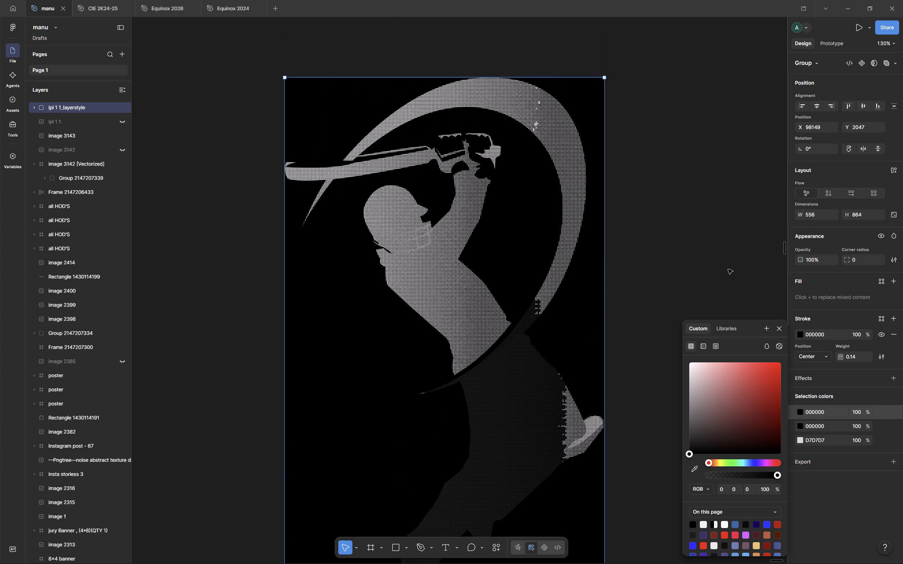
scroll(728, 269, up, 1)
key(ctrl+z)
key(ctrl+z)
key(ctrl+z)
key(ctrl+z)
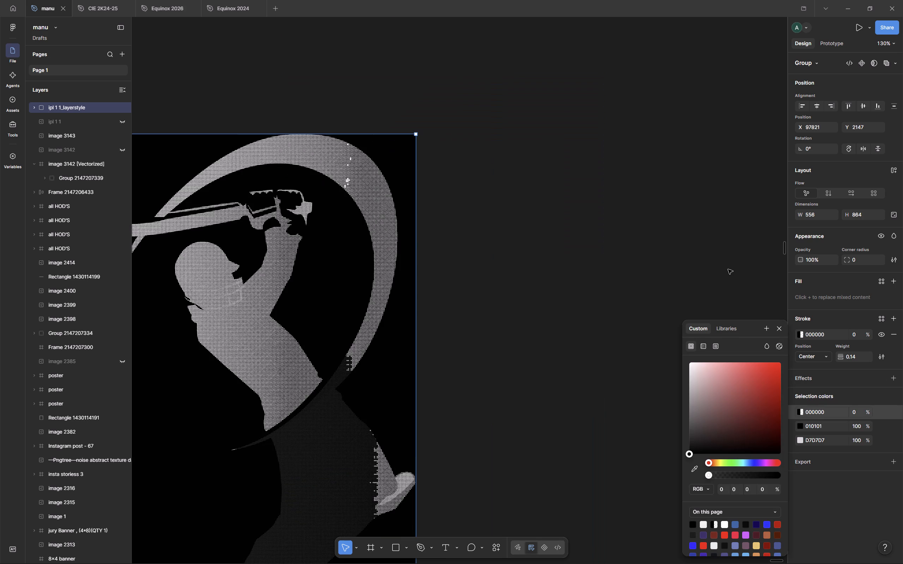
key(ctrl+z)
scroll(570, 307, right, 3)
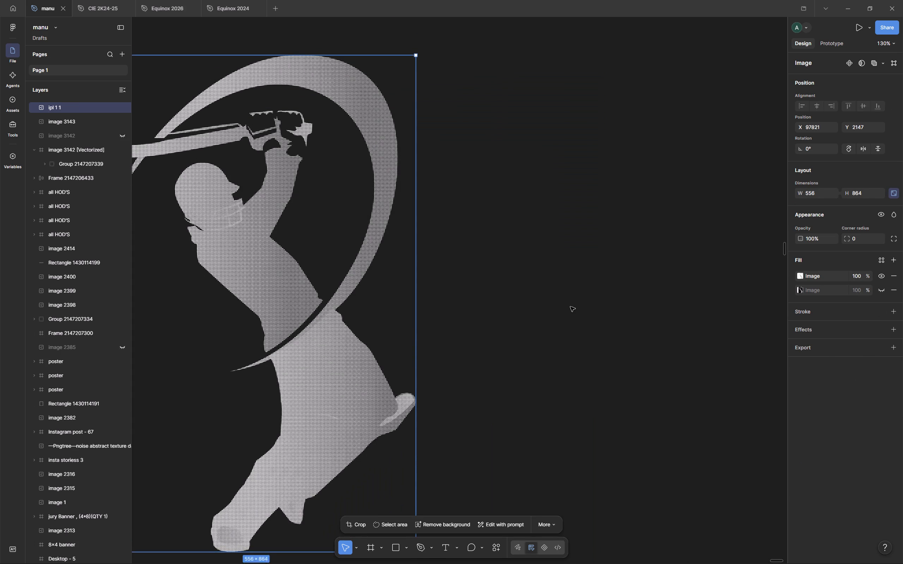
scroll(570, 307, right, 3)
click(509, 283)
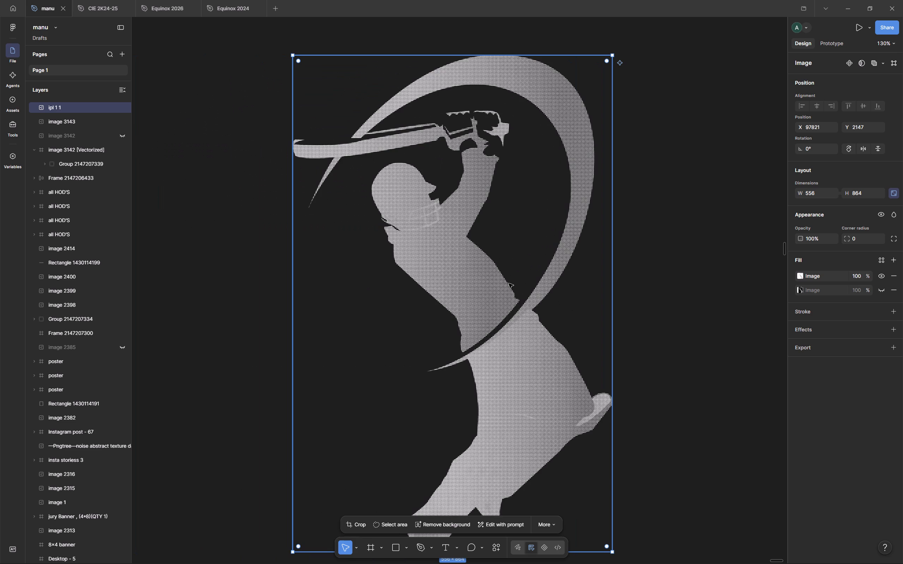
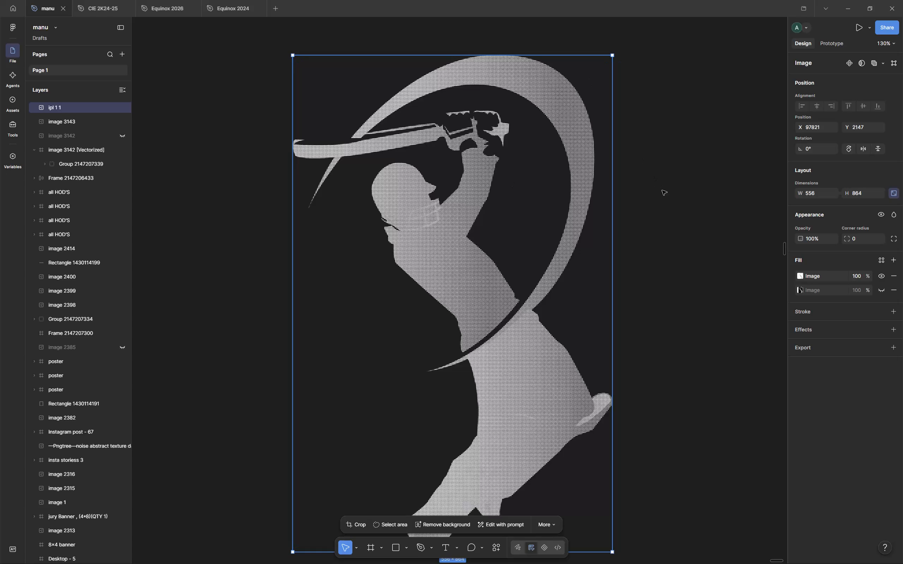
Copy the ipl 1 1 batsman image and switch to the Equinox 2026 file.
key(ctrl+c)
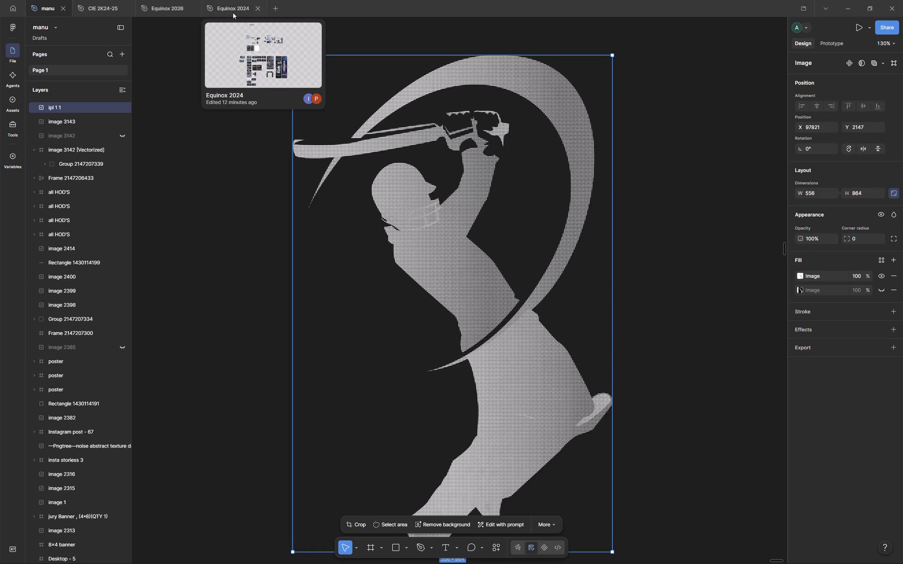
click(187, 0)
Move the dotted halftone batsman group out of the certificate frame onto the empty canvas beside it.
scroll(497, 215, right, 3)
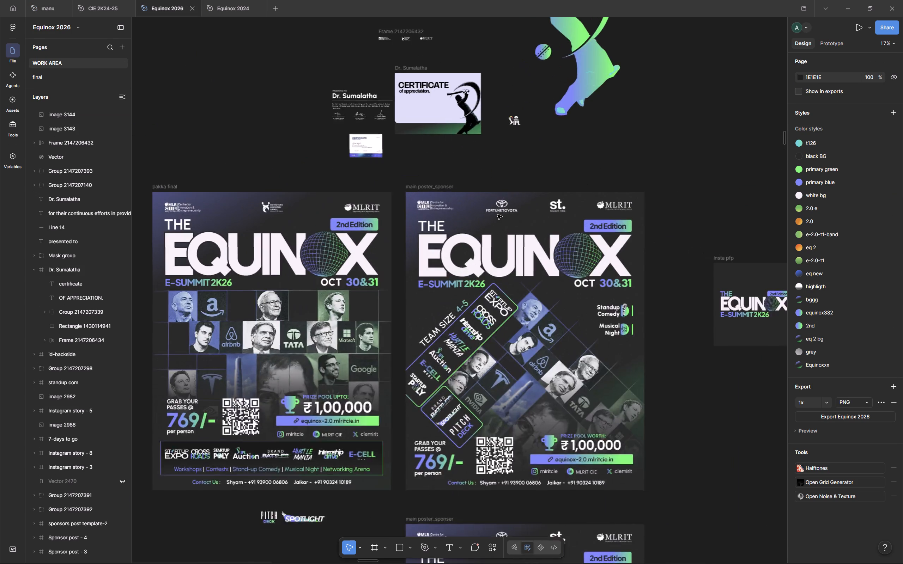
scroll(497, 215, up, 3)
scroll(497, 215, down, 5)
scroll(497, 215, up, 2)
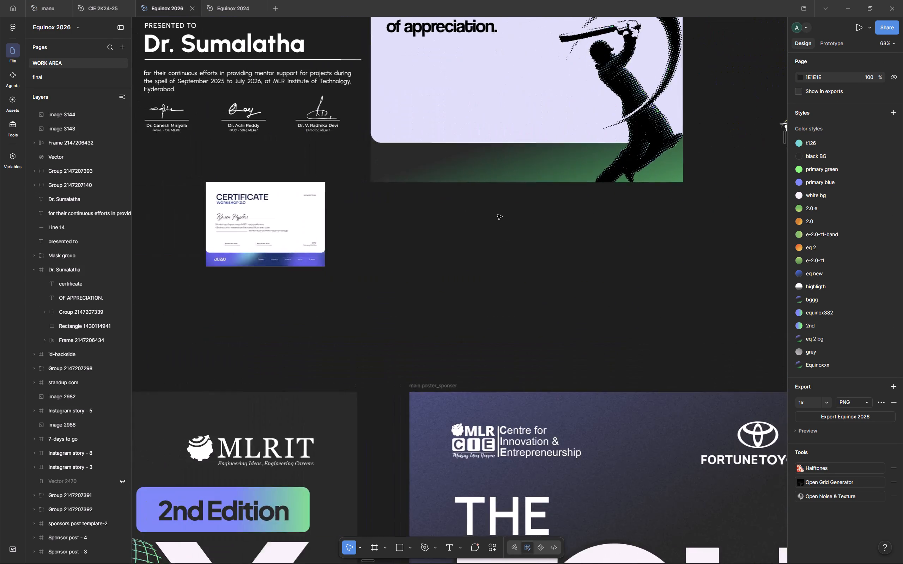
scroll(497, 215, up, 3)
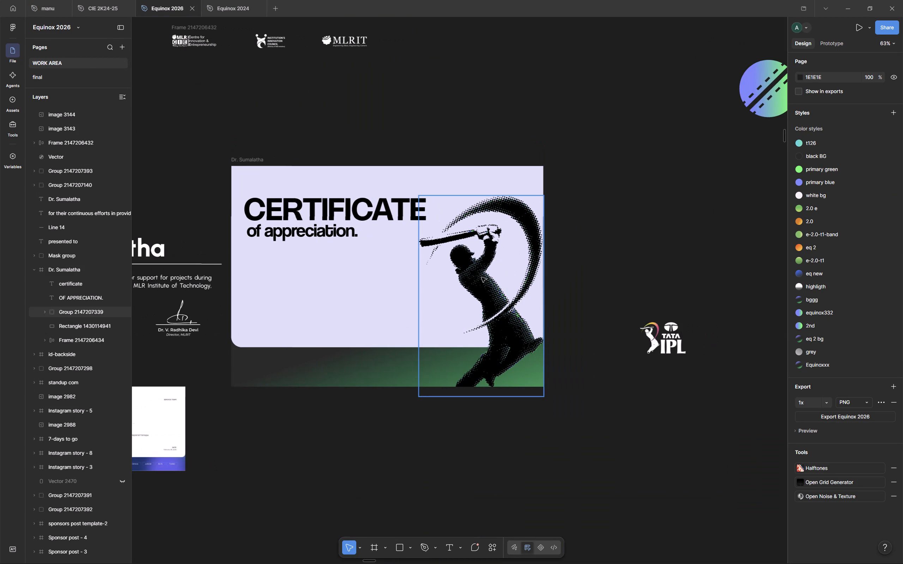
drag(481, 277, 650, 255)
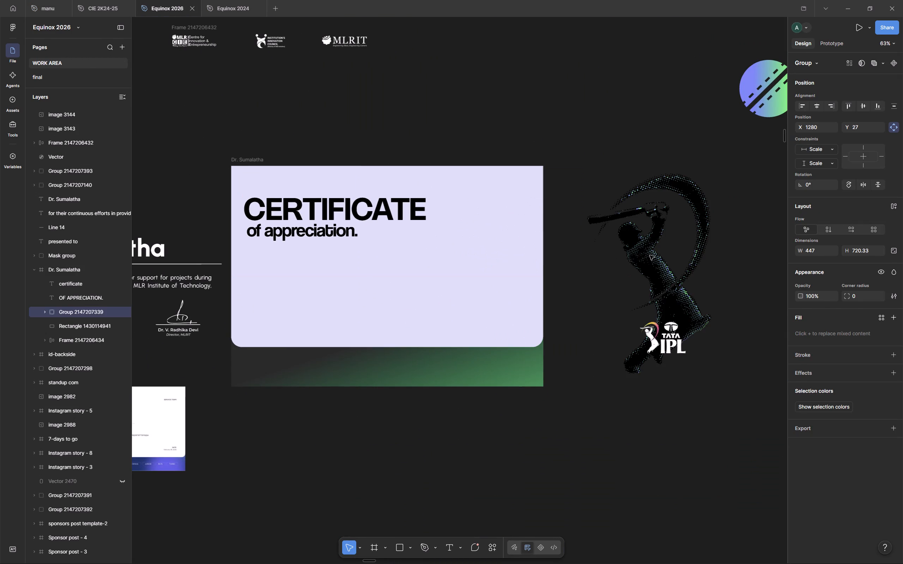
Paste the ipl 1 1 image and move it to the empty canvas above the certificate, about X -30528, Y -61998.
click(522, 388)
key(ctrl+v)
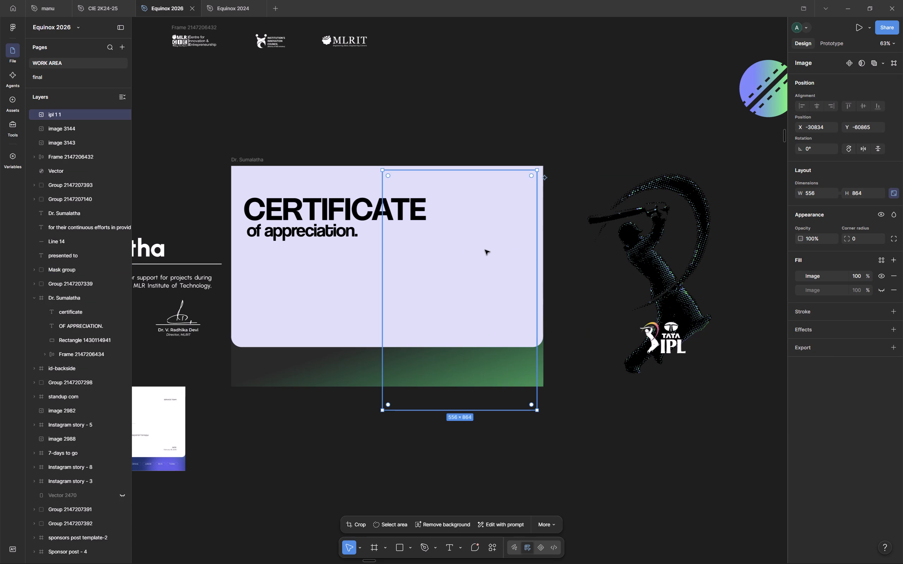
drag(485, 250, 499, 244)
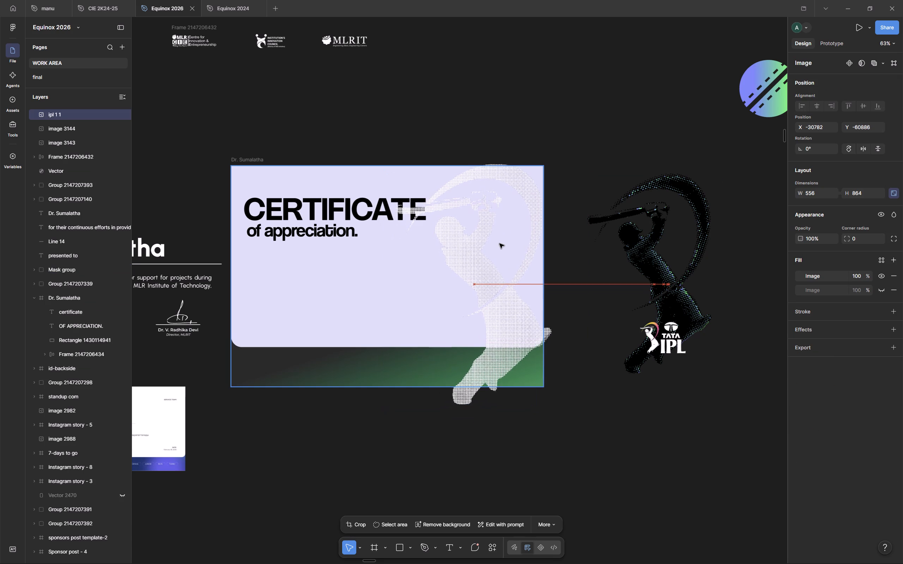
drag(499, 244, 510, 419)
drag(510, 419, 495, 250)
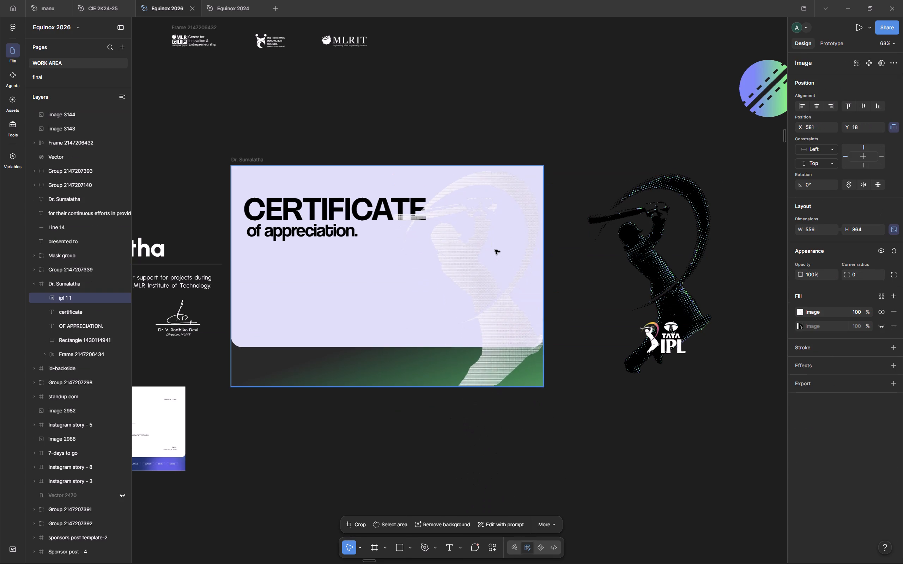
drag(495, 250, 486, 256)
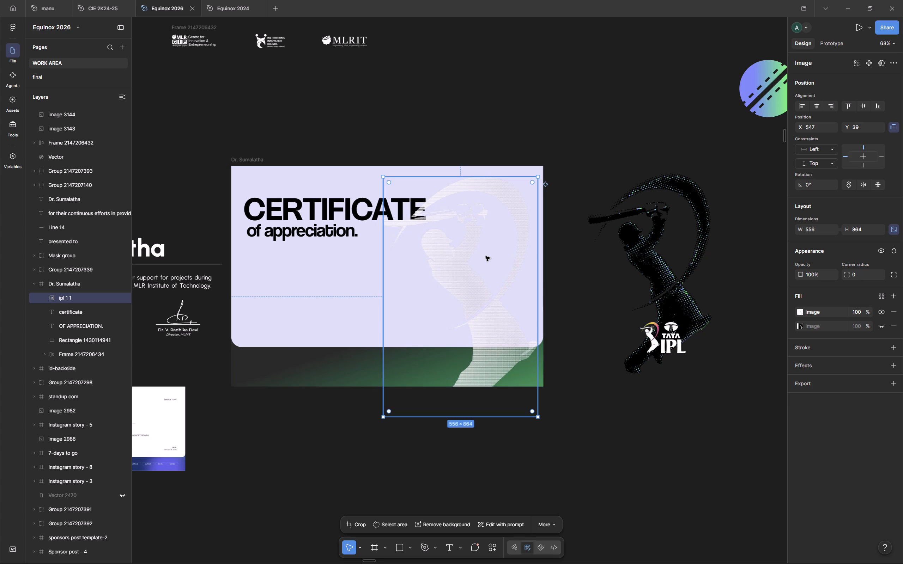
drag(486, 256, 535, 27)
scroll(535, 27, up, 2)
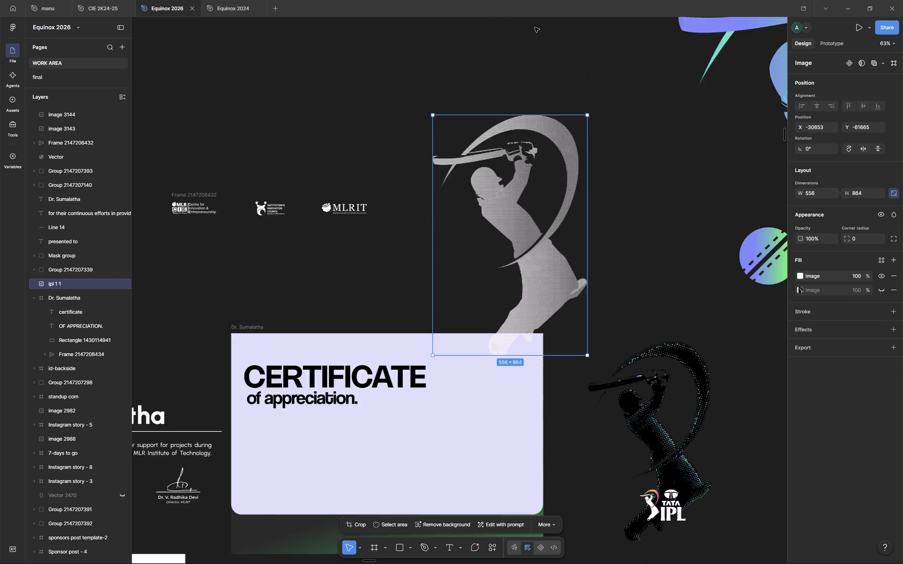
scroll(535, 27, up, 1)
drag(541, 264, 576, 172)
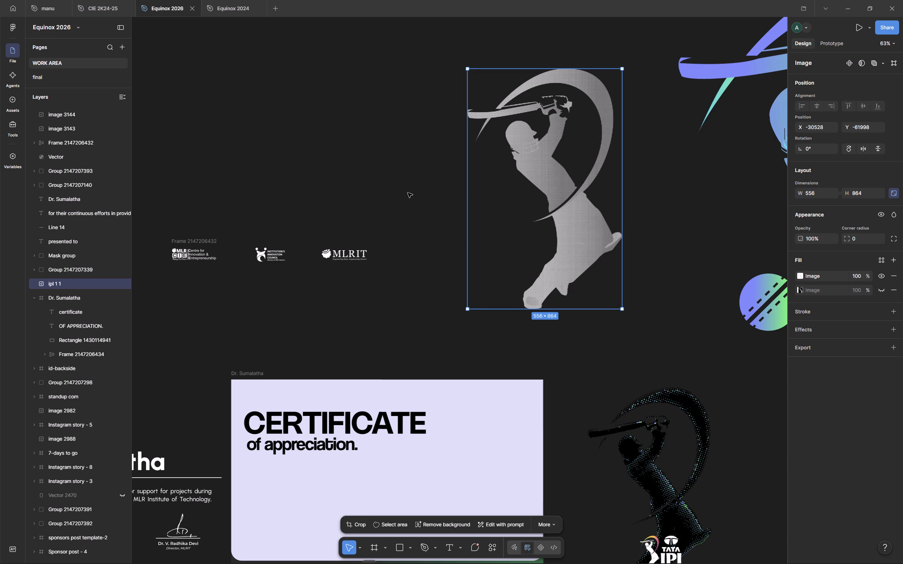
Draw a rectangle about 605 by 963 over the batsman image and shift it to about X -30654, Y -62031.
key(r)
drag(459, 63, 627, 330)
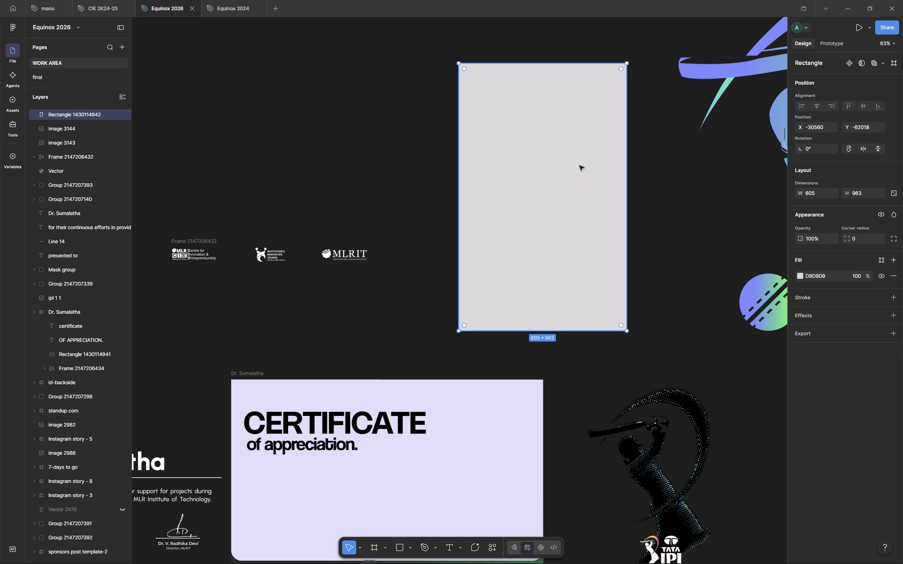
drag(556, 182, 529, 179)
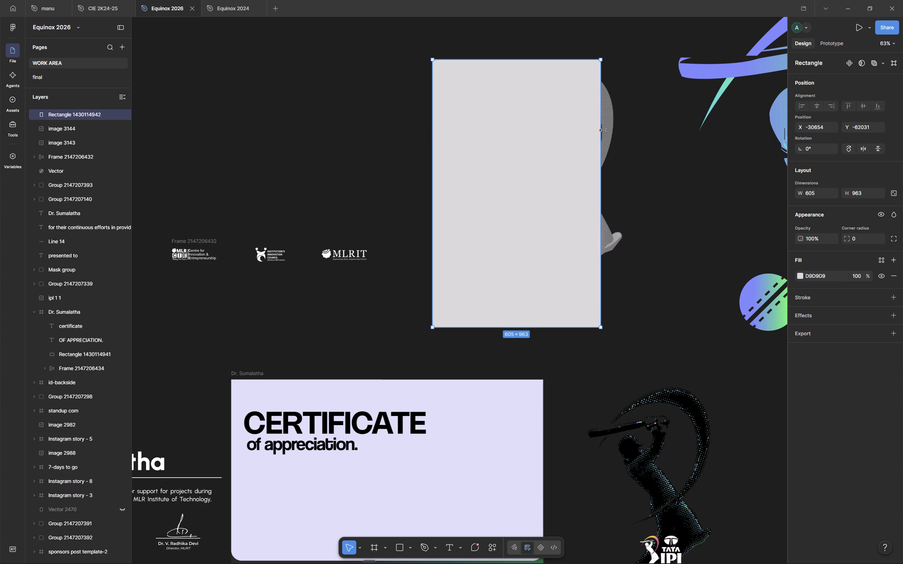
Mask the rectangle with the ipl 1 1 image and move the mask image inside it, about X -30644, Y -61963.
ctrl+click(607, 129)
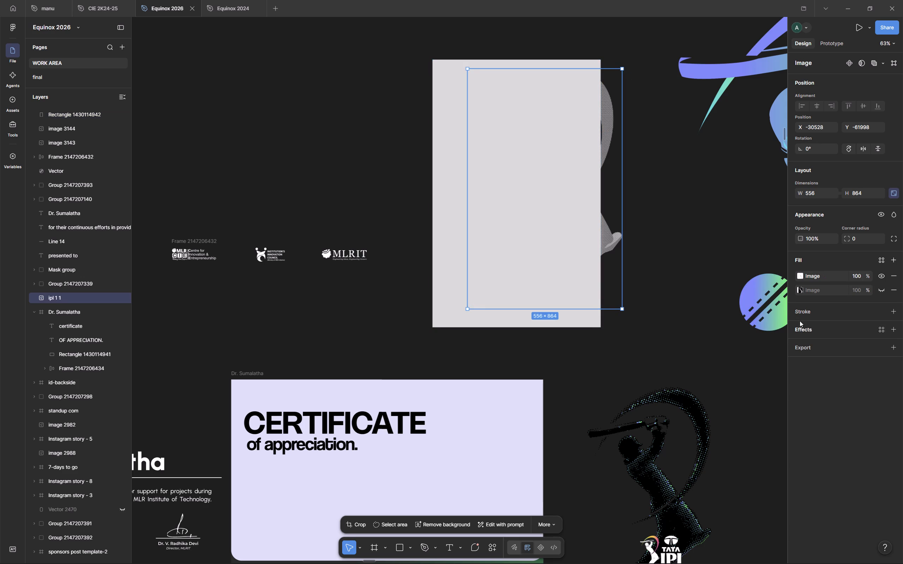
shift+click(456, 228)
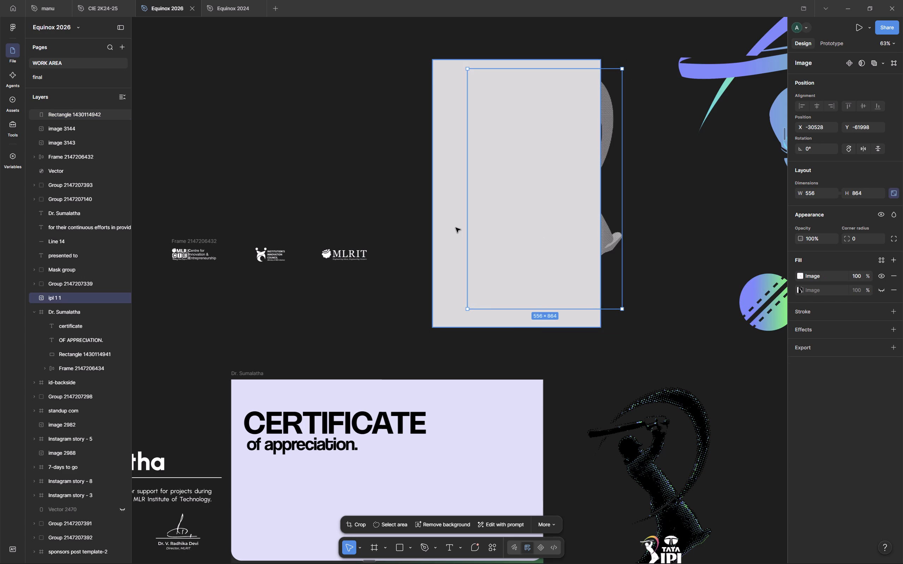
right_click(557, 253)
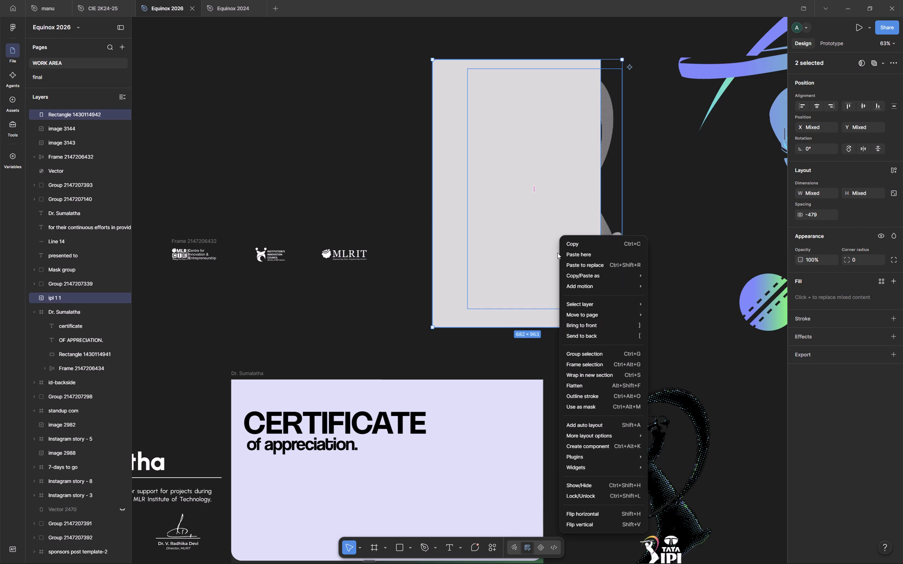
click(584, 404)
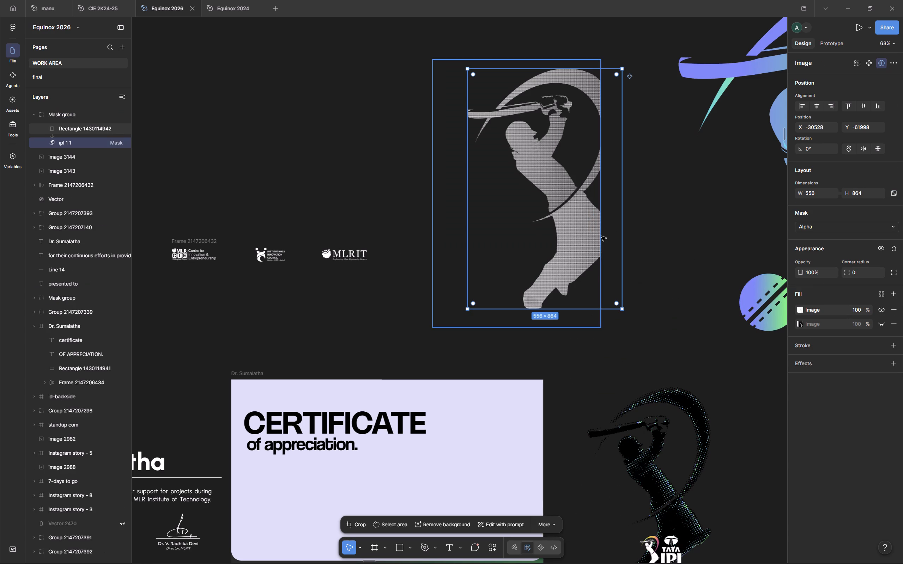
drag(553, 220, 521, 229)
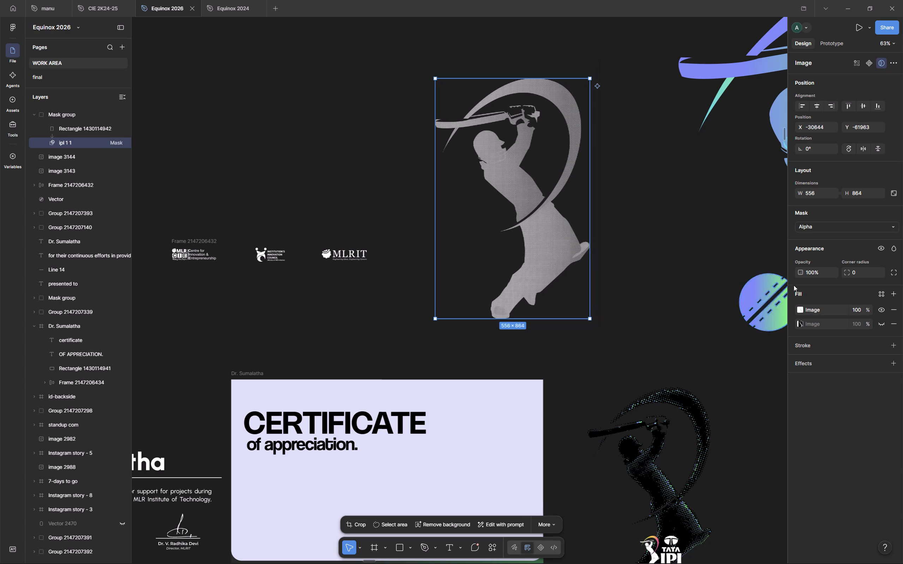
Set the masked rectangle's fill colour to black 000000.
click(515, 188)
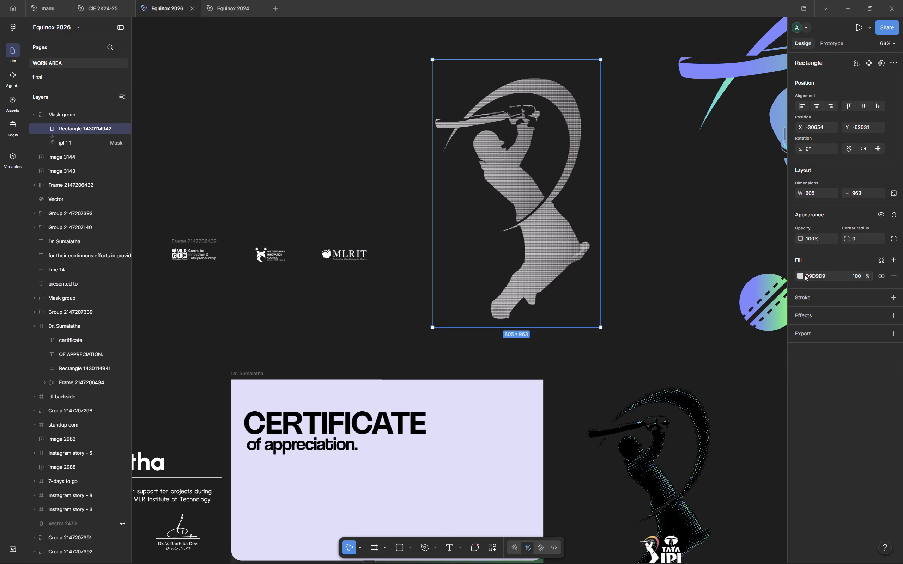
click(801, 275)
drag(725, 373, 620, 429)
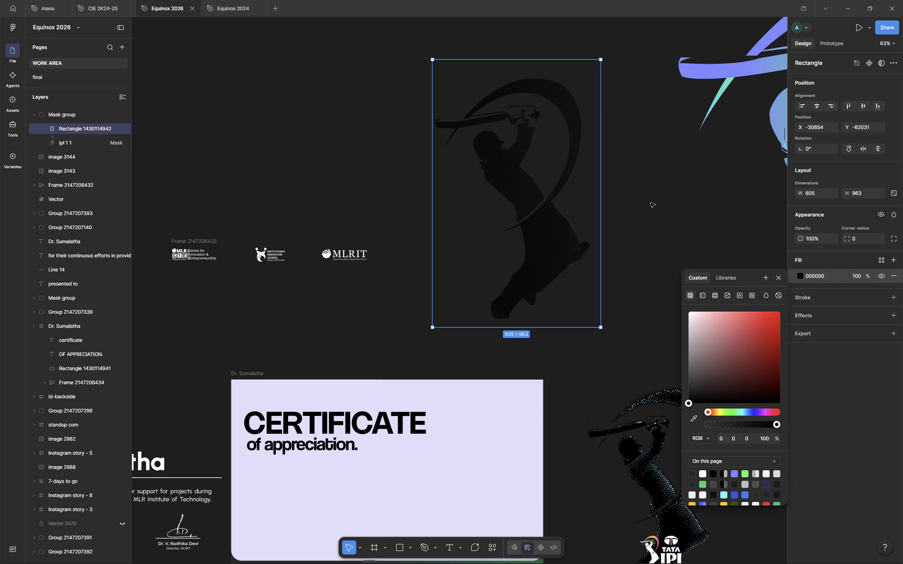
click(650, 203)
Move the black batsman mask group into the certificate frame, to about X 561, Y -12.
drag(556, 182, 505, 464)
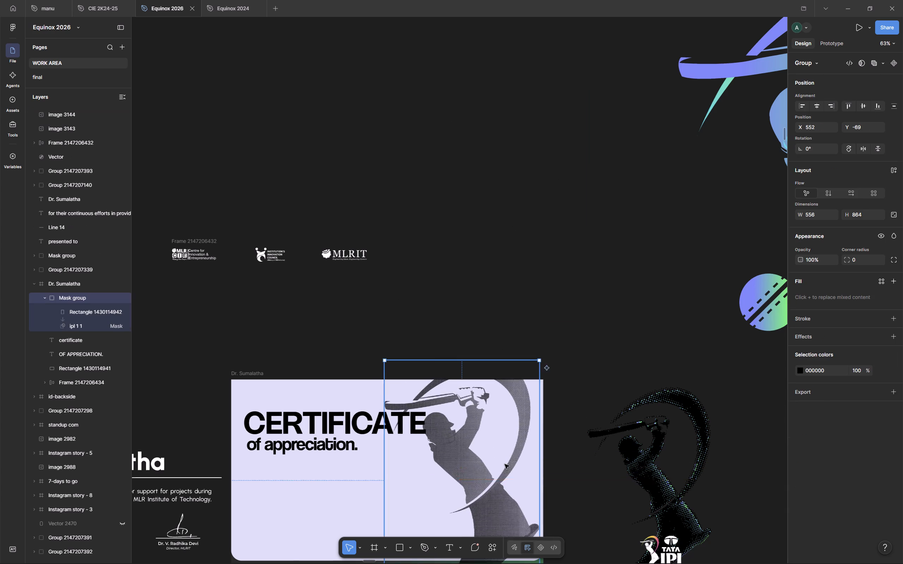
scroll(505, 464, down, 4)
scroll(505, 464, up, 2)
drag(571, 236, 574, 241)
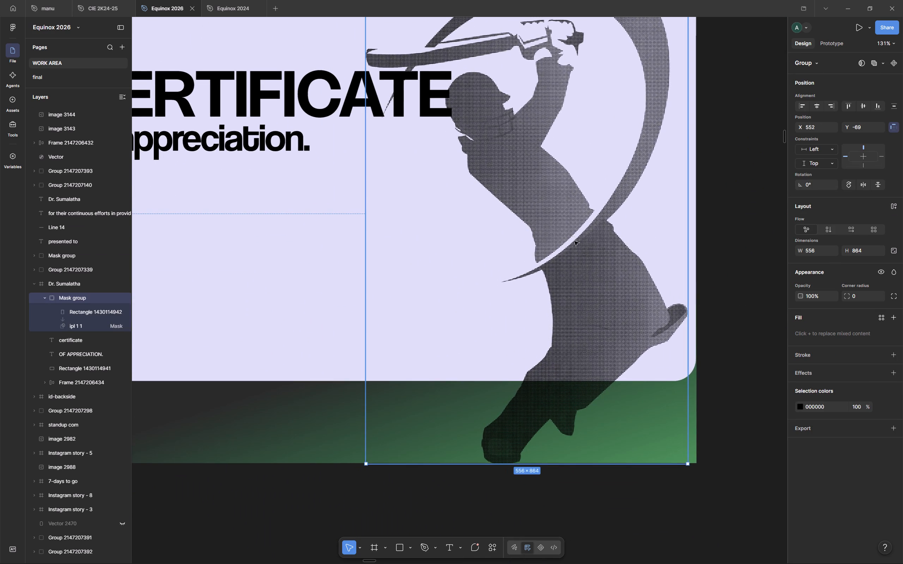
drag(574, 241, 577, 269)
scroll(708, 68, up, 3)
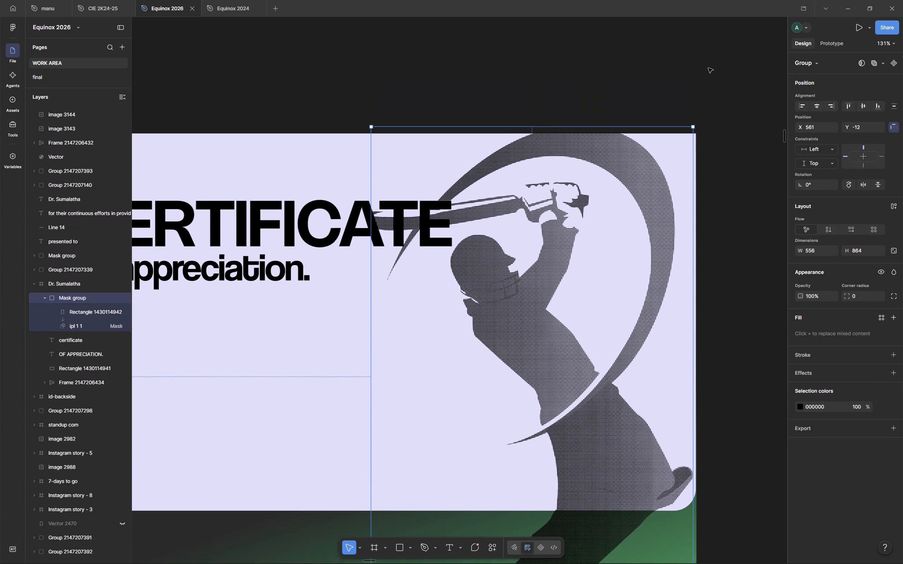
Scale the batsman mask group down to about 385 by 598 and move it to about X 721, Y 137.
key(k)
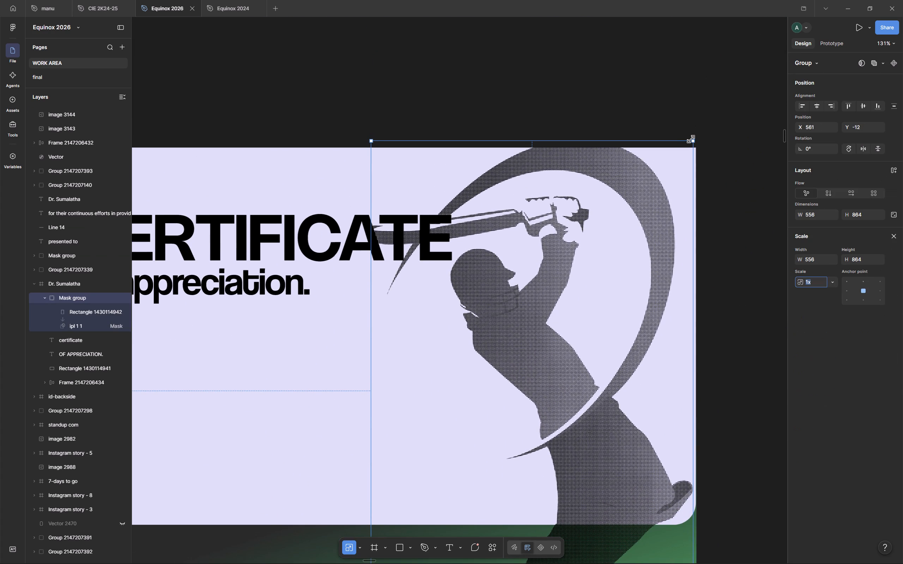
drag(693, 142, 638, 212)
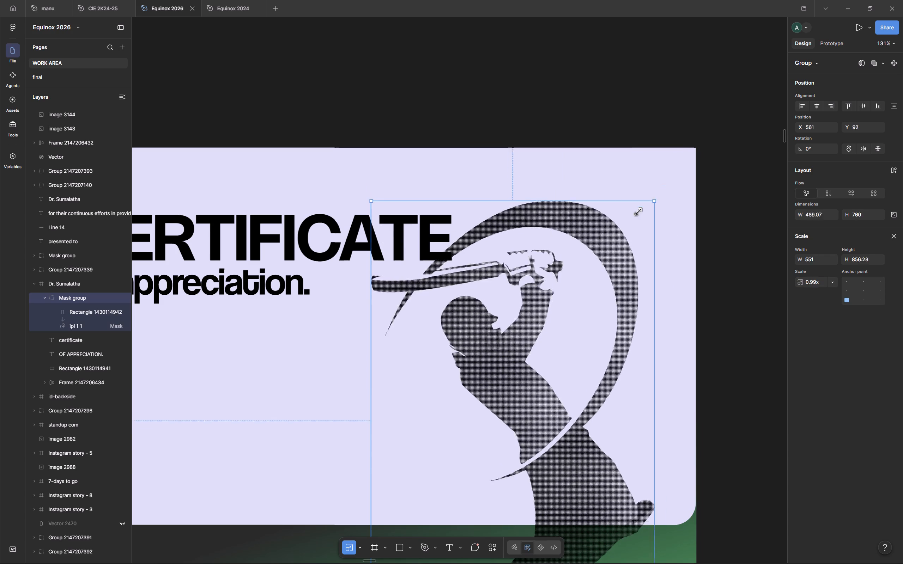
drag(638, 212, 560, 296)
drag(514, 396, 600, 326)
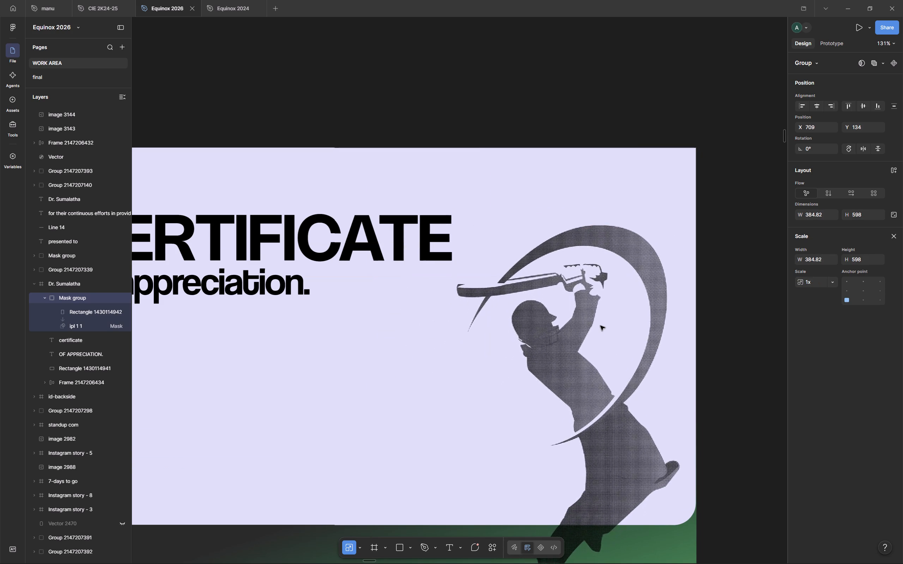
drag(600, 326, 607, 329)
scroll(607, 329, down, 2)
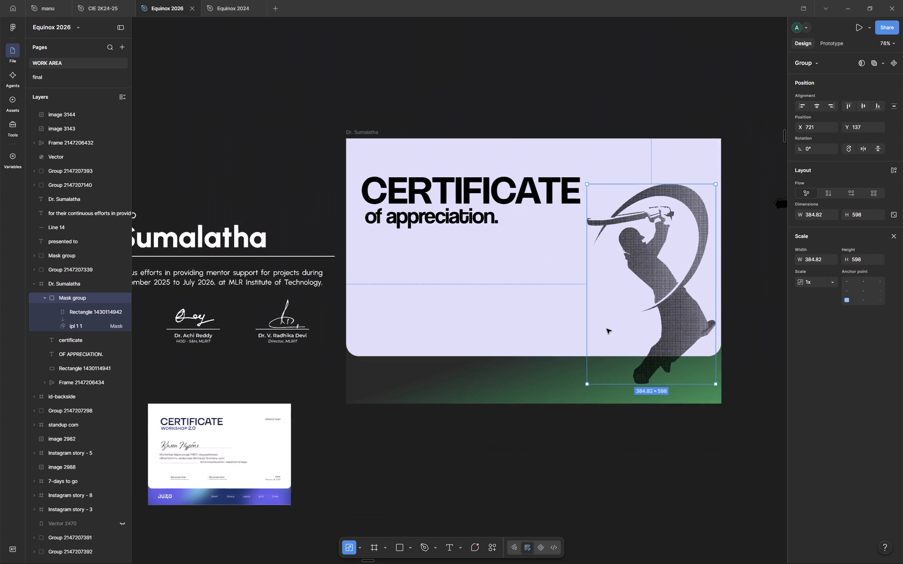
Reorder the batsman mask group so it sits between the certificate and OF APPRECIATION text layers.
scroll(607, 329, left, 1)
key(ctrl+bracketleft)
key(ctrl+bracketleft)
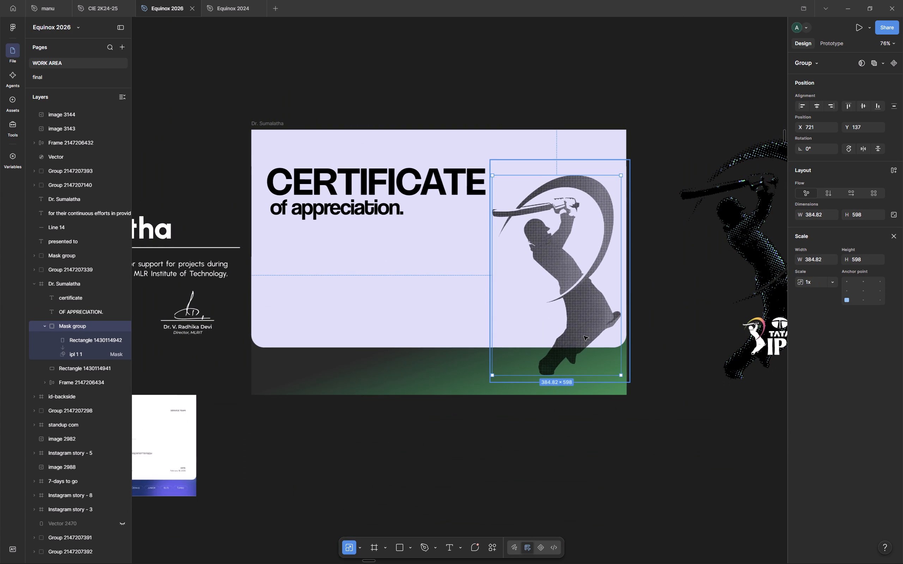
key(ctrl+bracketleft)
key(ctrl+bracketright)
key(ctrl+bracketright)
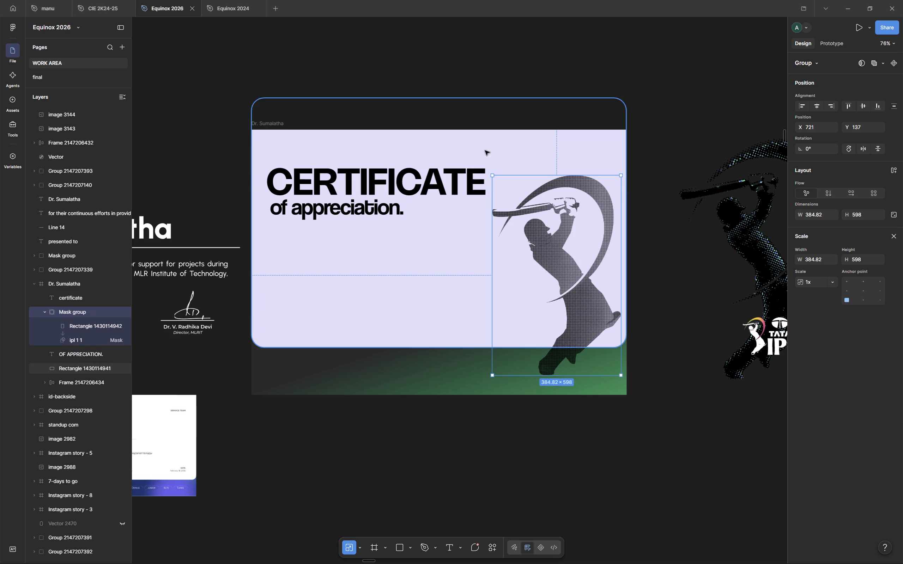
Scale the batsman mask group up to about 440 by 683 and position it with its feet running past the certificate's bottom edge.
drag(494, 173, 474, 154)
drag(539, 248, 544, 255)
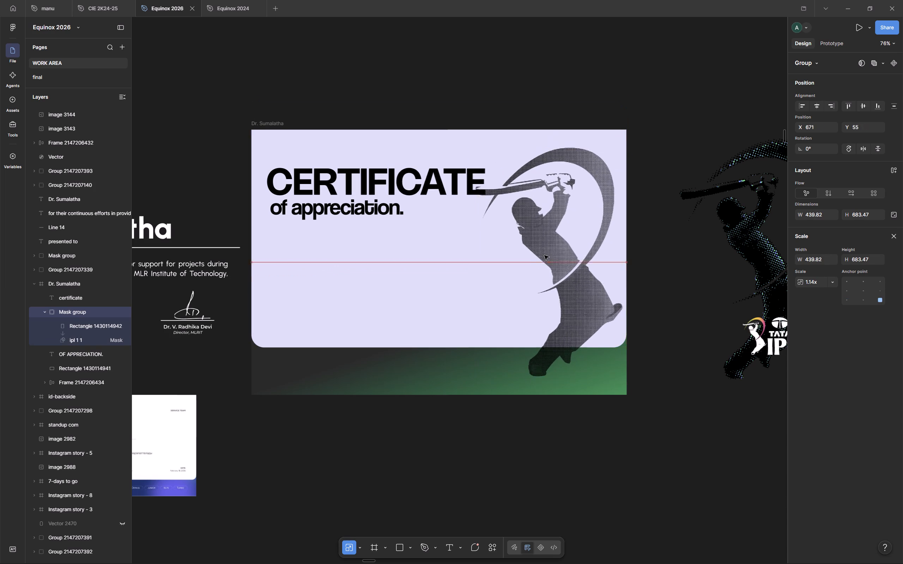
drag(544, 255, 539, 268)
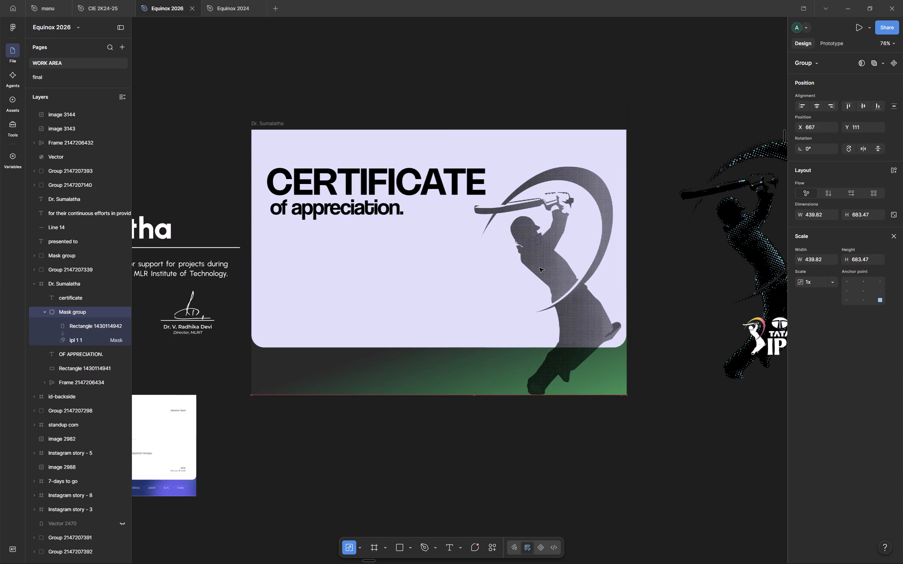
drag(539, 268, 537, 266)
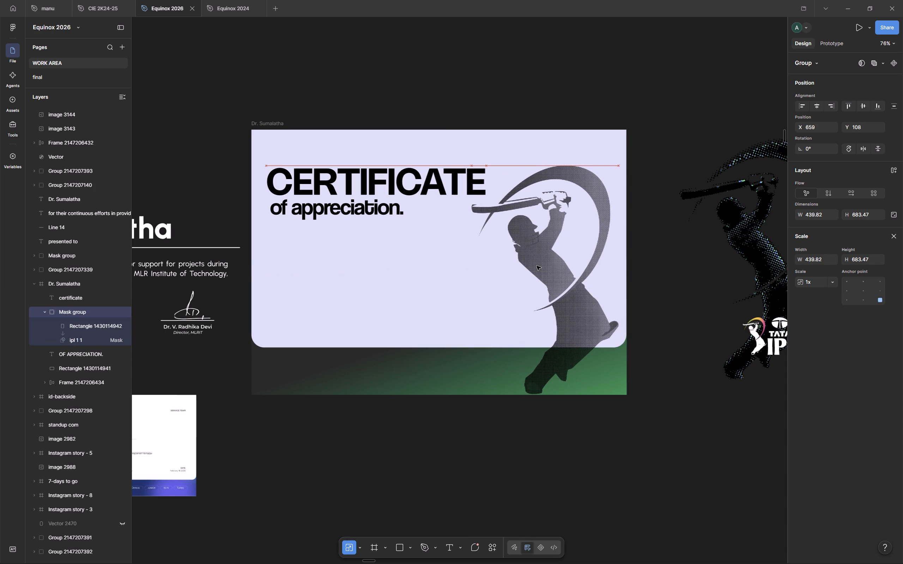
drag(537, 266, 538, 271)
click(655, 249)
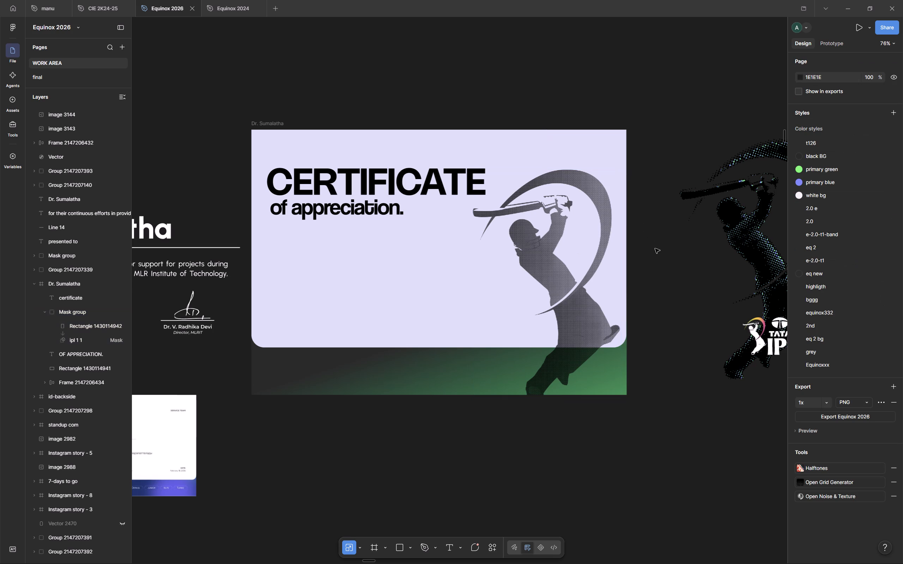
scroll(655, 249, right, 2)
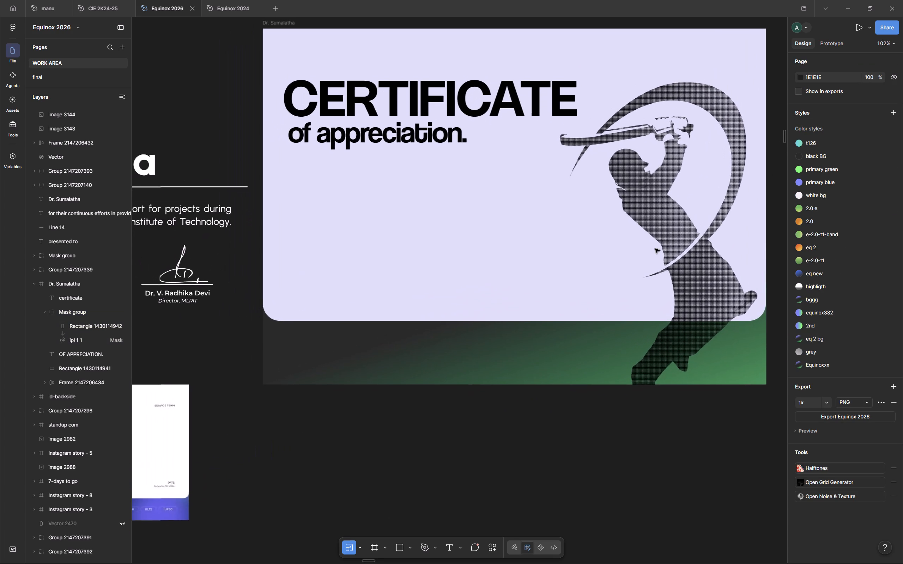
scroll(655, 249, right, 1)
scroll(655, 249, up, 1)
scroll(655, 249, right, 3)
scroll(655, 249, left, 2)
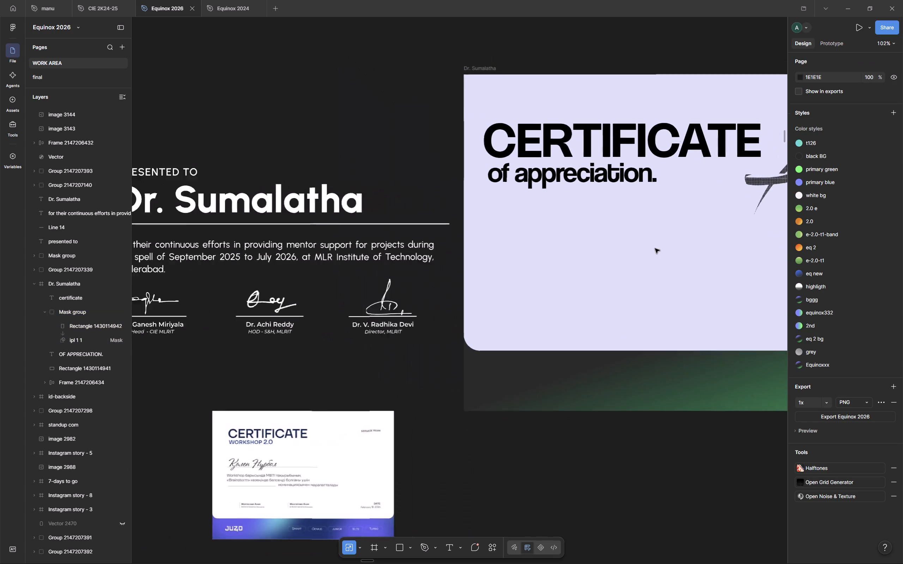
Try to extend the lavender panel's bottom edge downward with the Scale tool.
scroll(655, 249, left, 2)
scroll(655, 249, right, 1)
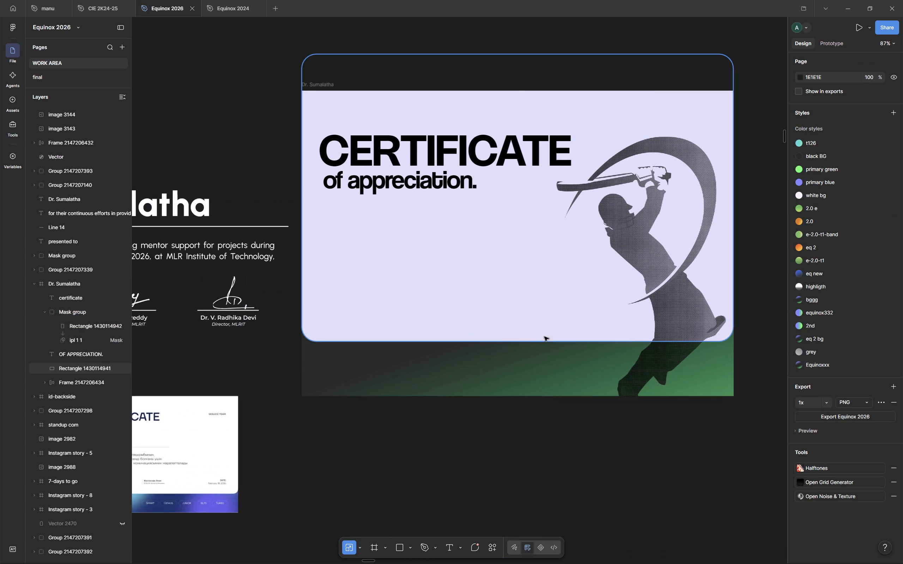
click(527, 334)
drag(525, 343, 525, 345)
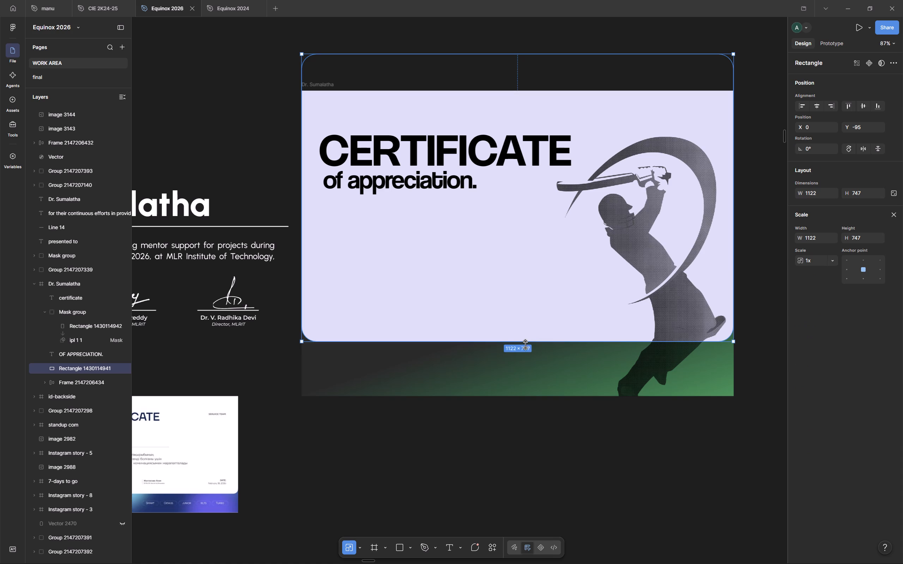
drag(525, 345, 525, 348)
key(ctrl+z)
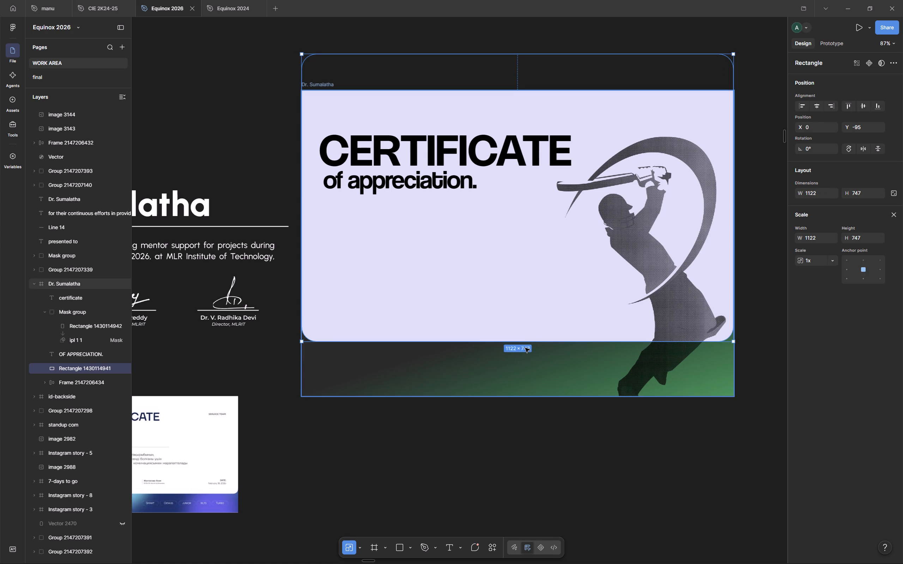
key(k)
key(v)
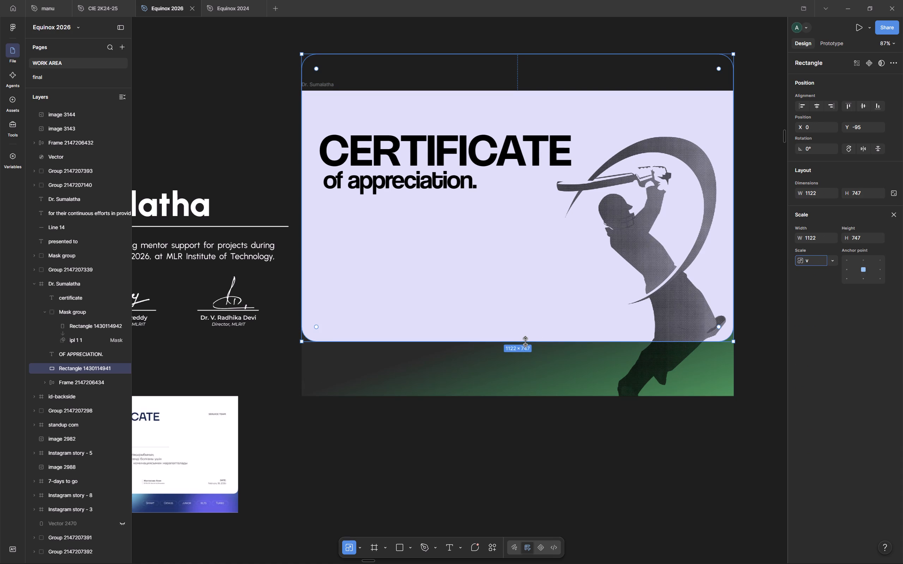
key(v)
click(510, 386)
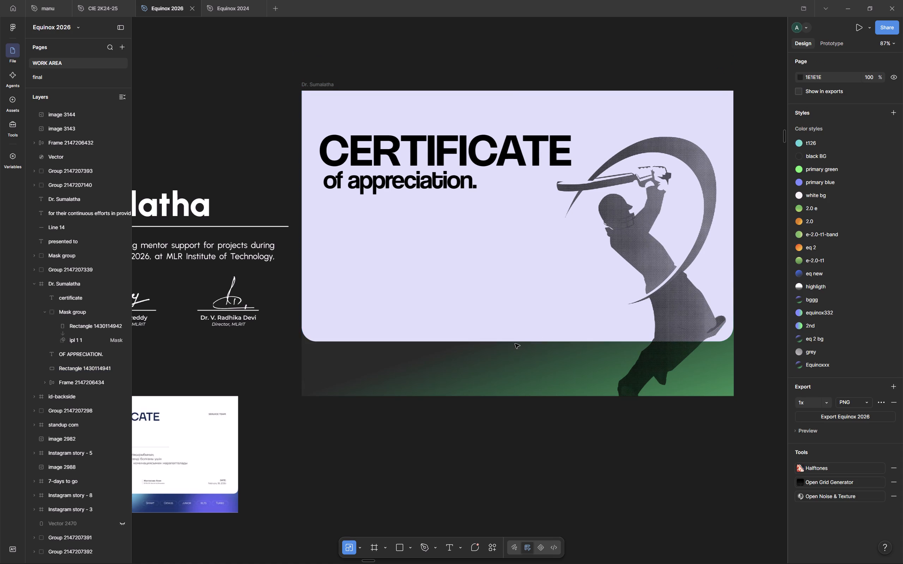
Extend the lavender panel's bottom edge downward with the Move tool, making the panel about 778 high.
click(515, 338)
key(v)
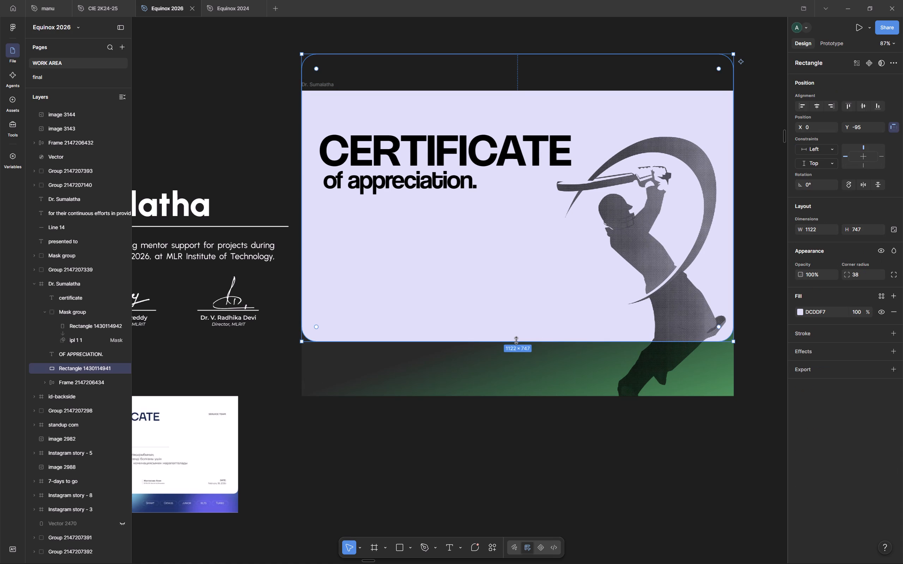
drag(516, 341, 516, 353)
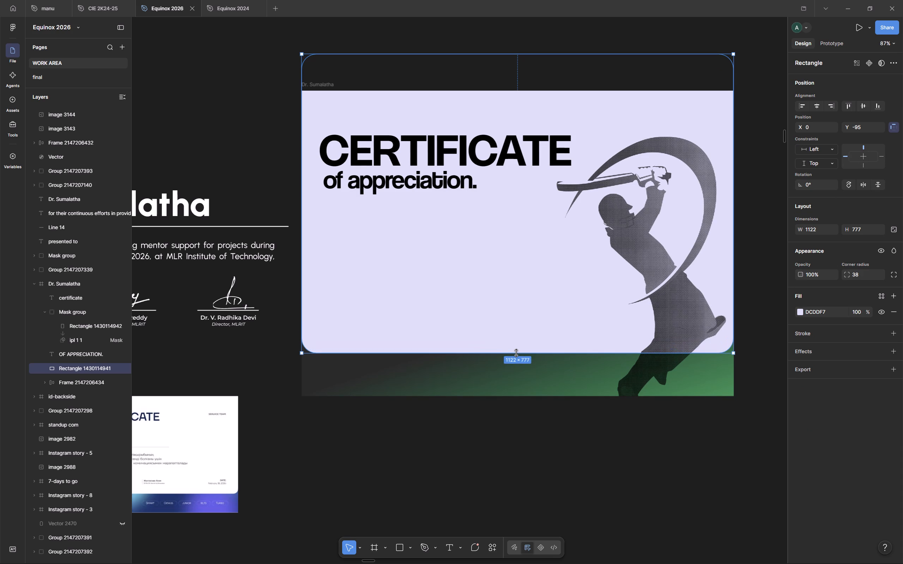
drag(516, 353, 516, 354)
click(351, 459)
Shorten the lavender panel slightly from its bottom edge.
scroll(351, 459, right, 3)
scroll(351, 459, left, 1)
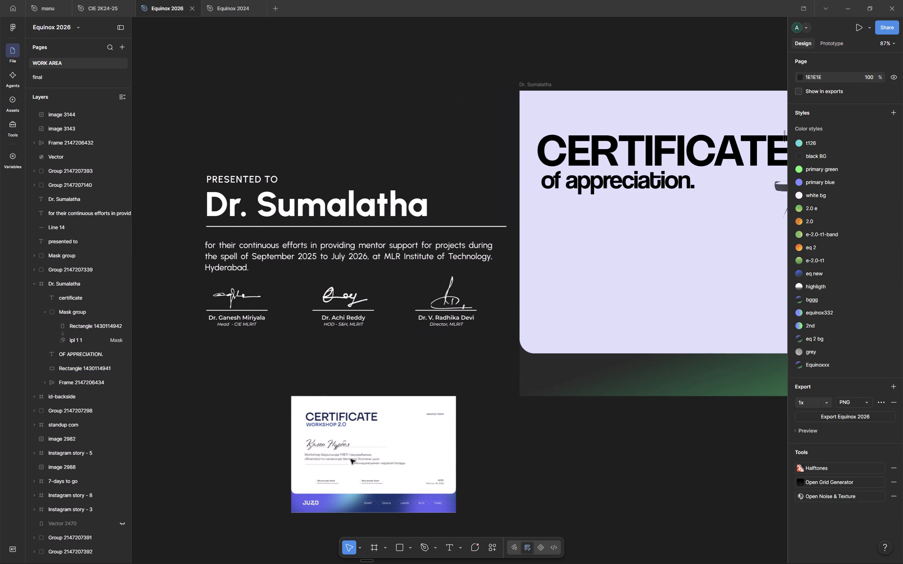
scroll(351, 459, left, 3)
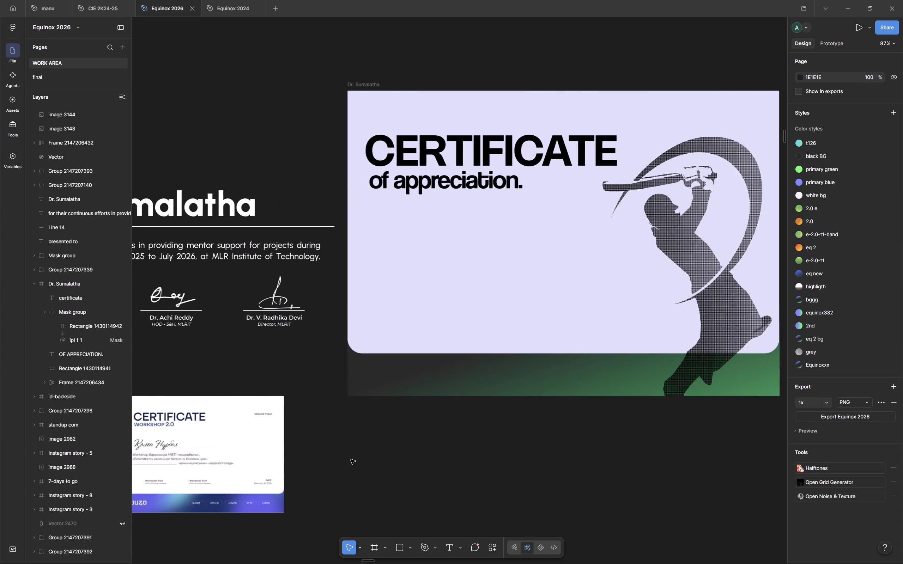
scroll(351, 459, left, 2)
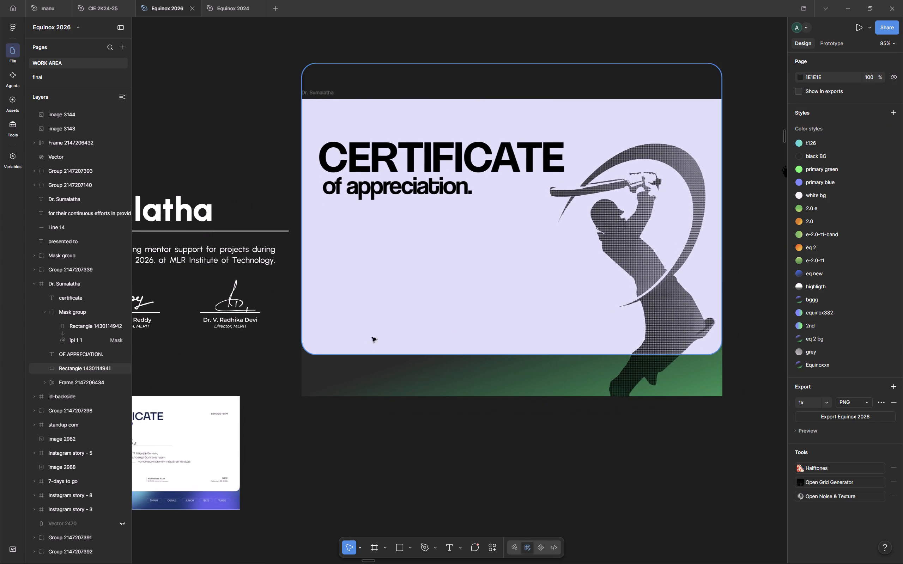
click(393, 355)
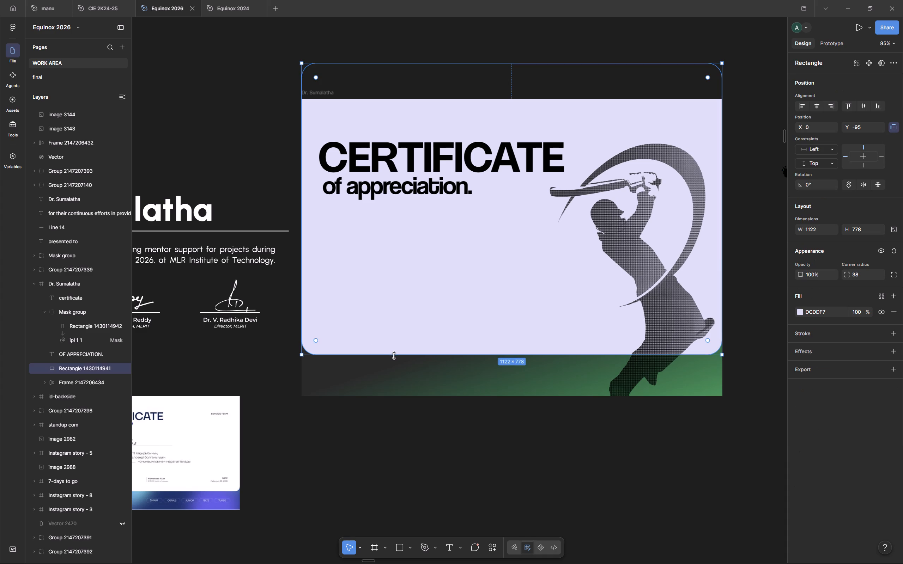
click(394, 356)
click(388, 463)
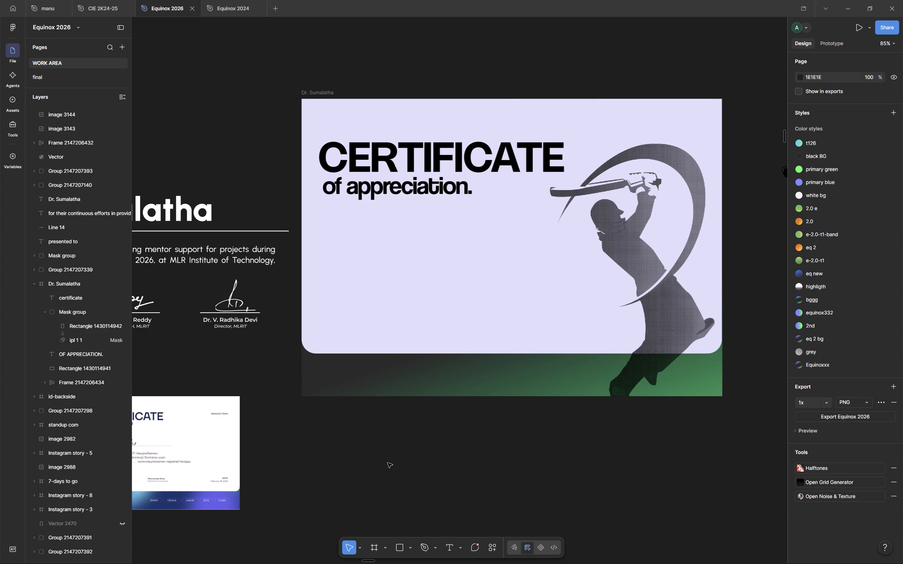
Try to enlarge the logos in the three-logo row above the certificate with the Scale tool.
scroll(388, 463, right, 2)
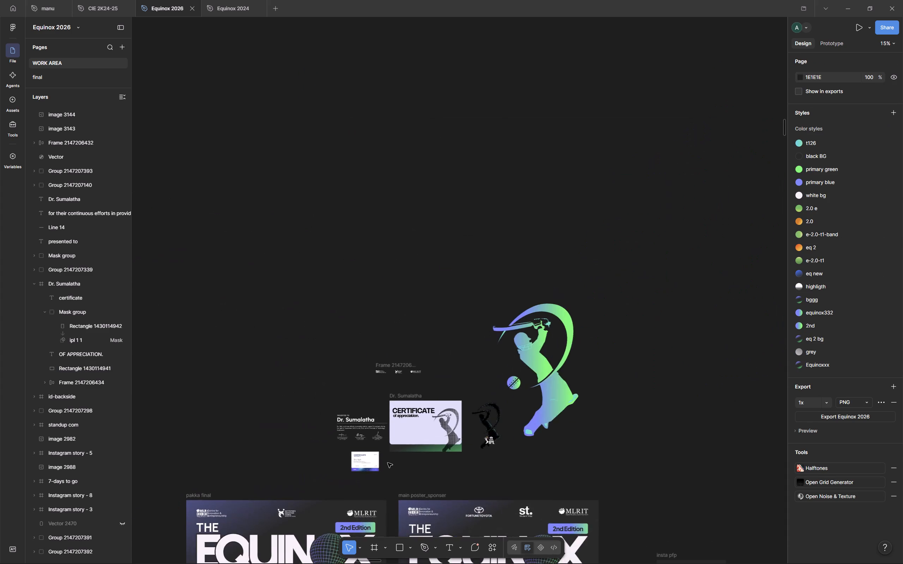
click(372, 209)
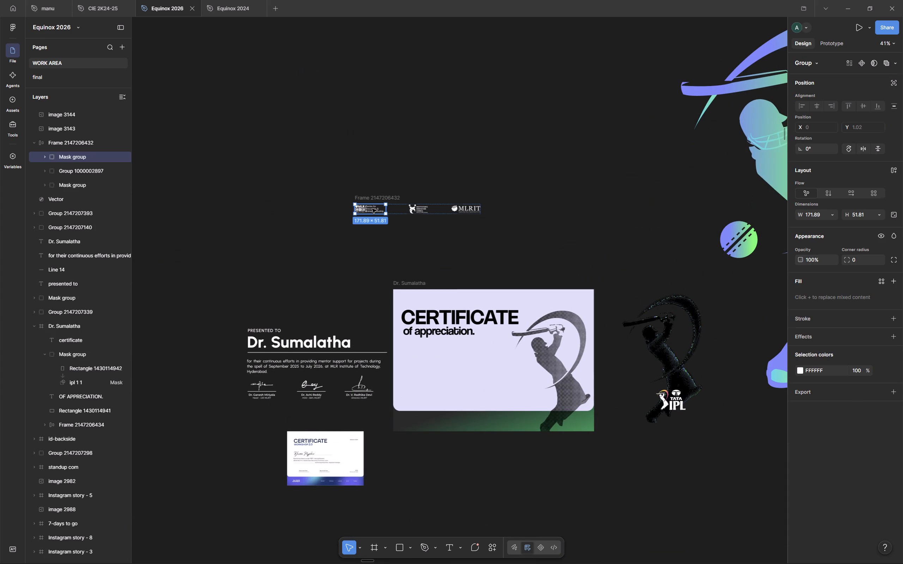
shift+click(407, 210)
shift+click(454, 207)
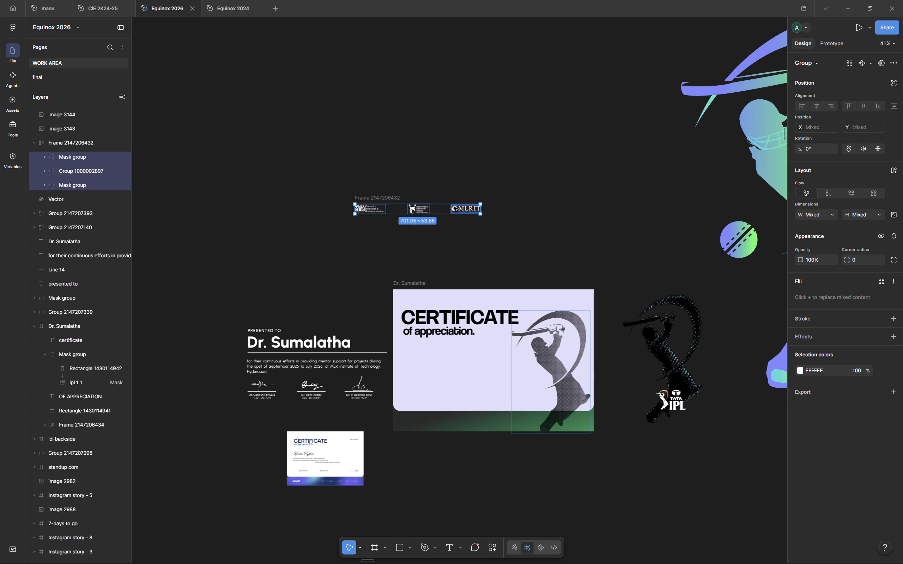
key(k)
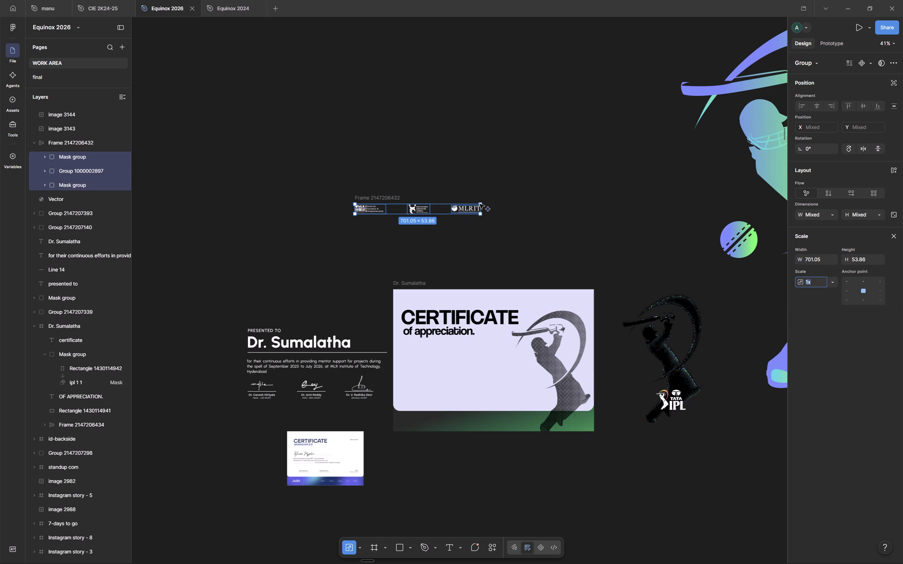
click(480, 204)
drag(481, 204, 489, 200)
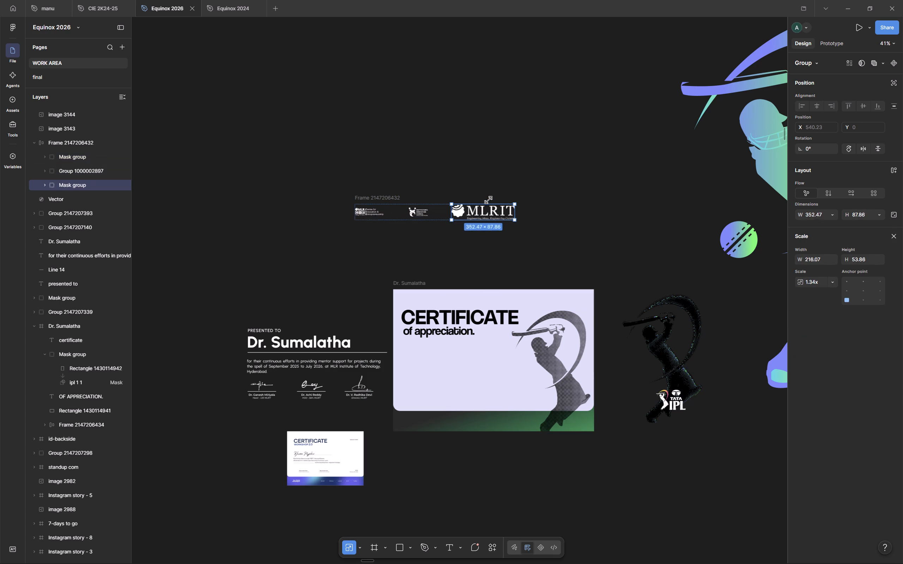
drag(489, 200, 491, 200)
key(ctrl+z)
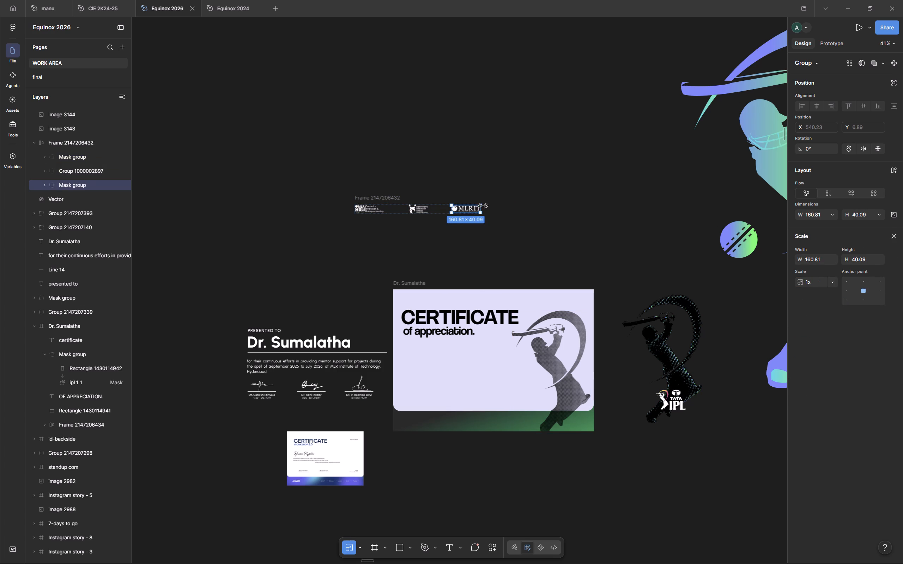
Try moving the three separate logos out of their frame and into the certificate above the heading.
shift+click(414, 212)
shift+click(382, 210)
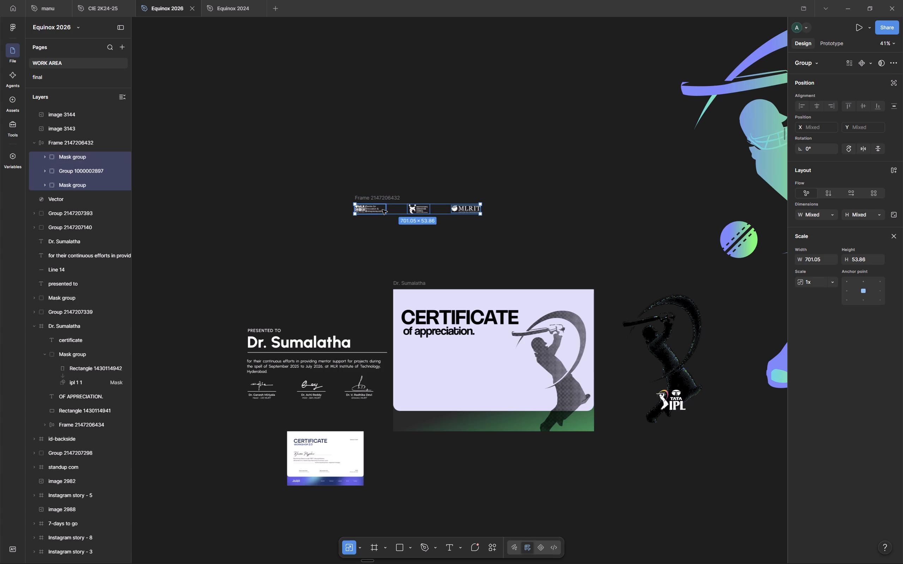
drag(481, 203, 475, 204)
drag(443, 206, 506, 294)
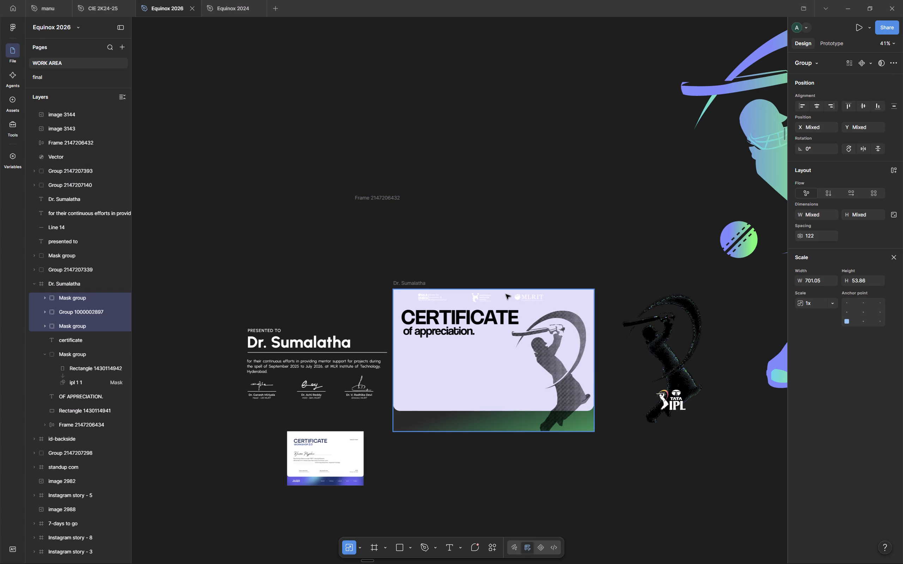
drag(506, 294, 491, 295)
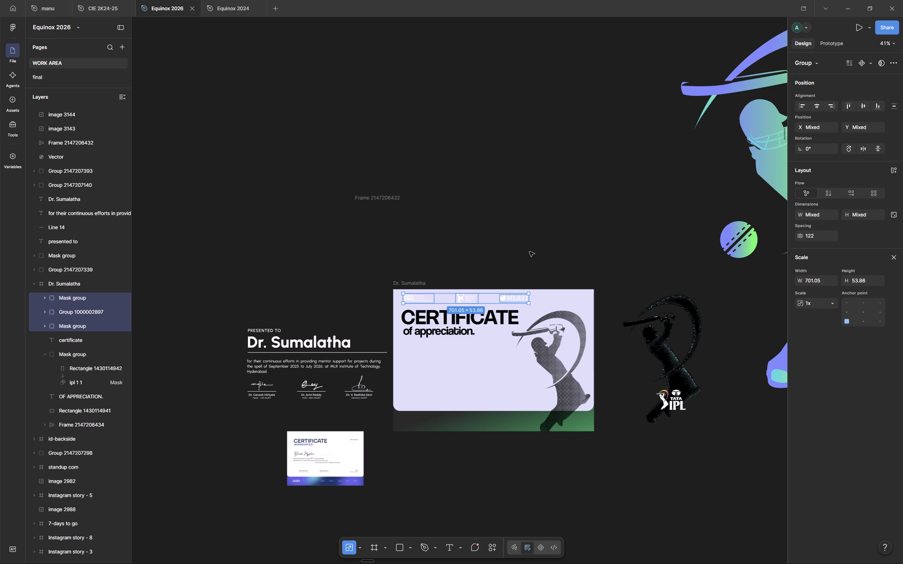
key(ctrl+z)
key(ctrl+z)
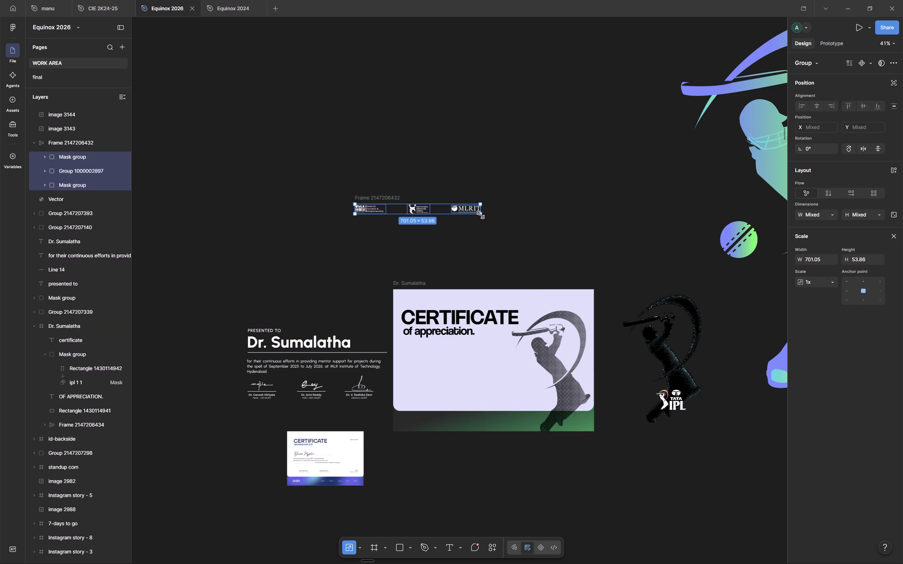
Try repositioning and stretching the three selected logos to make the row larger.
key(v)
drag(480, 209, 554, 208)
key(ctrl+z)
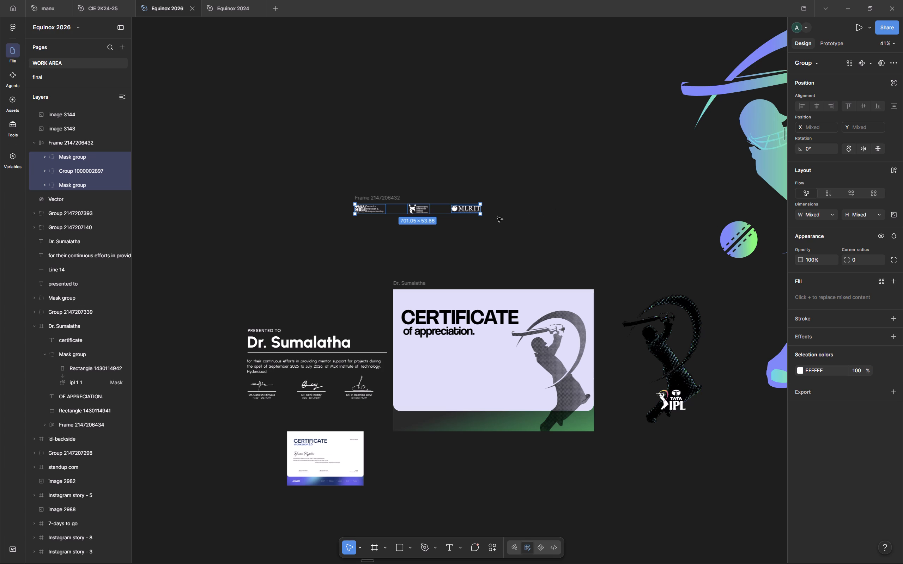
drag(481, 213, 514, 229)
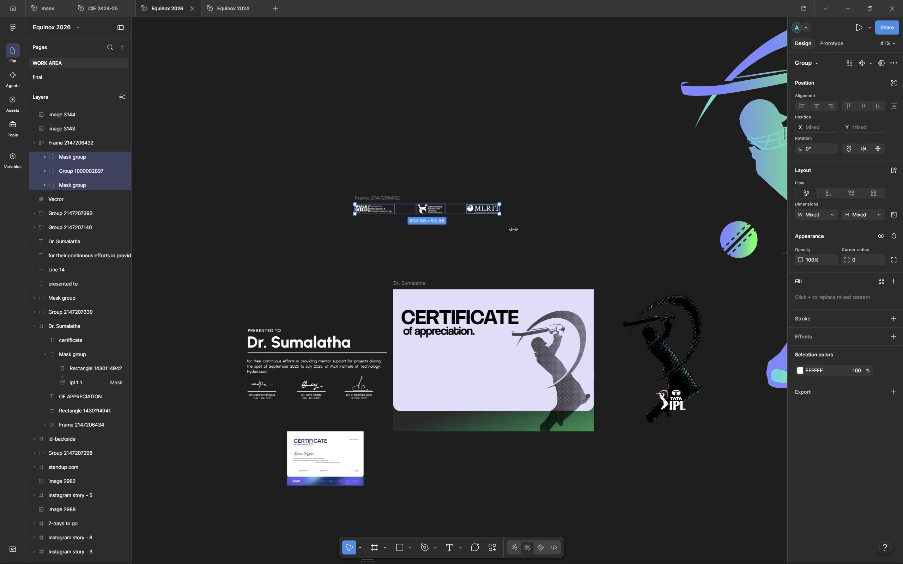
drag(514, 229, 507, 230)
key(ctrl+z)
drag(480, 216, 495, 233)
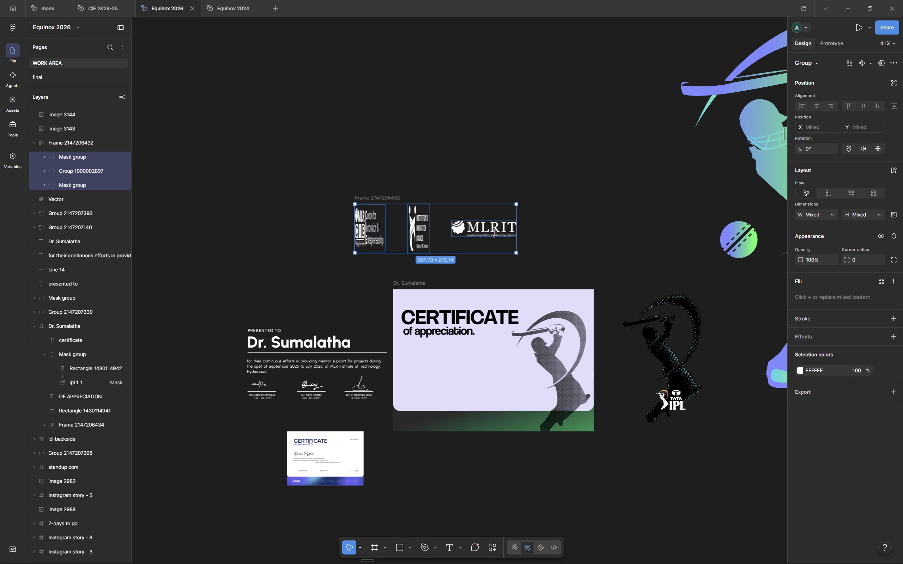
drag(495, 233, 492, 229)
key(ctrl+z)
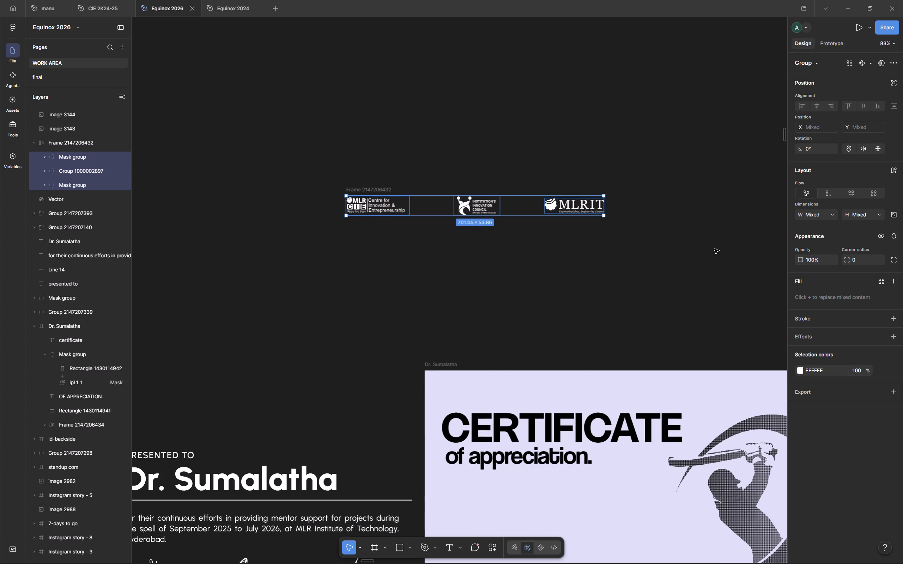
Set the auto layout gap of the three-logo frame to 303.
click(677, 280)
click(523, 207)
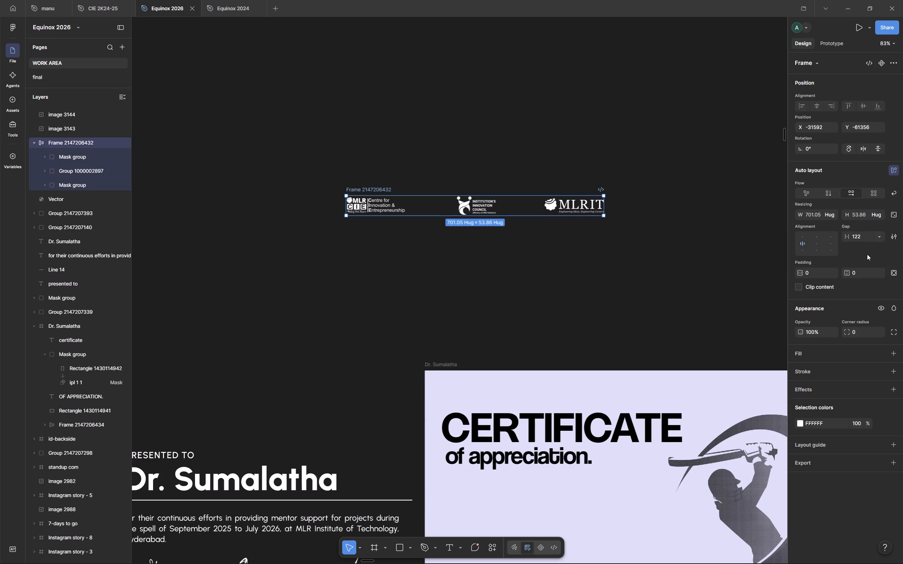
drag(844, 233, 610, 300)
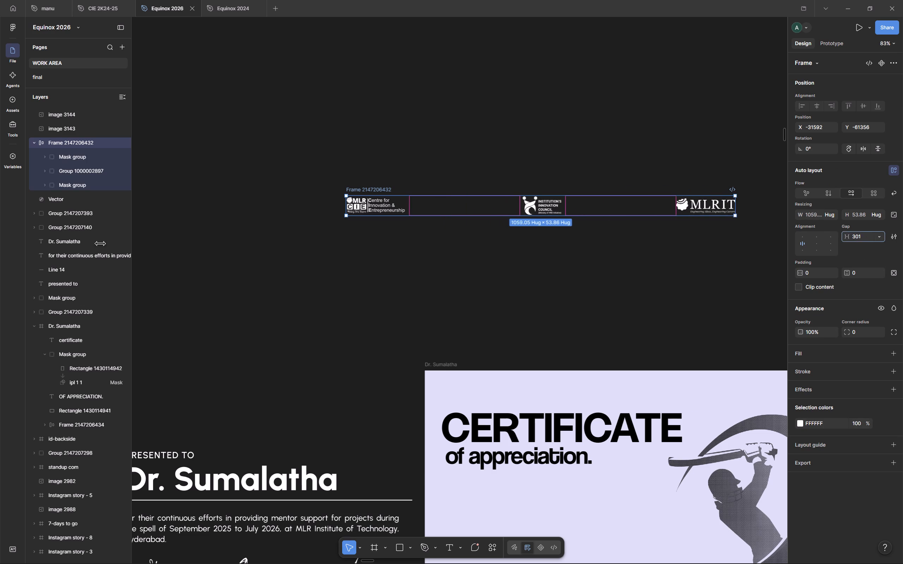
drag(610, 300, 611, 300)
Move the logo frame into the certificate above the heading and centre it horizontally, at X 30, Y 18.
scroll(579, 249, left, 2)
drag(521, 207, 641, 374)
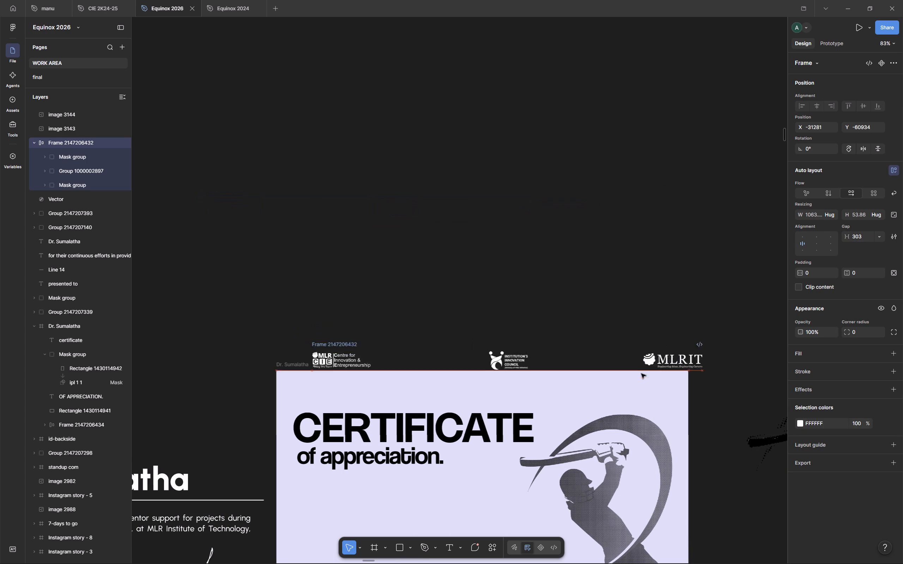
drag(641, 374, 606, 388)
click(815, 108)
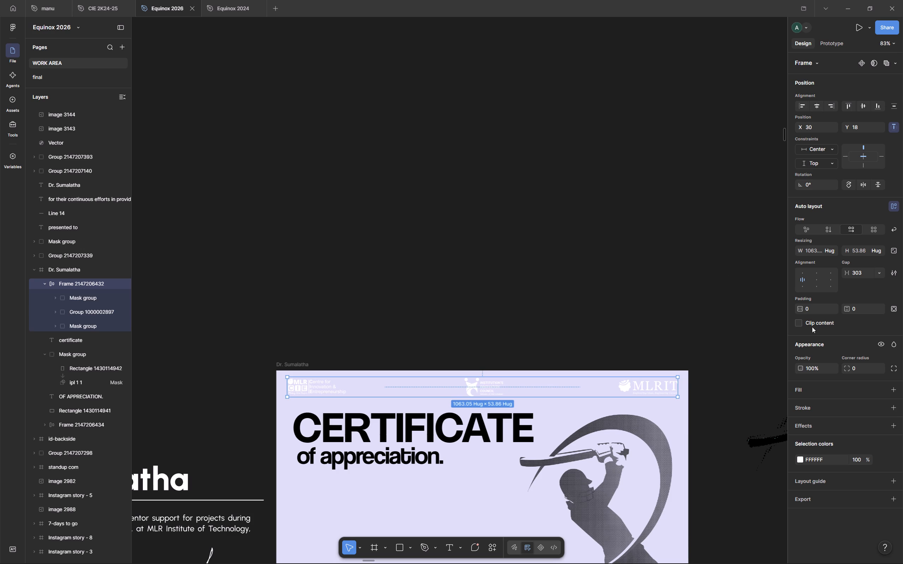
Recolour the white logos in the certificate's logo row to black, 000000.
click(798, 459)
drag(684, 427, 690, 423)
click(690, 423)
drag(715, 419, 628, 516)
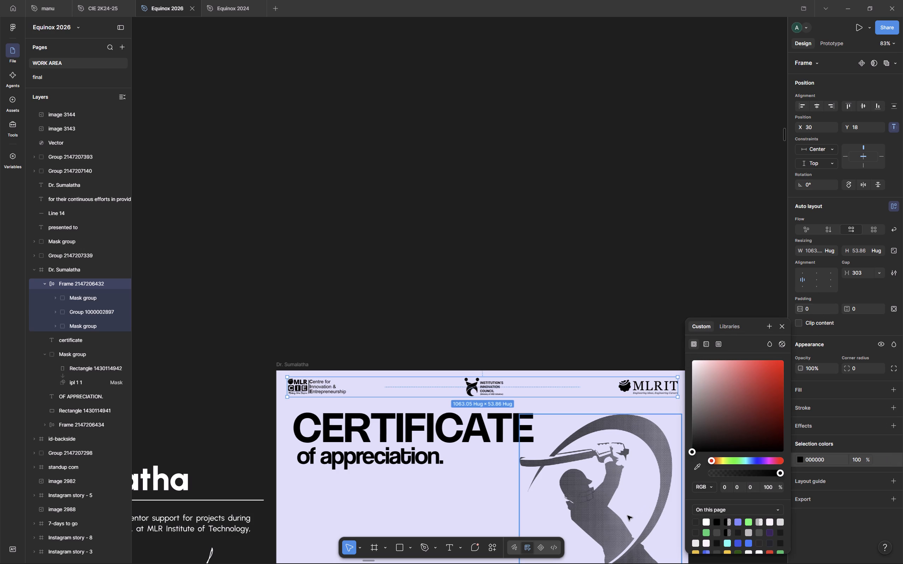
Reduce the auto layout gap of the certificate's logo row to 275.
scroll(509, 300, down, 3)
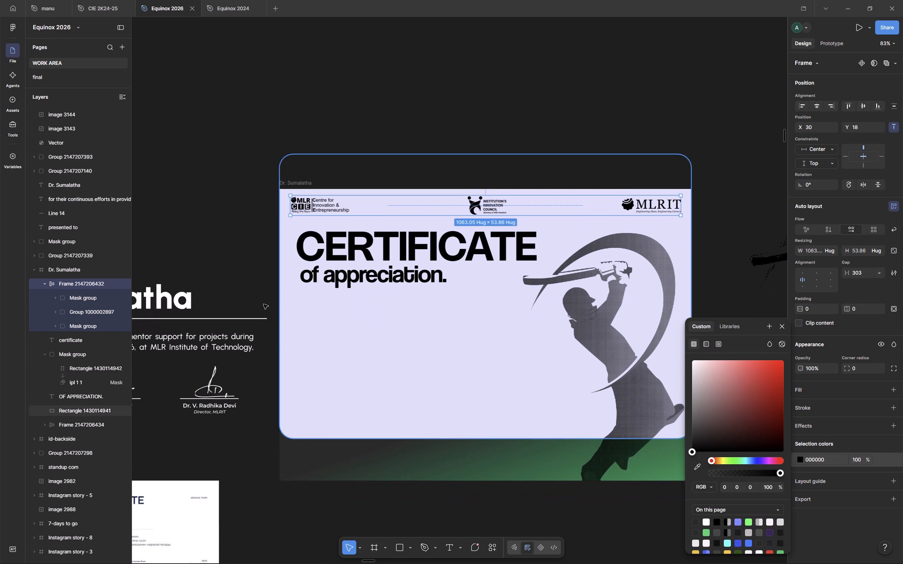
click(259, 292)
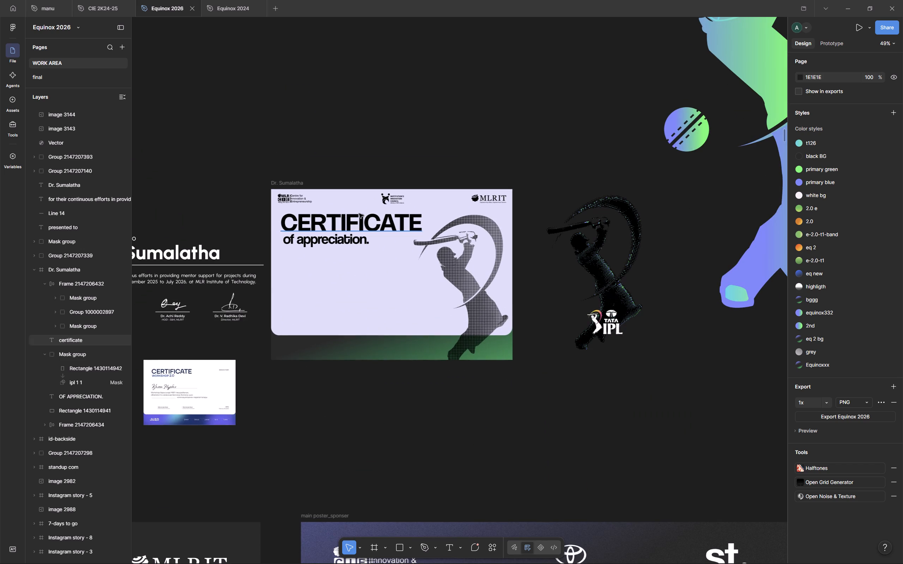
click(382, 201)
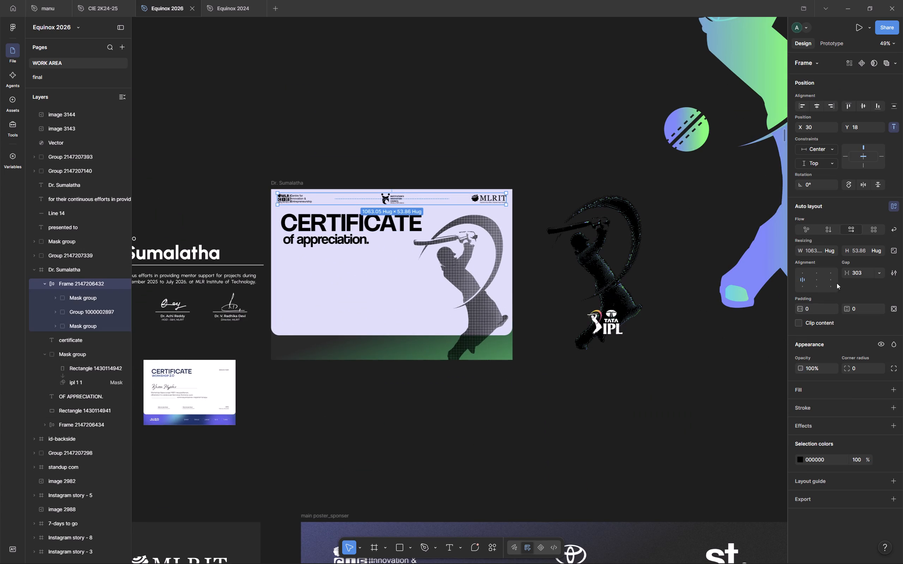
drag(849, 270, 427, 301)
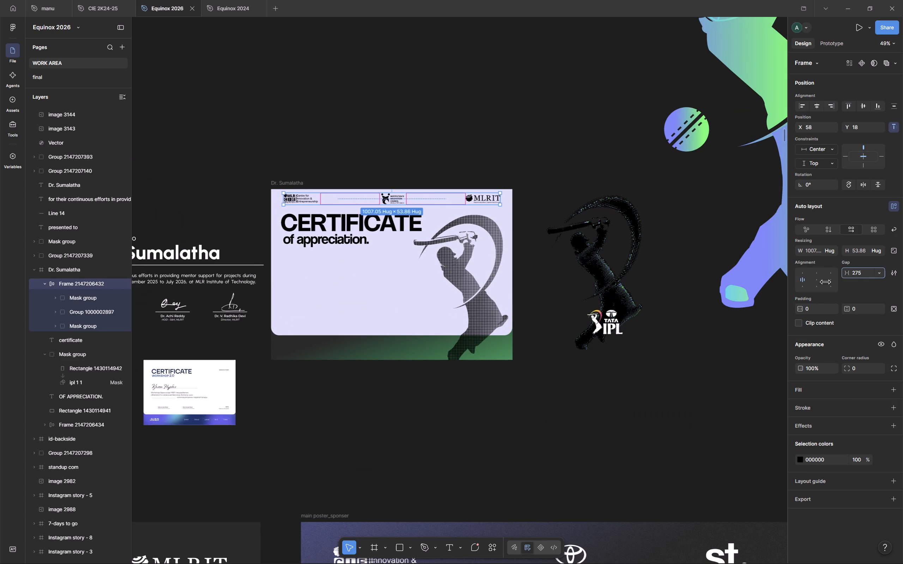
drag(427, 301, 427, 302)
click(520, 163)
Move the white "presented to" label, recipient name, divider line and mentor-support paragraph into the certificate below "of appreciation.".
scroll(520, 163, down, 1)
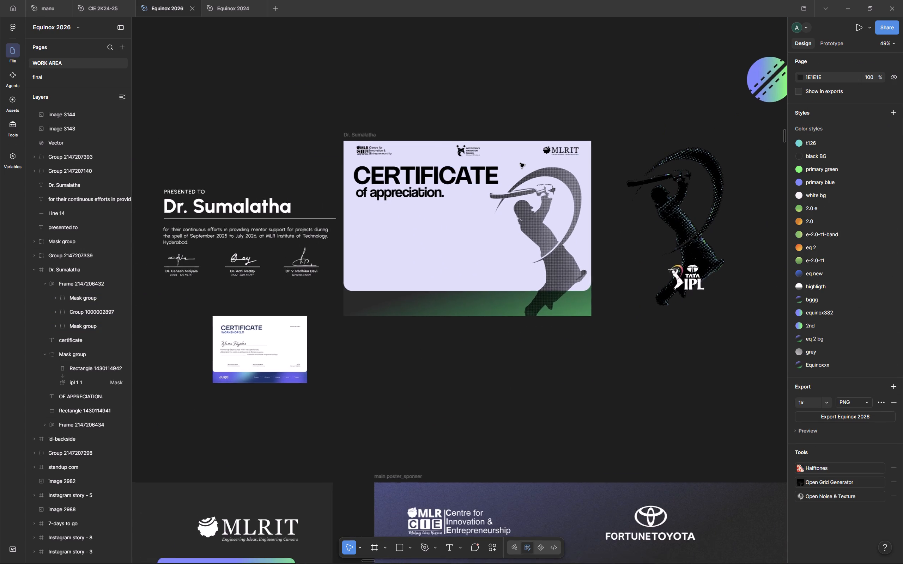
scroll(520, 163, down, 1)
scroll(520, 163, right, 1)
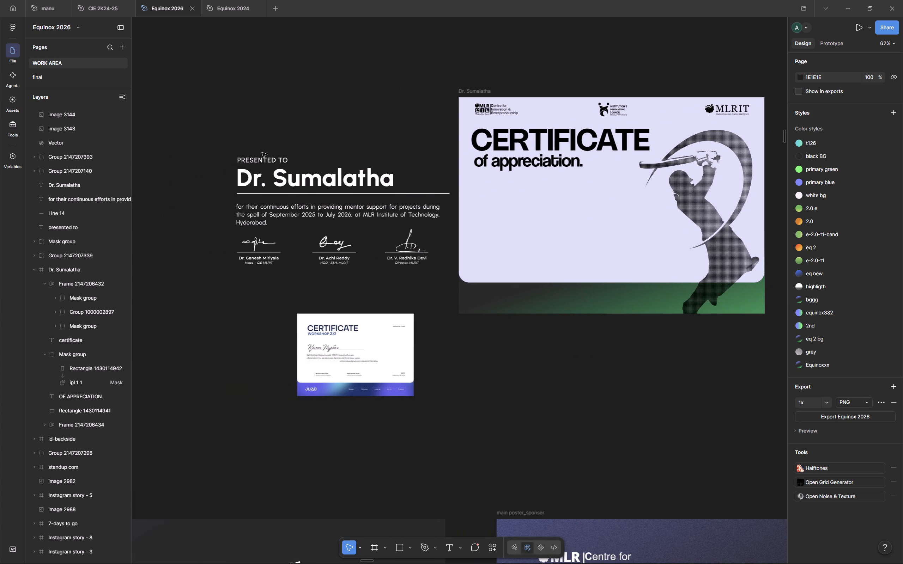
click(260, 161)
shift+click(261, 157)
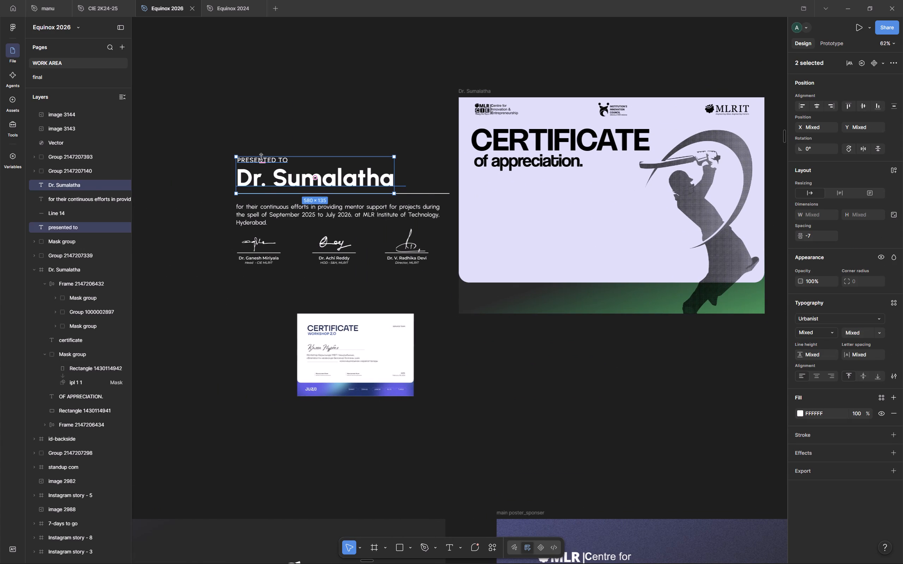
shift+click(417, 192)
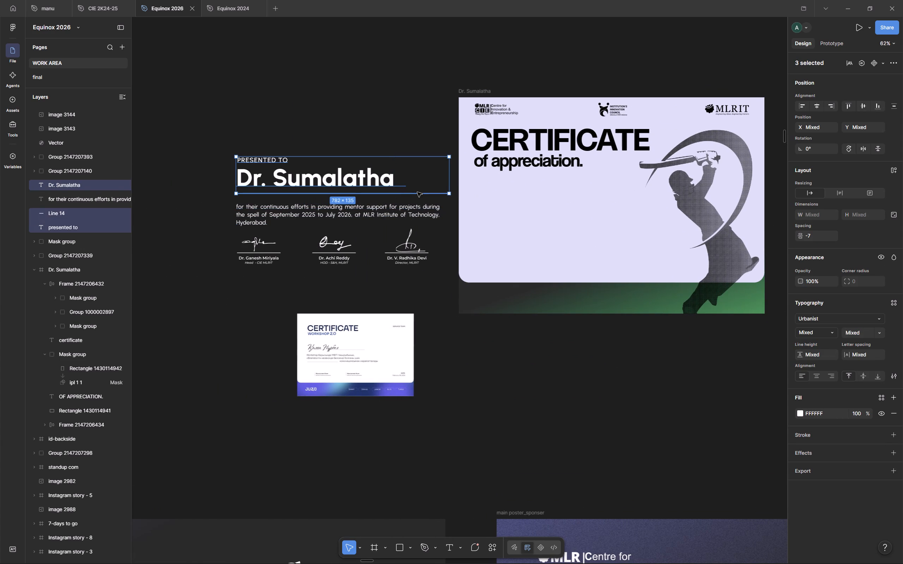
shift+click(331, 215)
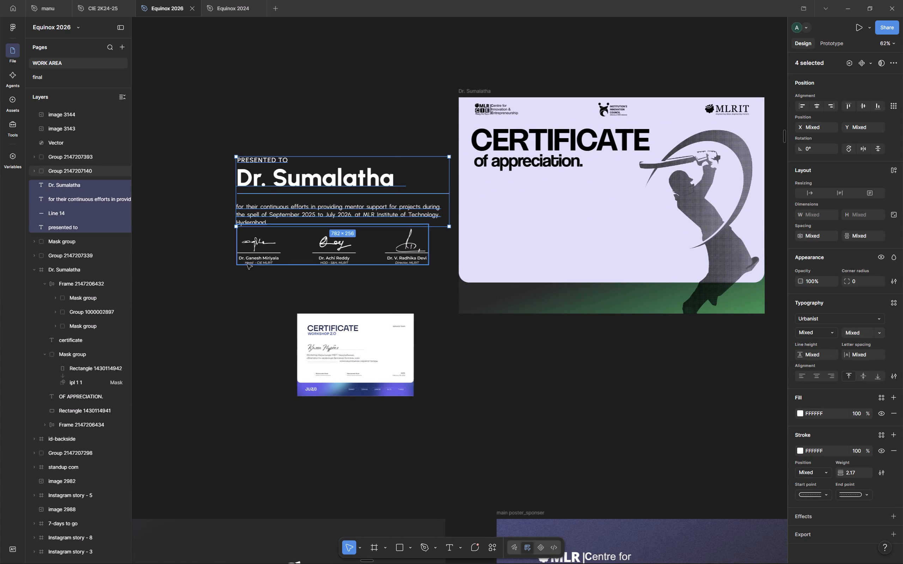
drag(344, 189, 579, 209)
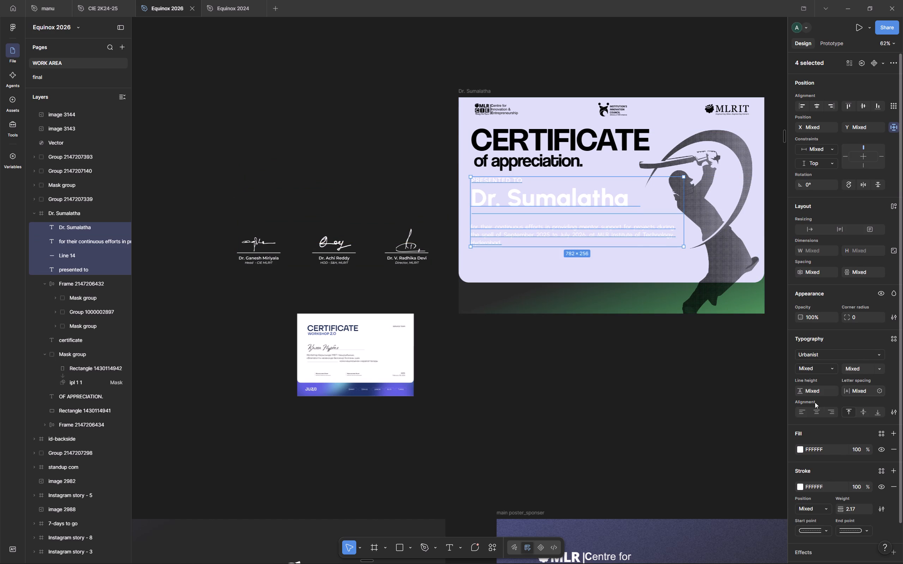
Scale the four selected recipient elements down to 674 × 220.66 and align them beneath "of appreciation.".
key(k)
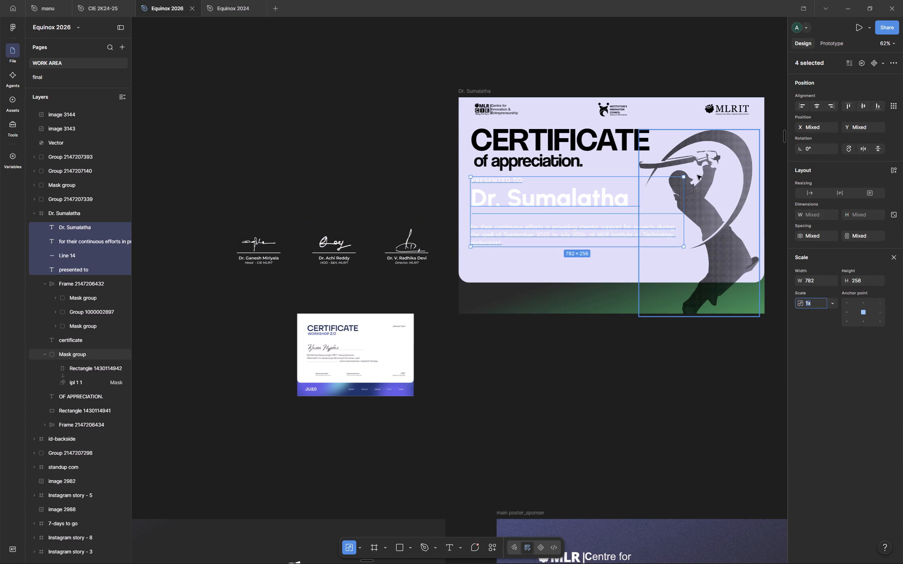
drag(682, 178, 654, 186)
drag(619, 215, 621, 204)
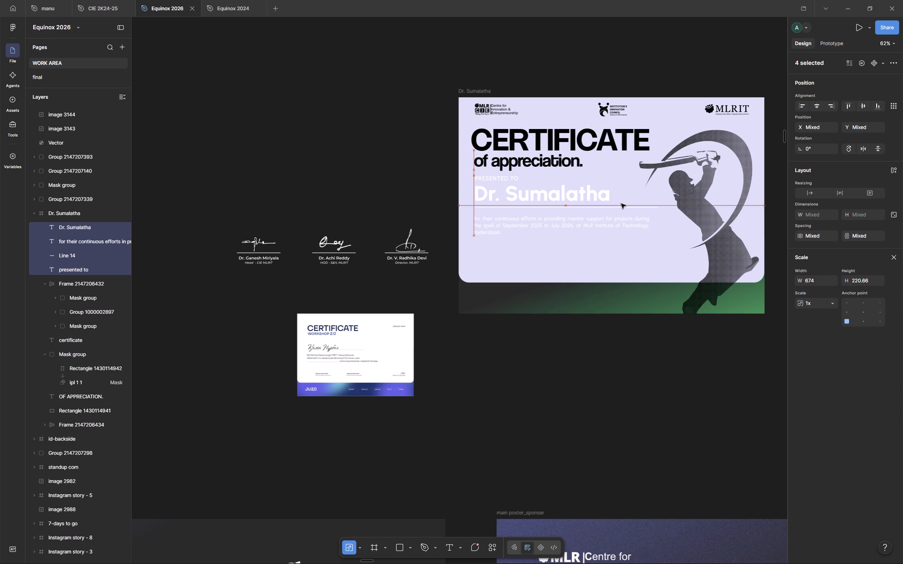
drag(621, 204, 621, 204)
click(893, 258)
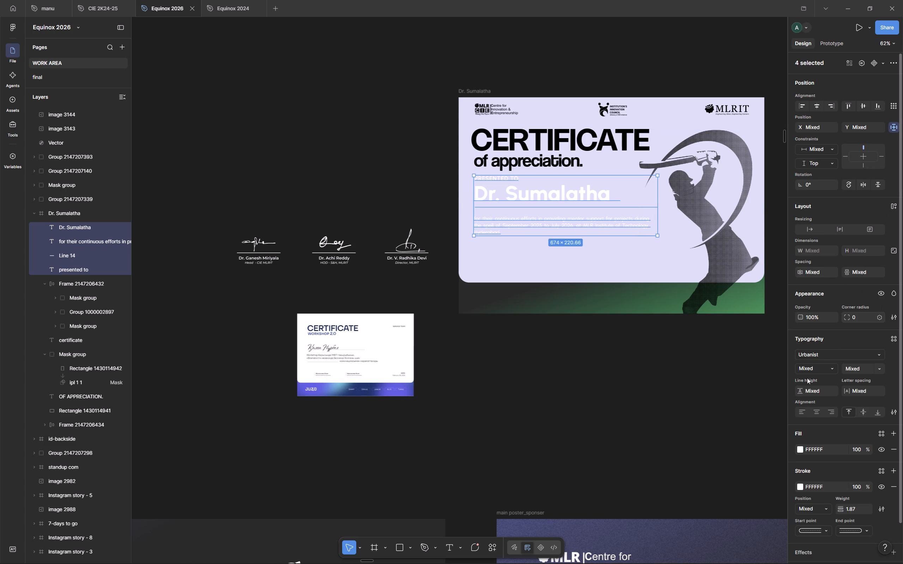
Recolour the fill and stroke of the selected recipient texts and divider line to black, 000000.
click(801, 450)
drag(719, 418, 626, 494)
click(800, 488)
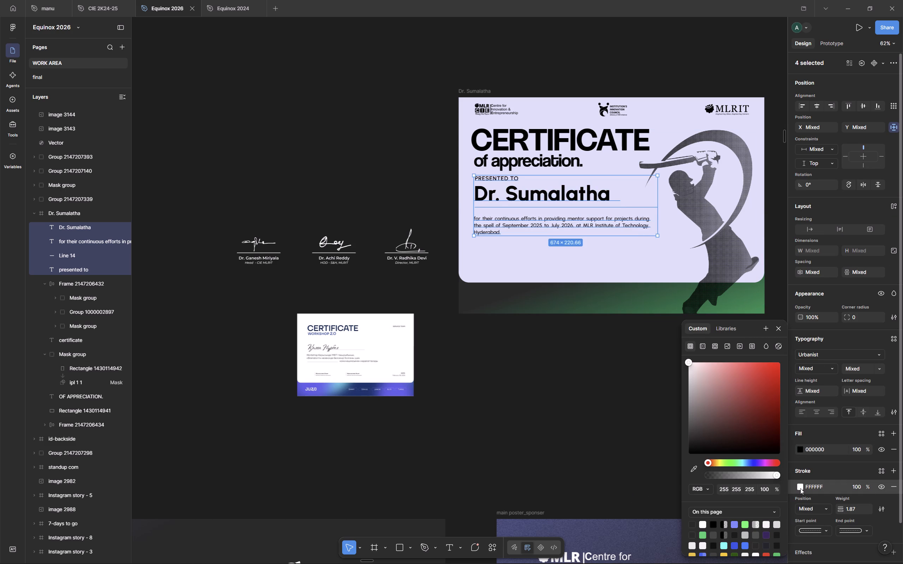
drag(720, 392, 581, 563)
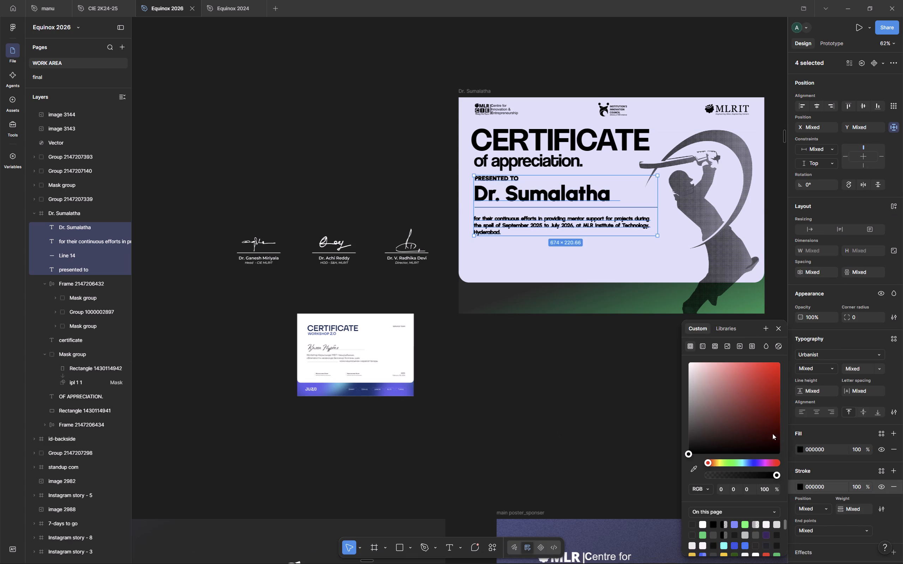
click(893, 484)
key(ctrl+z)
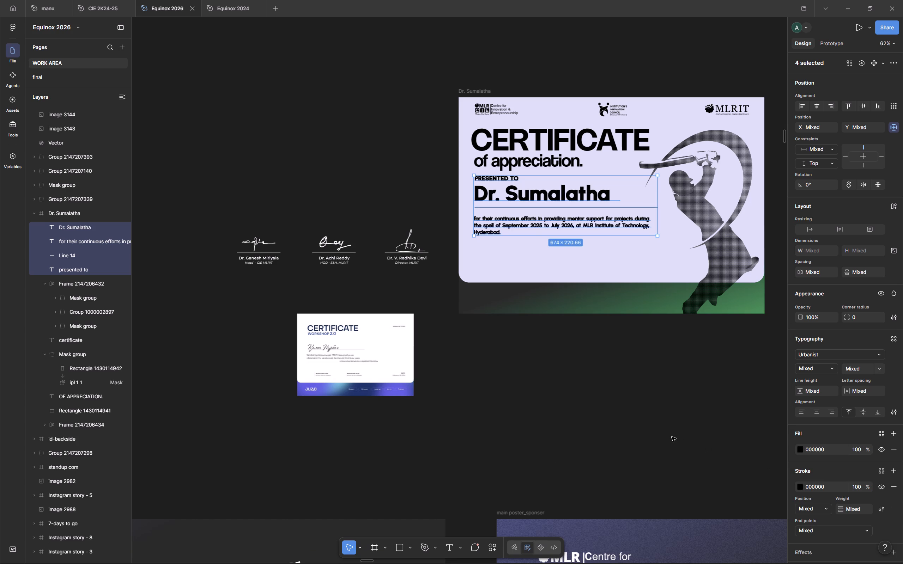
Remove the strokes from the paragraph, the recipient name and the "PRESENTED TO" label, keeping the divider line's stroke.
click(504, 219)
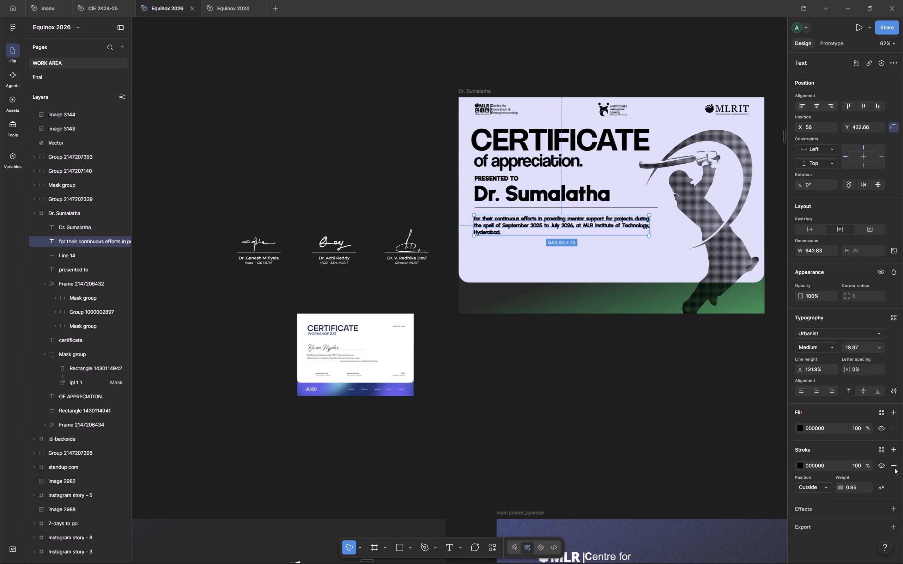
click(896, 468)
click(609, 406)
scroll(579, 288, up, 2)
click(513, 216)
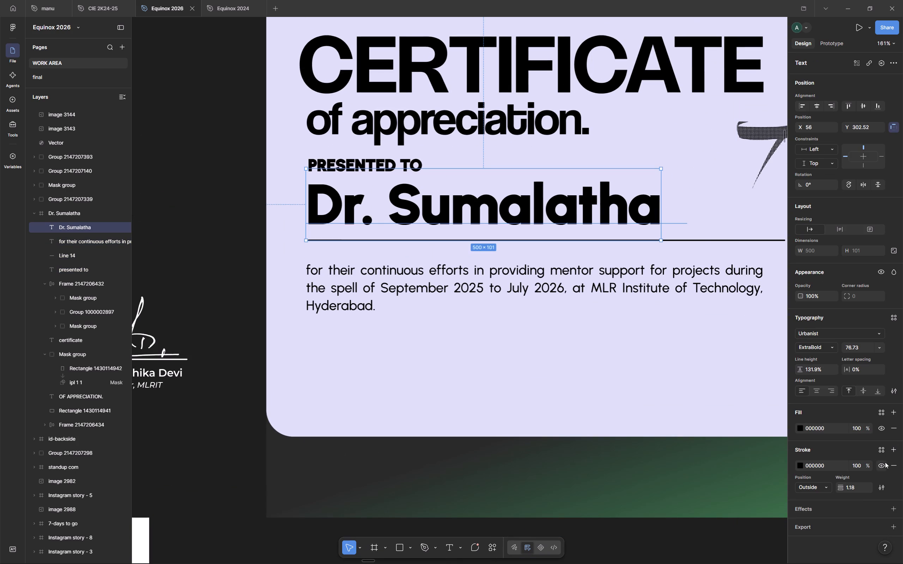
click(891, 467)
scroll(510, 468, down, 1)
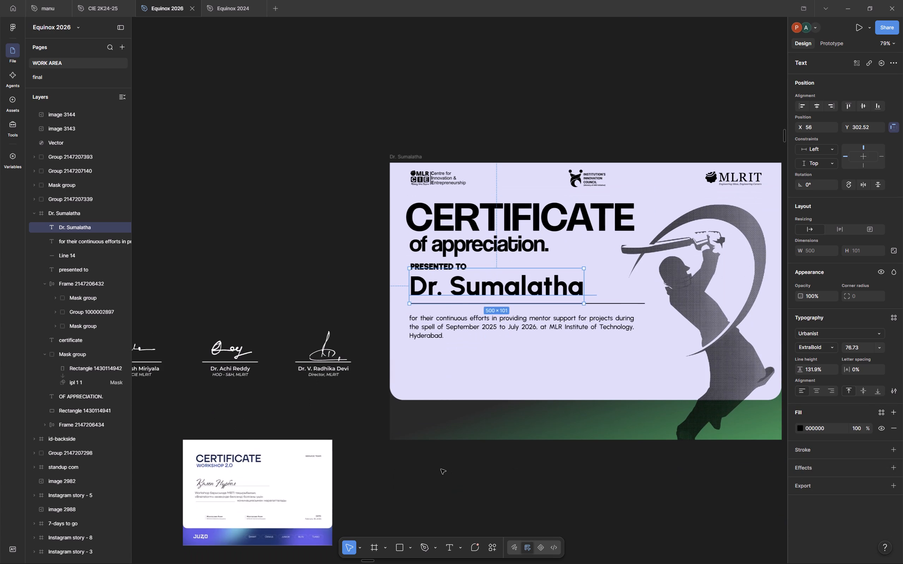
click(440, 469)
click(424, 270)
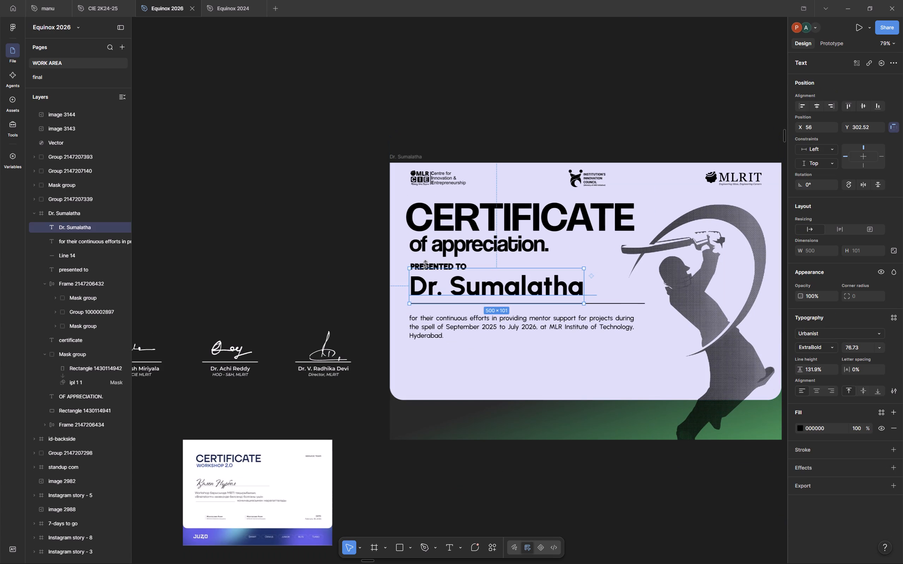
click(425, 265)
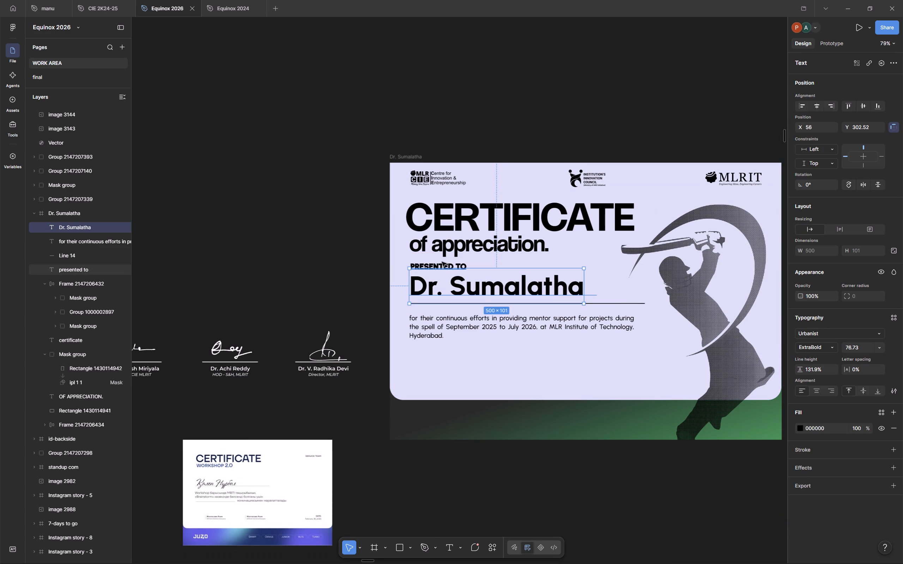
click(442, 263)
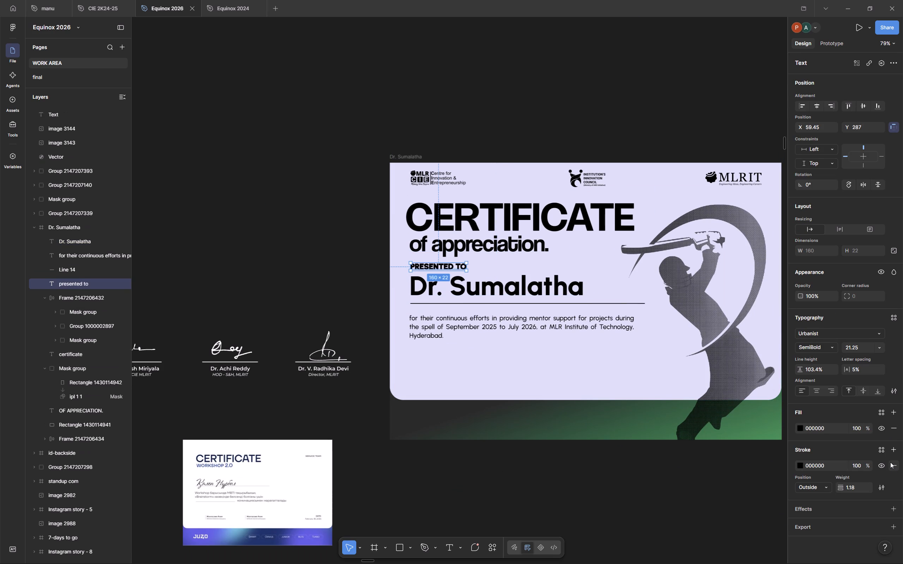
click(890, 462)
click(657, 475)
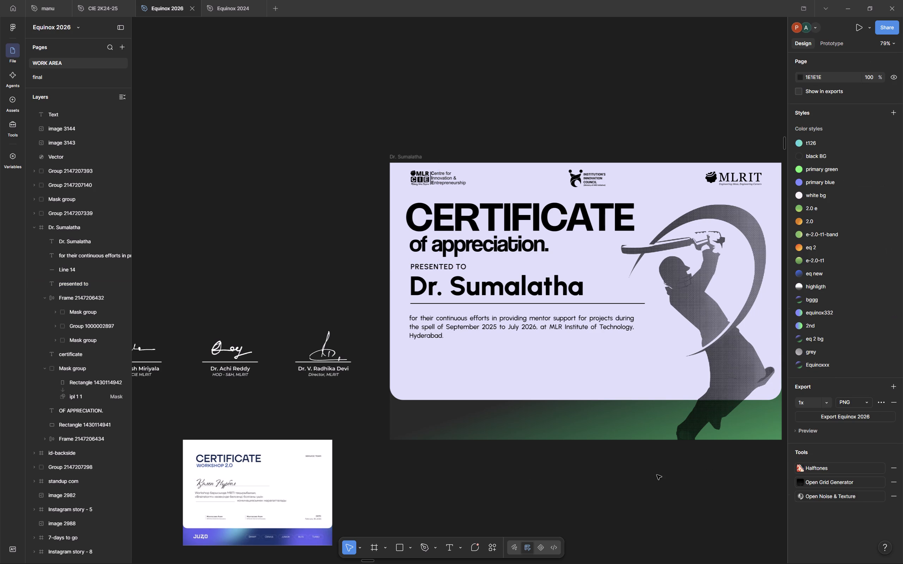
Nudge the "PRESENTED TO" label down to Y 295, closer to the recipient name.
click(453, 268)
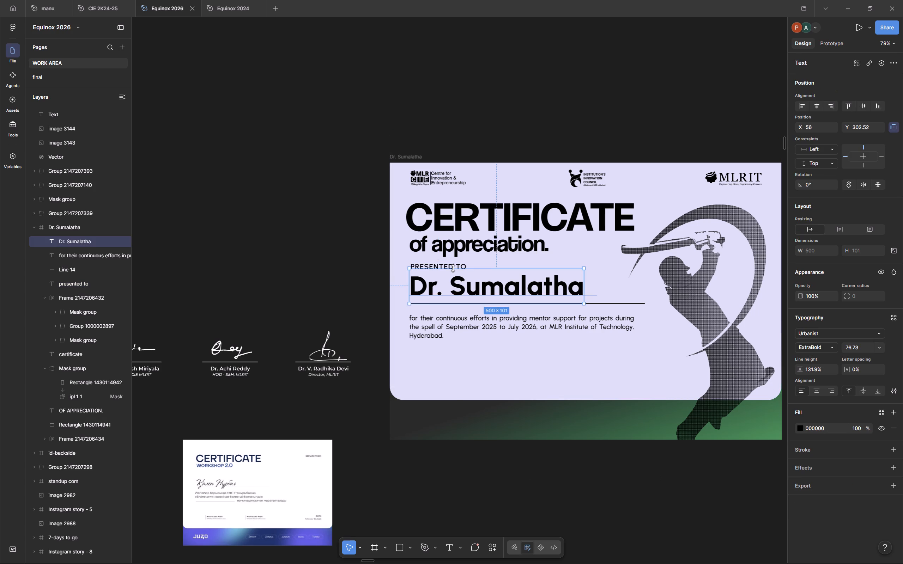
click(431, 265)
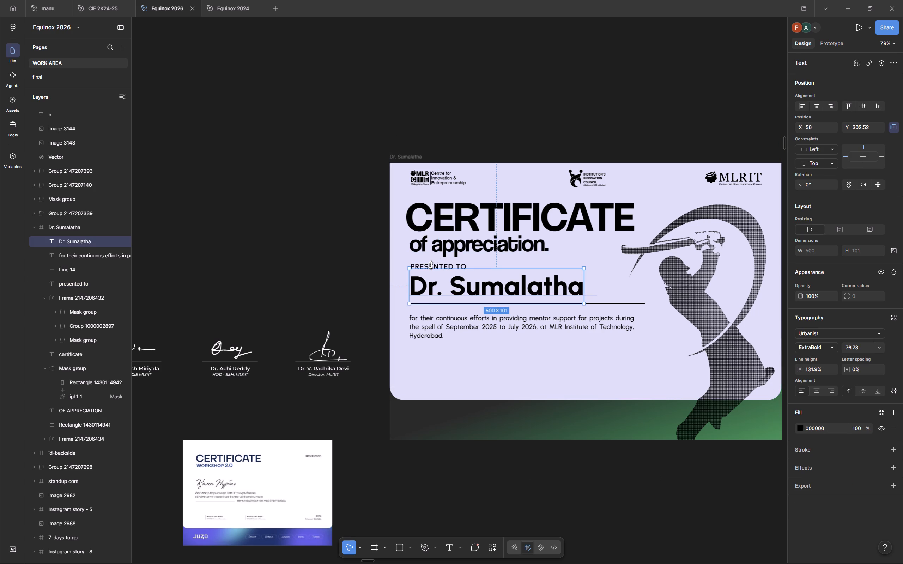
click(431, 264)
key(Down)
key(Down)
key(Down)
key(Down)
key(Down)
key(Down)
key(Down)
key(Down)
key(Down)
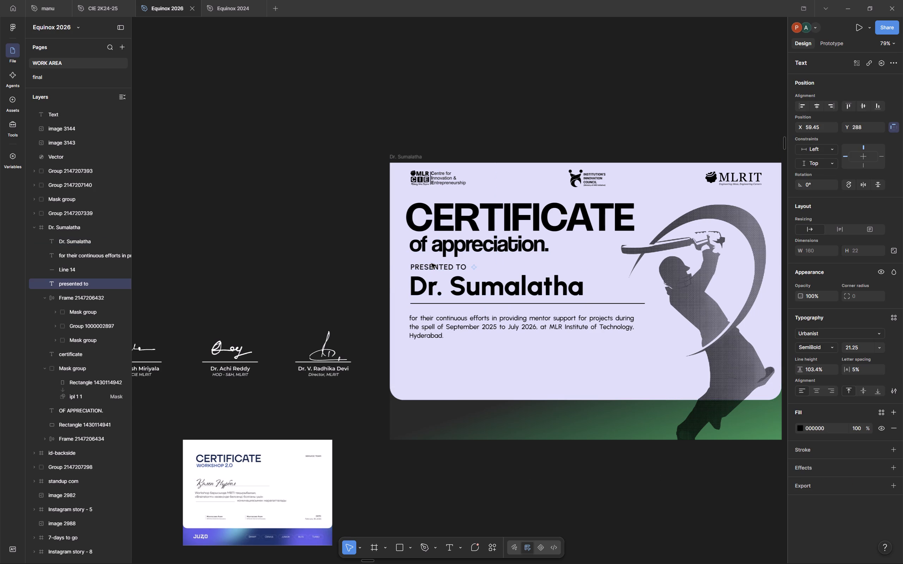
key(Up)
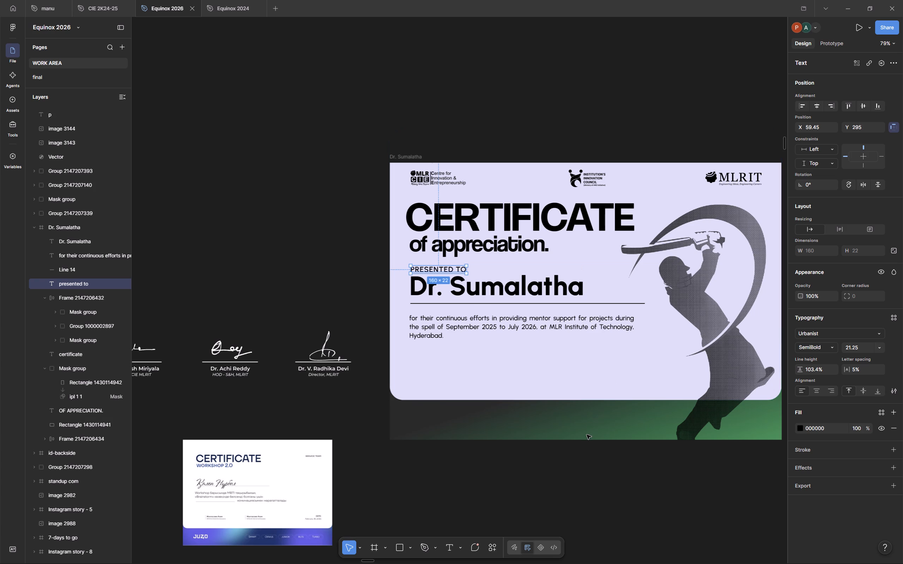
click(582, 454)
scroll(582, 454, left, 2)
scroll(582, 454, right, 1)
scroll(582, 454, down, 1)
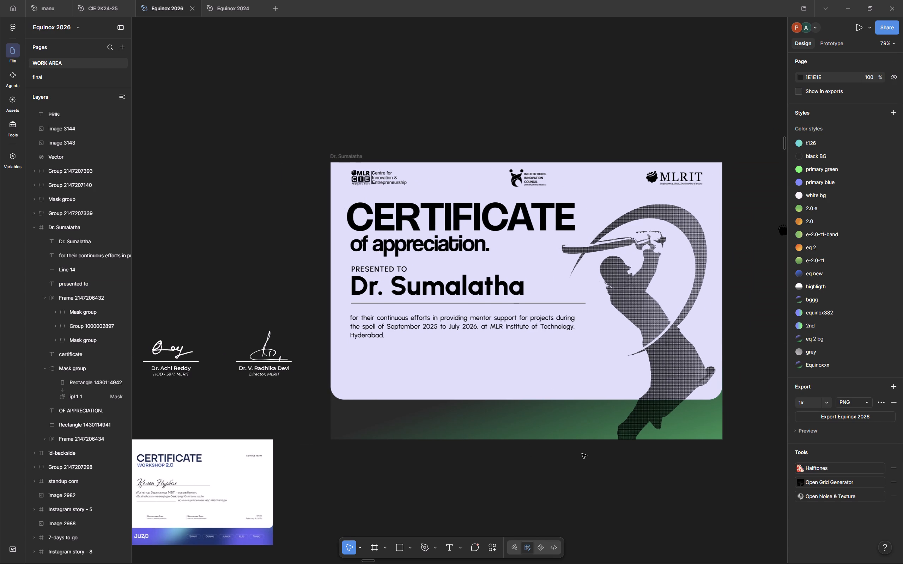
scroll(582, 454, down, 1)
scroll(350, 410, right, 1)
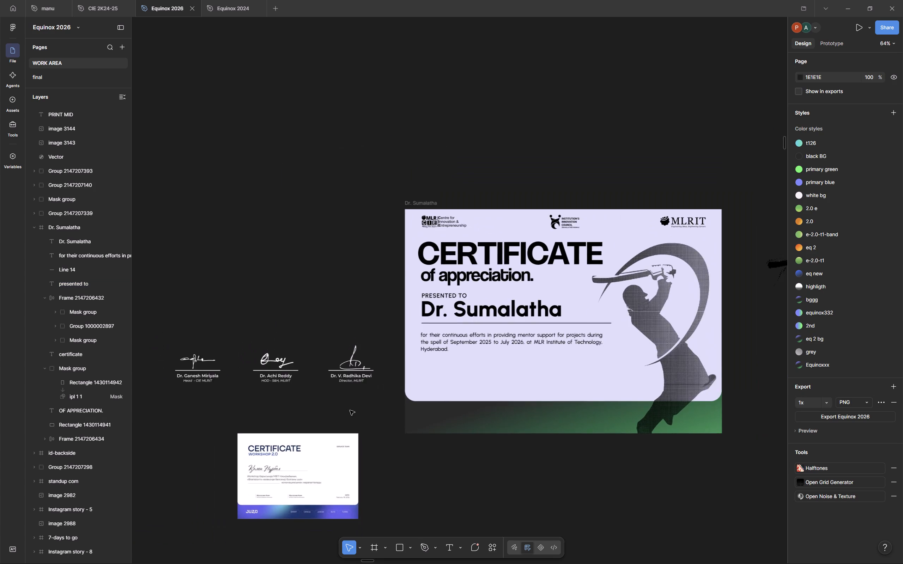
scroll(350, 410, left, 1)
Switch to Chrome, close the Photopea Facebook page and bring up the Pinterest certificate pin.
key(alt+Tab)
click(541, 184)
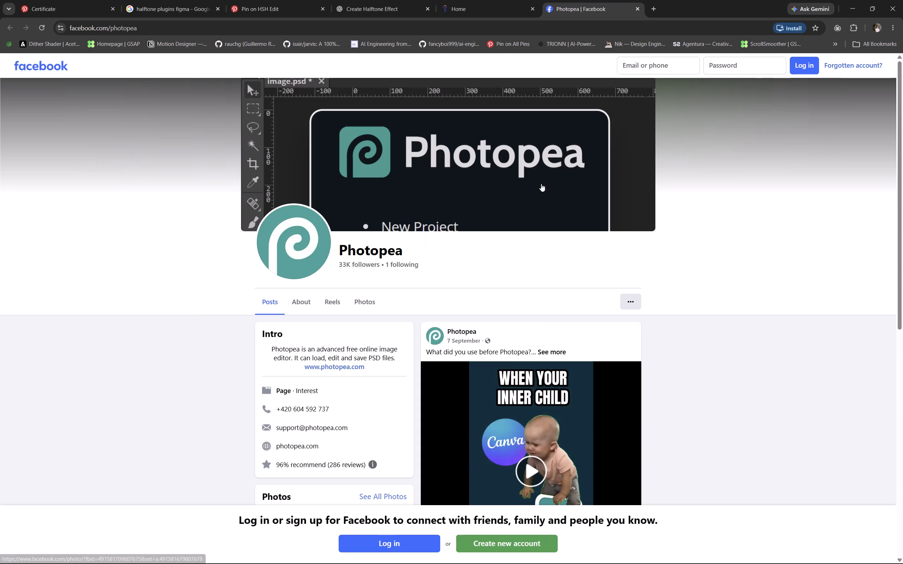
click(637, 10)
click(153, 0)
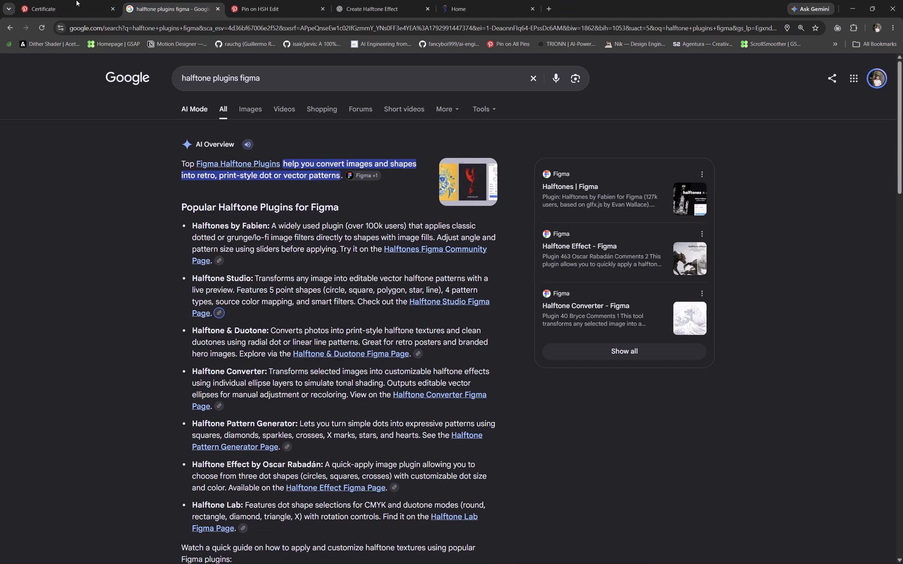
click(68, 0)
Look over the pins related to the certificate, then search Pinterest for "cricket elemets".
scroll(328, 289, down, 3)
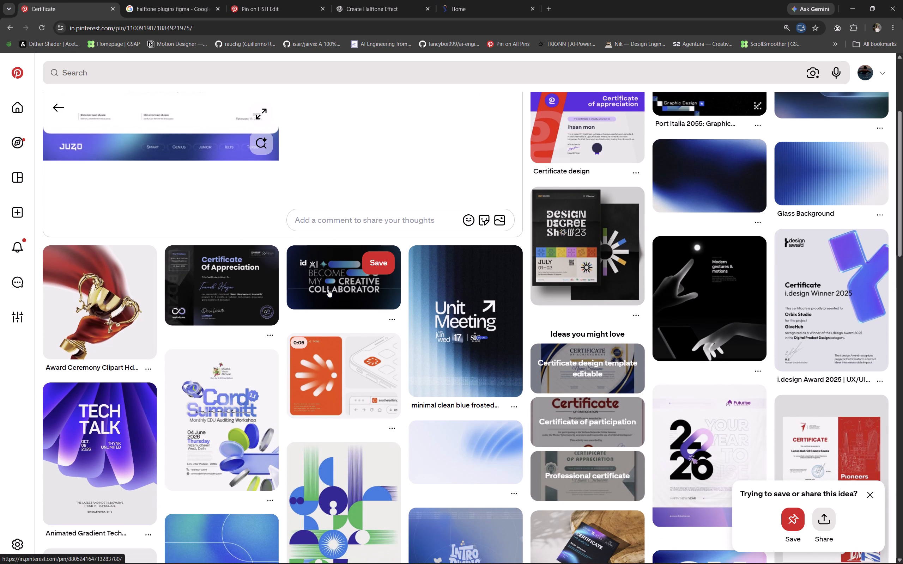
scroll(328, 289, right, 8)
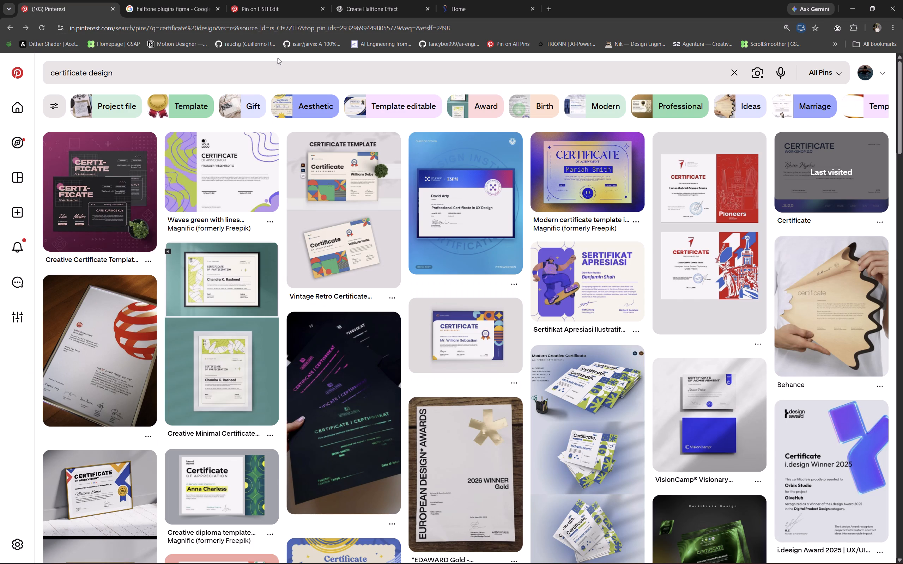
drag(260, 70, 23, 88)
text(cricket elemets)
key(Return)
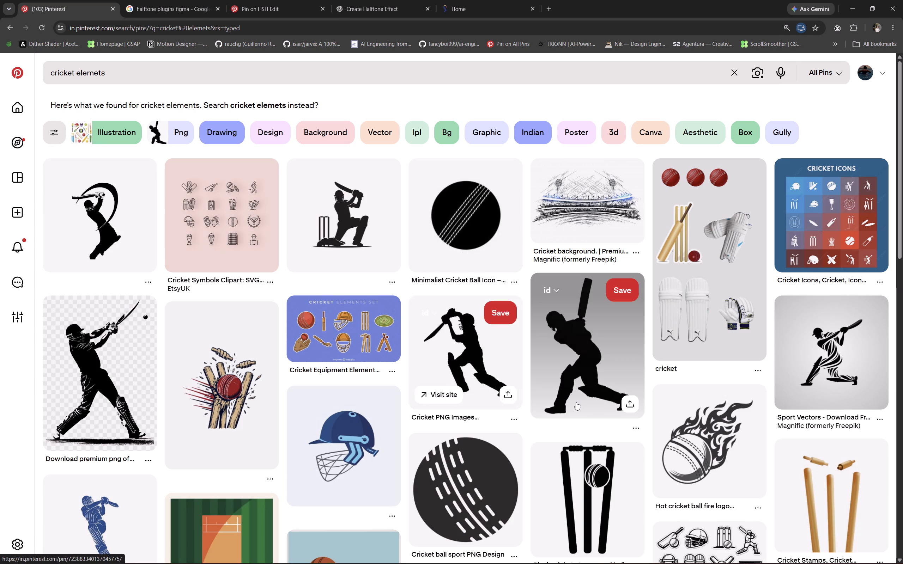
Browse the Pinterest cricket results for silhouettes, bats, balls, stumps and logos usable as certificate elements.
scroll(576, 402, down, 3)
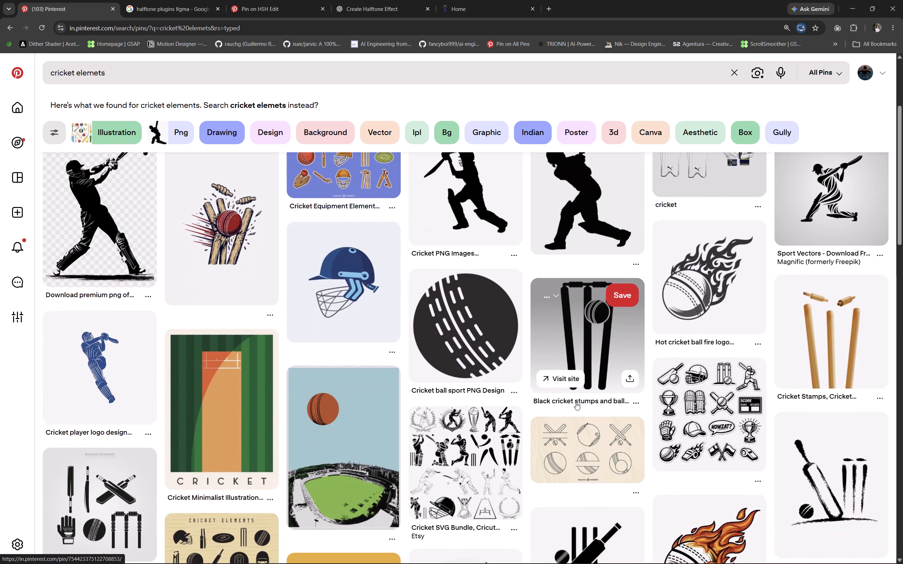
scroll(576, 402, down, 4)
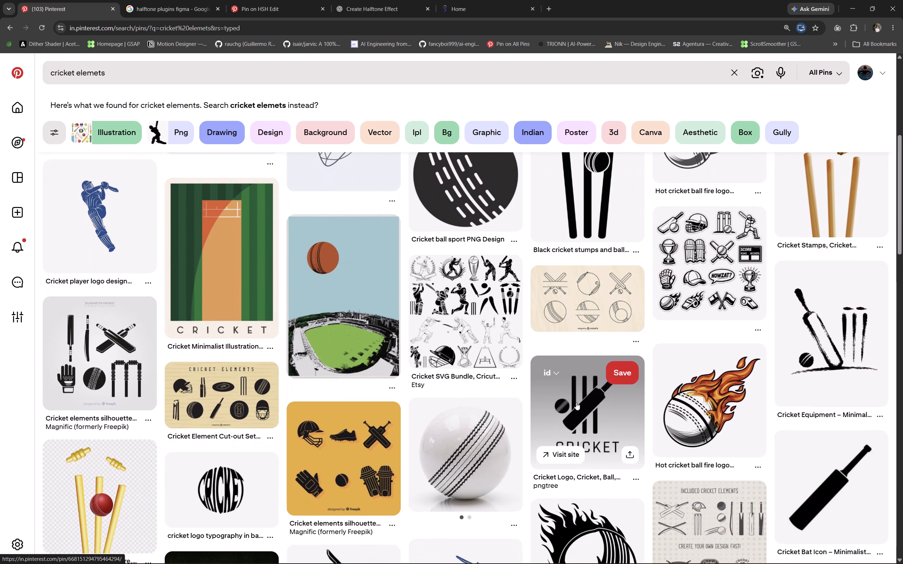
scroll(576, 402, down, 3)
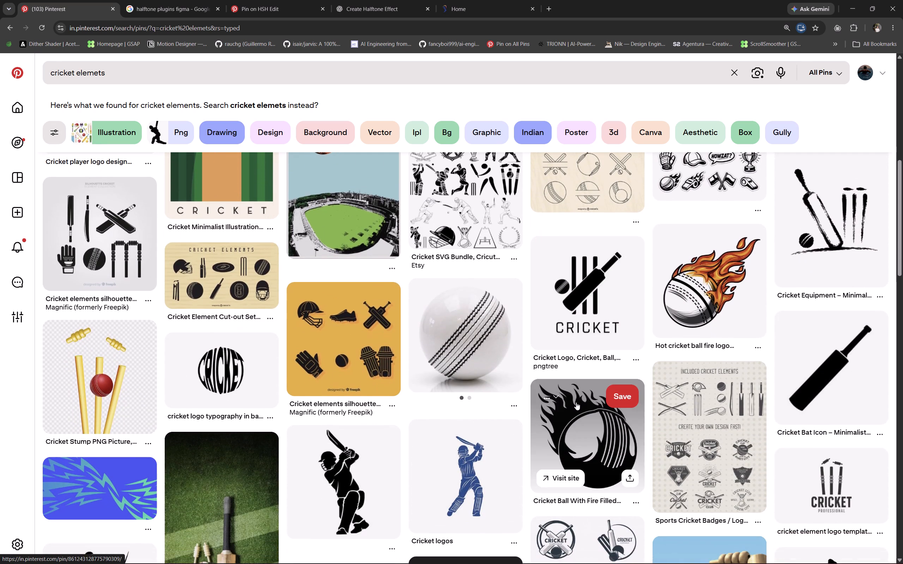
scroll(576, 402, down, 3)
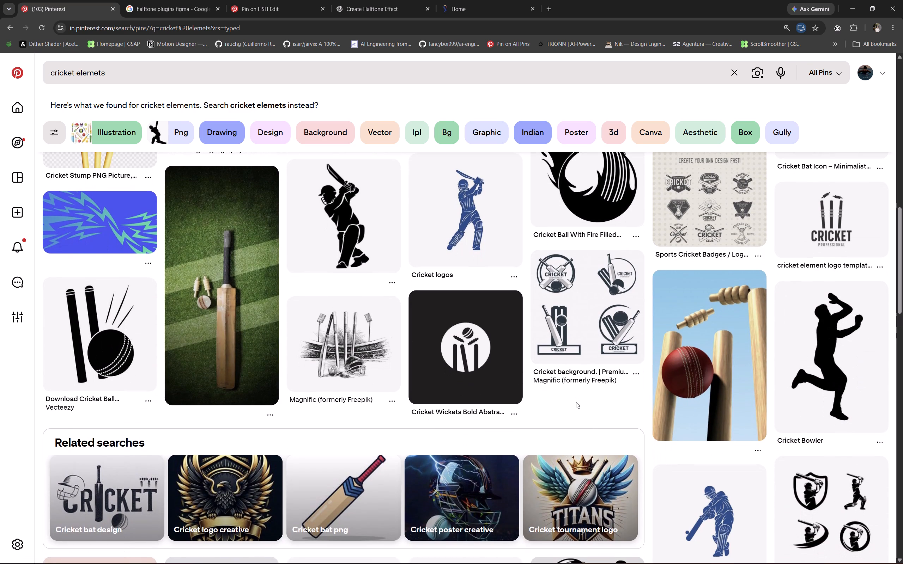
scroll(576, 402, down, 5)
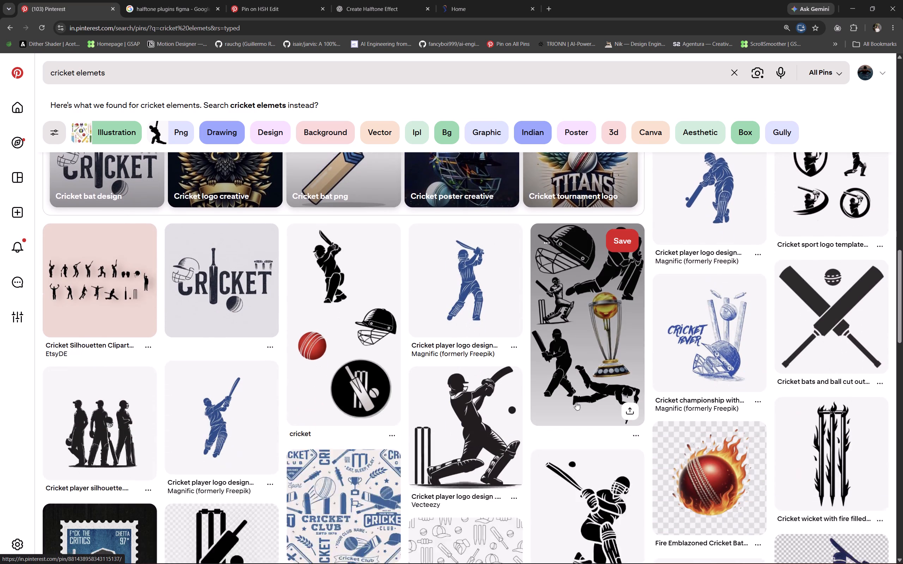
scroll(576, 402, down, 5)
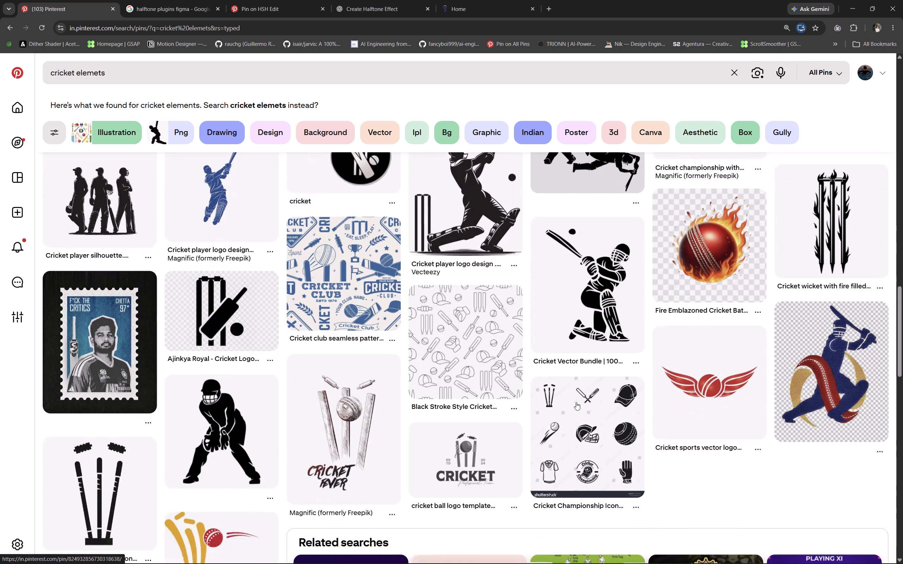
scroll(576, 402, down, 6)
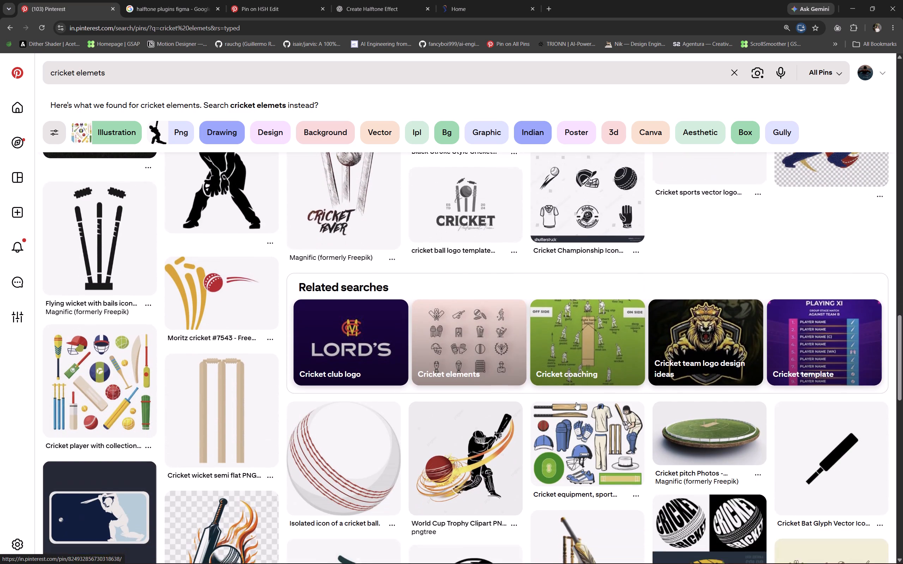
scroll(576, 402, down, 1)
Switch to the Equinox 2026 file in Figma and make sure nothing is selected.
key(alt+Tab)
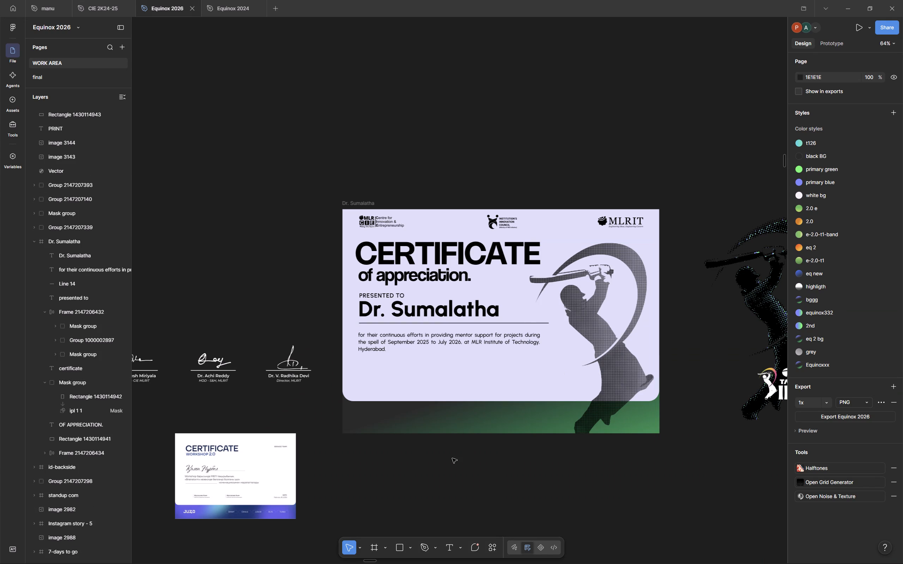
click(429, 478)
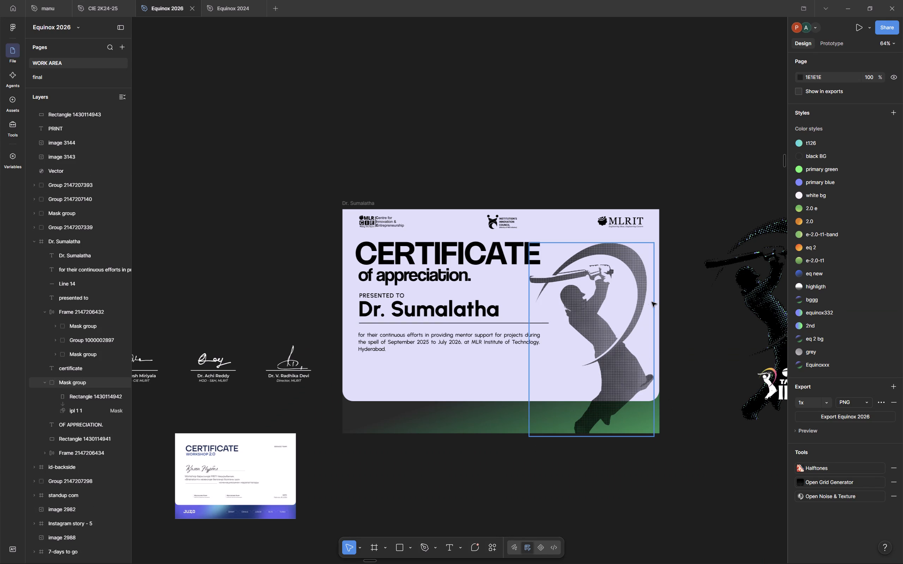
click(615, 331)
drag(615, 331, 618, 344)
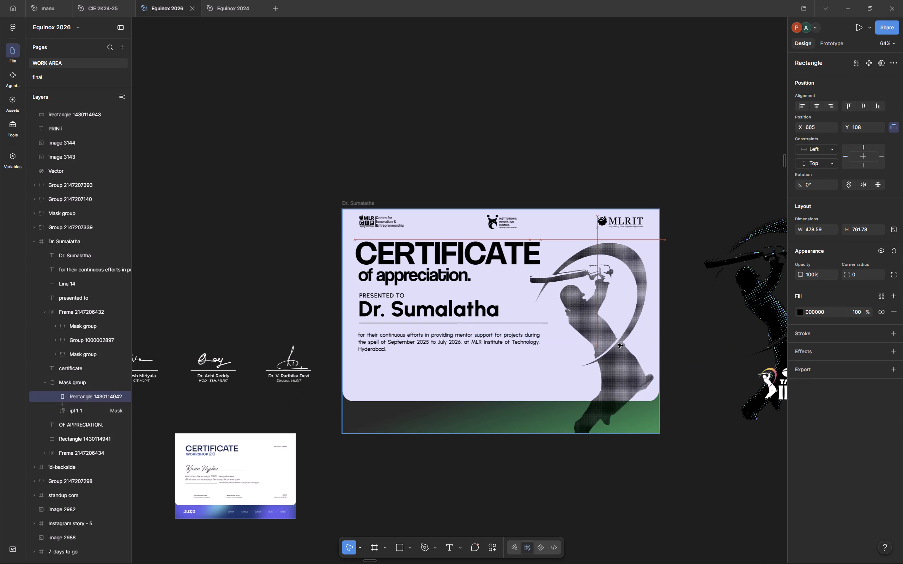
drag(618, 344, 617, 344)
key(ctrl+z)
Move the masked halftone batsman group lower on the certificate, to about X 671, Y 230.
drag(612, 326, 614, 363)
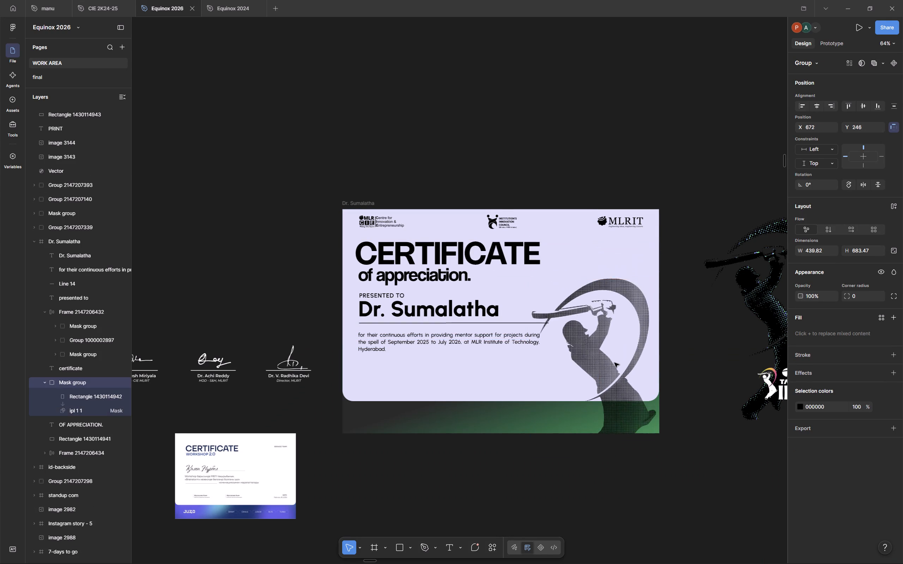
drag(614, 363, 614, 359)
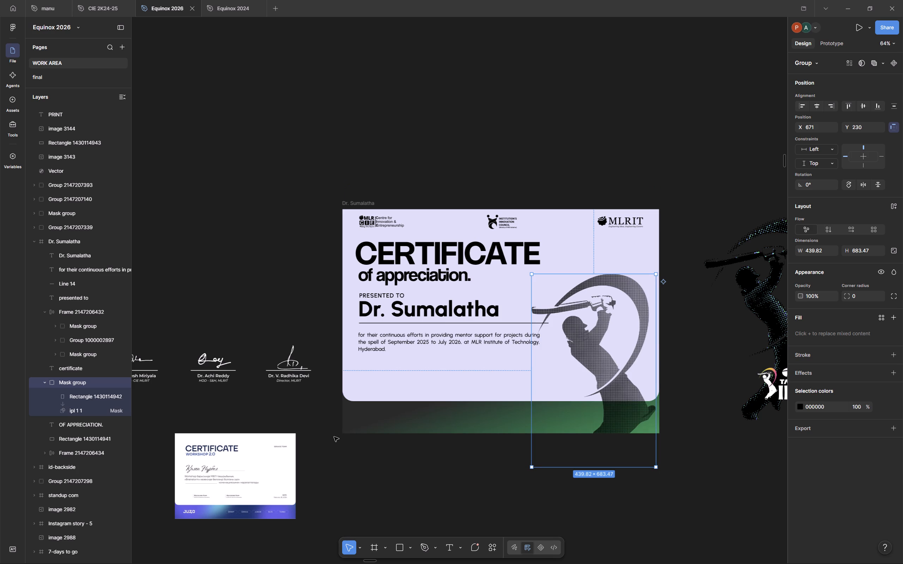
Copy the IPL Auction logo group from the events strip of the Equinox poster, leaving the original in place.
scroll(337, 435, down, 4)
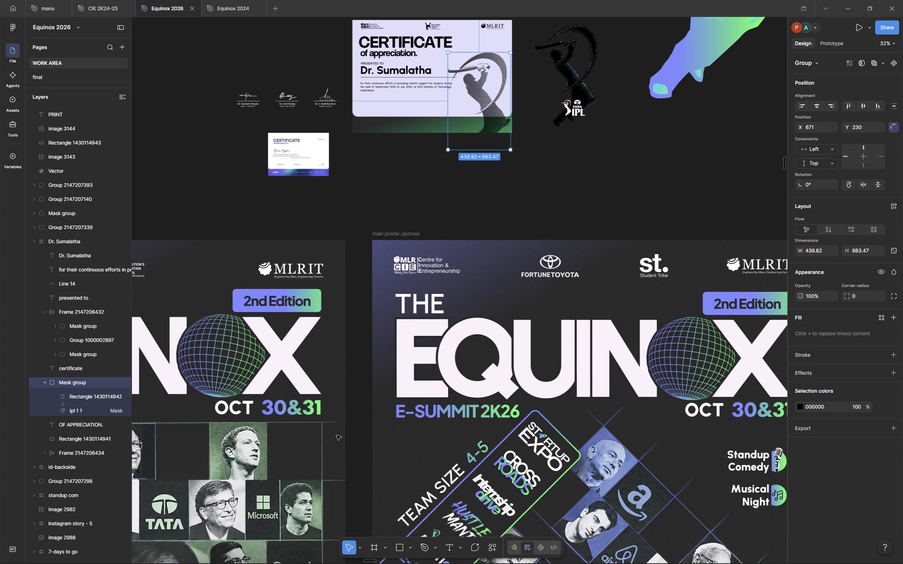
scroll(521, 449, down, 4)
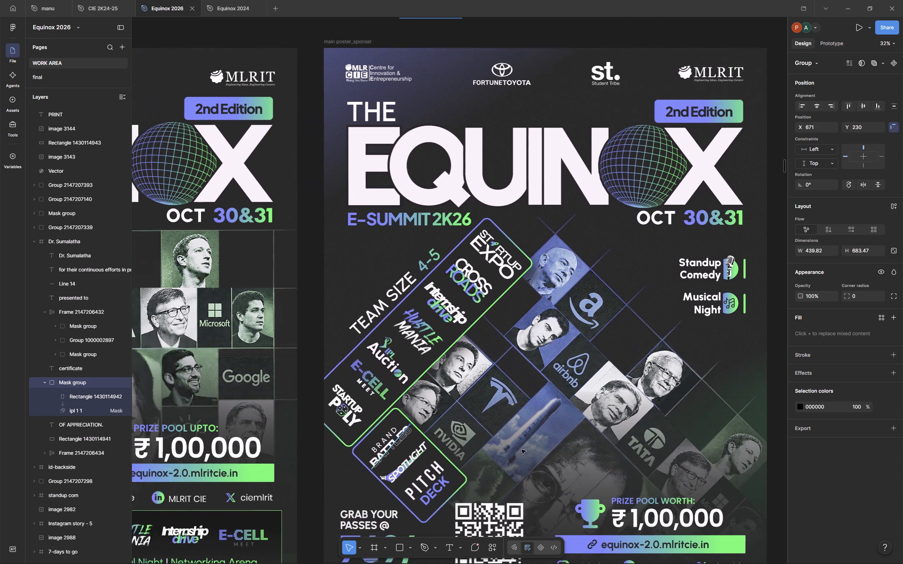
scroll(521, 449, down, 2)
scroll(521, 449, up, 1)
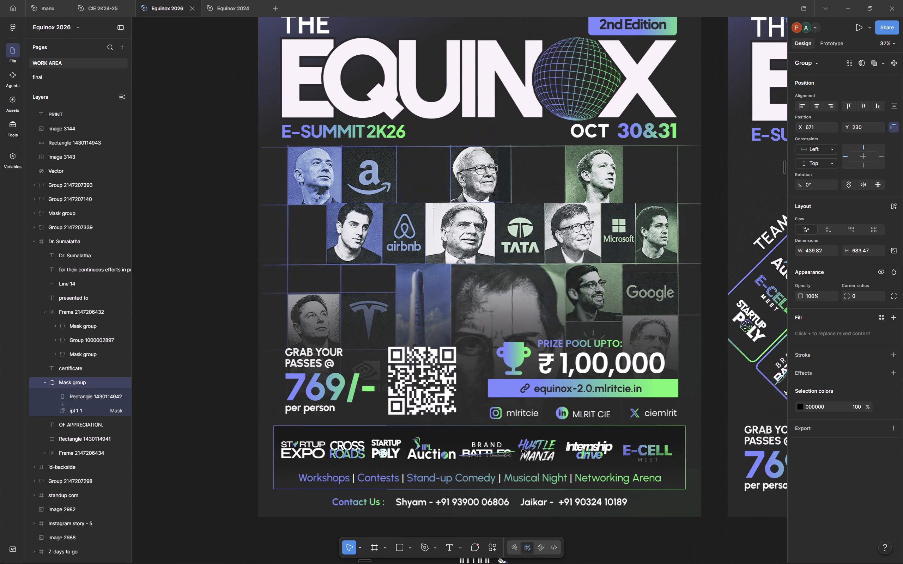
click(432, 451)
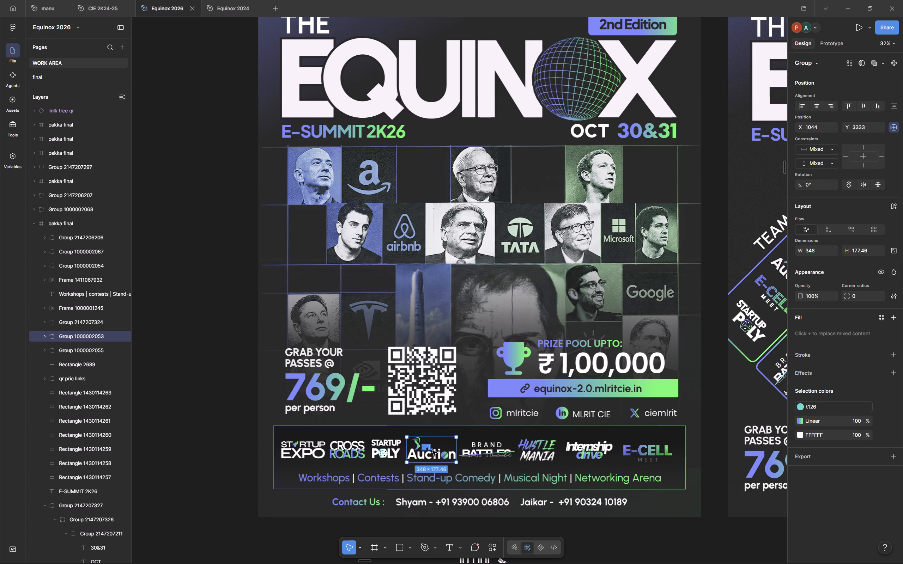
key(ctrl+x)
key(ctrl+z)
key(ctrl+c)
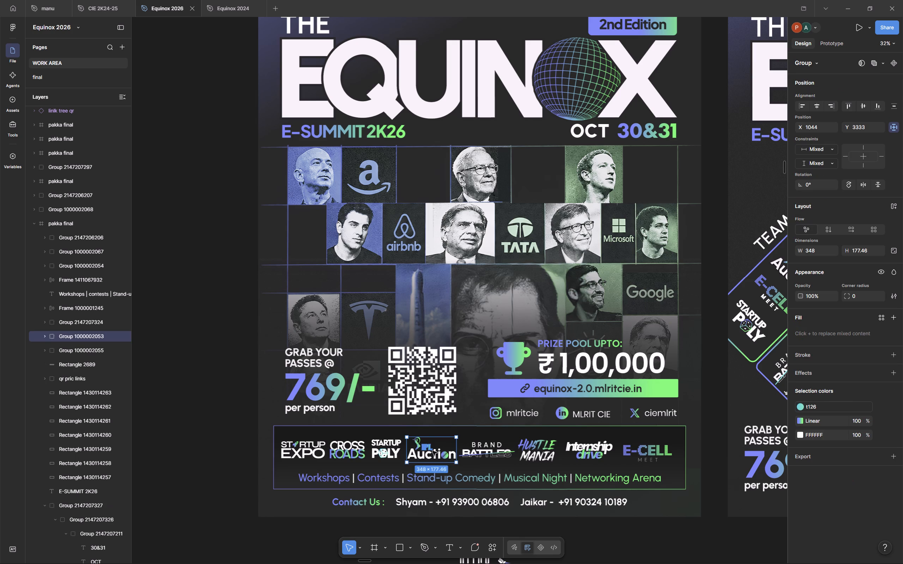
Paste the IPL Auction logo and place it inside the certificate above the batsman, at about X 671, Y 72.
scroll(432, 451, up, 13)
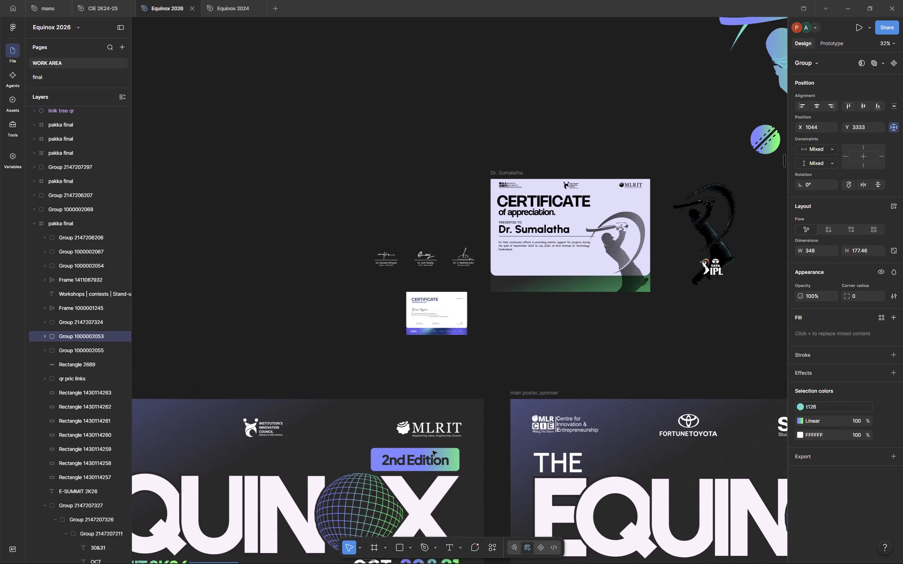
click(561, 376)
key(ctrl+v)
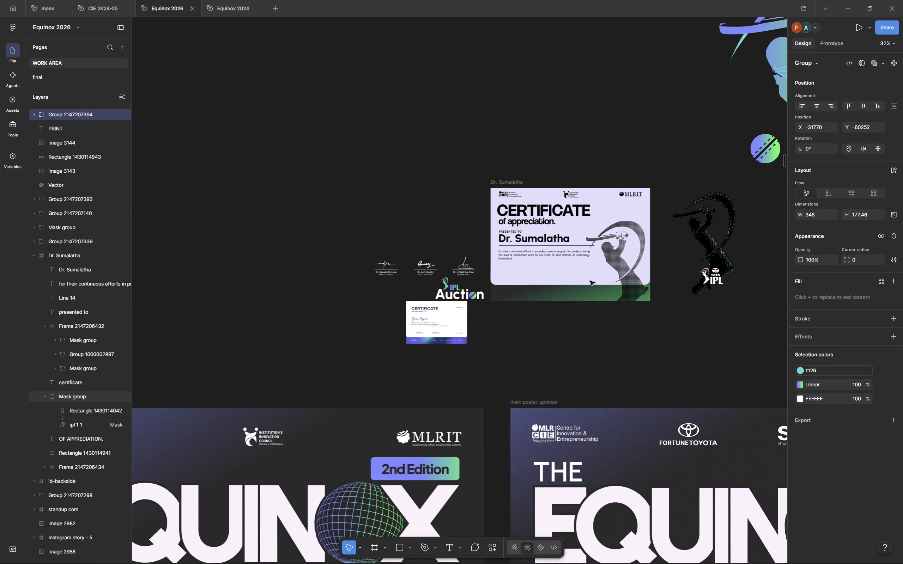
drag(463, 284, 613, 205)
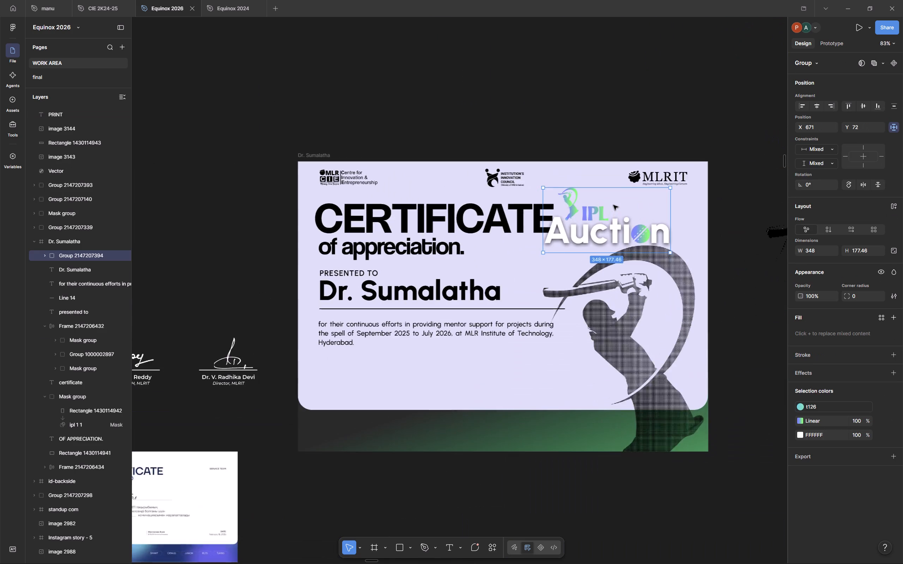
Scale down the IPL Auction logo and place it between the MLRIT logo and the batsman artwork.
scroll(613, 205, left, 1)
key(k)
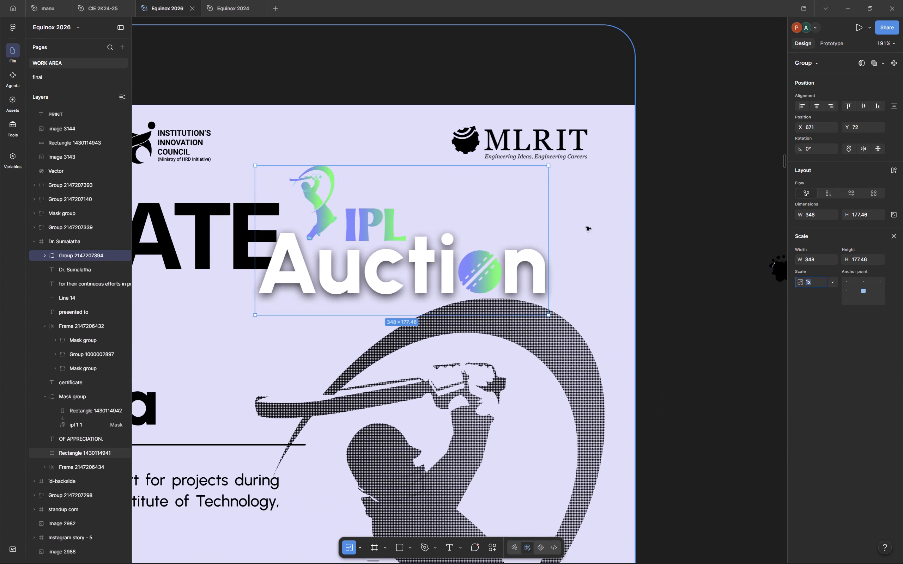
drag(547, 166, 428, 235)
drag(380, 277, 526, 232)
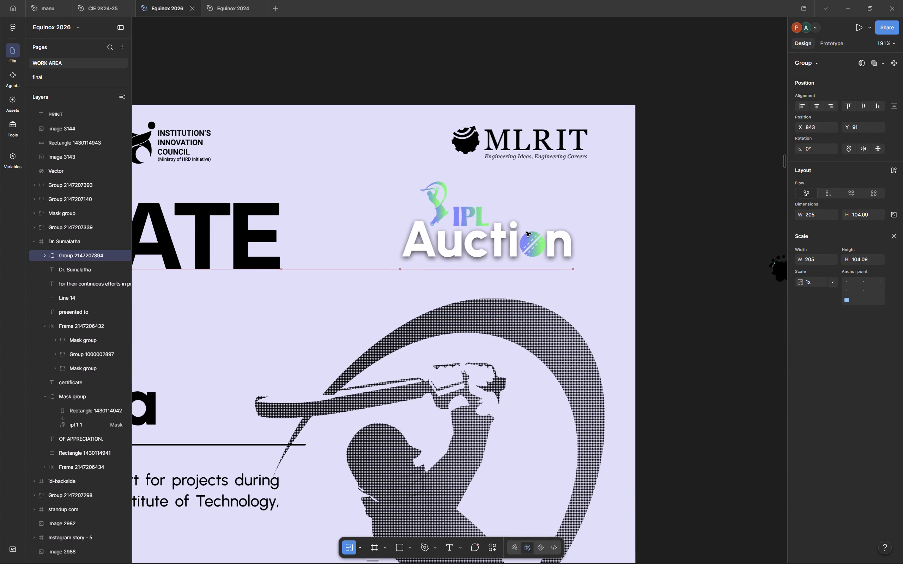
Move the IPL Auction logo slightly along its row so it sits under the MLRIT logo, at X 860, Y 91.
drag(526, 232, 539, 231)
scroll(507, 305, right, 5)
scroll(507, 305, left, 1)
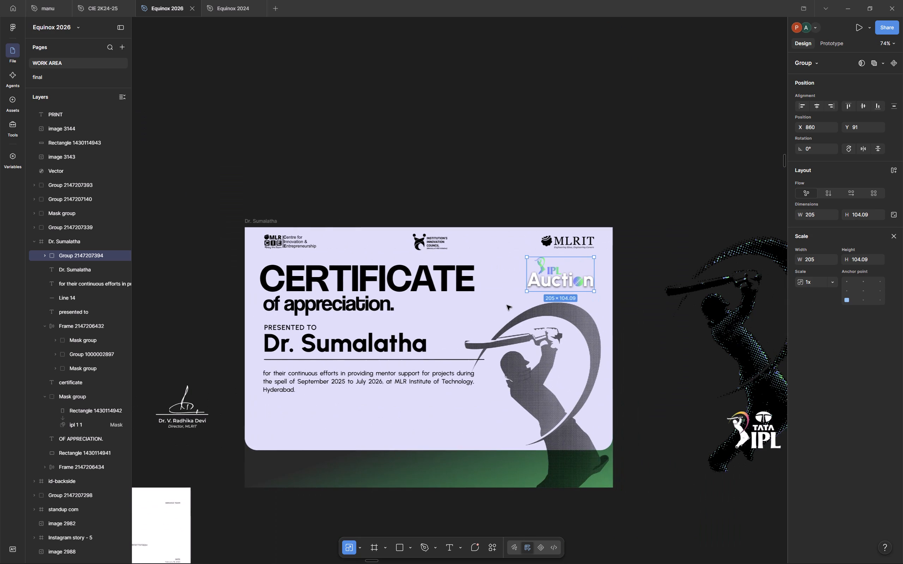
Nudge the halftone batsman mask group towards the certificate's outer edge, to X 683, and finish scaling.
click(540, 344)
key(Right)
key(Right)
key(Right)
key(Right)
key(Right)
key(Right)
key(Right)
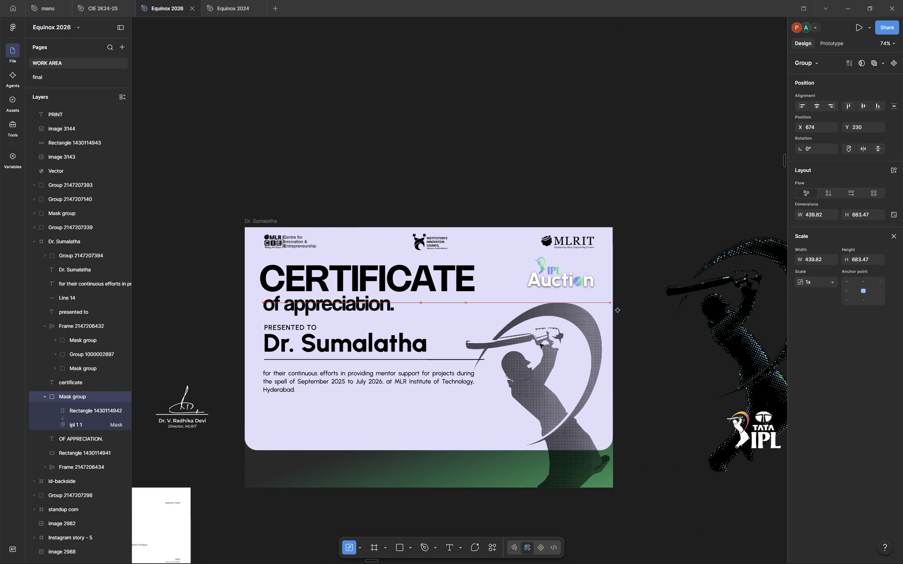
key(Right)
key(Right)
key(Right)
key(Right)
key(Right)
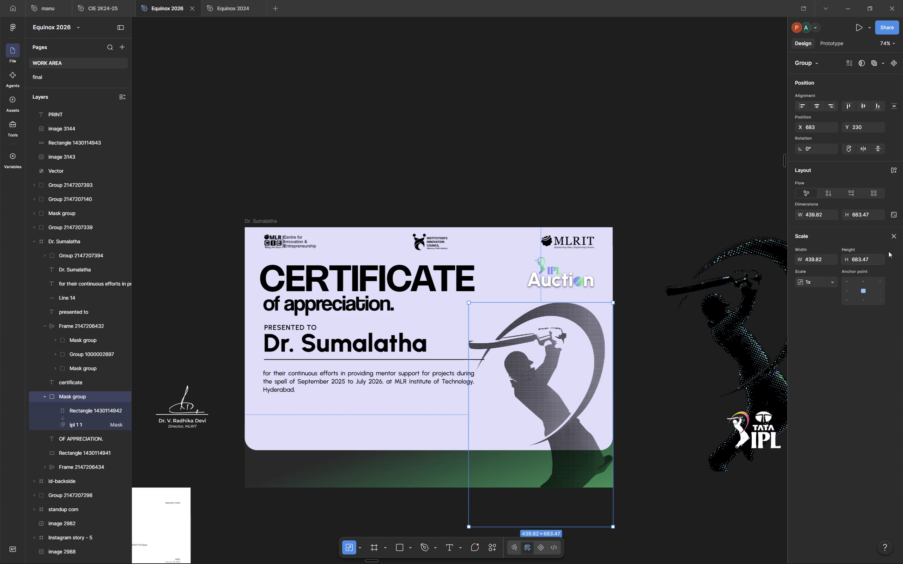
click(890, 238)
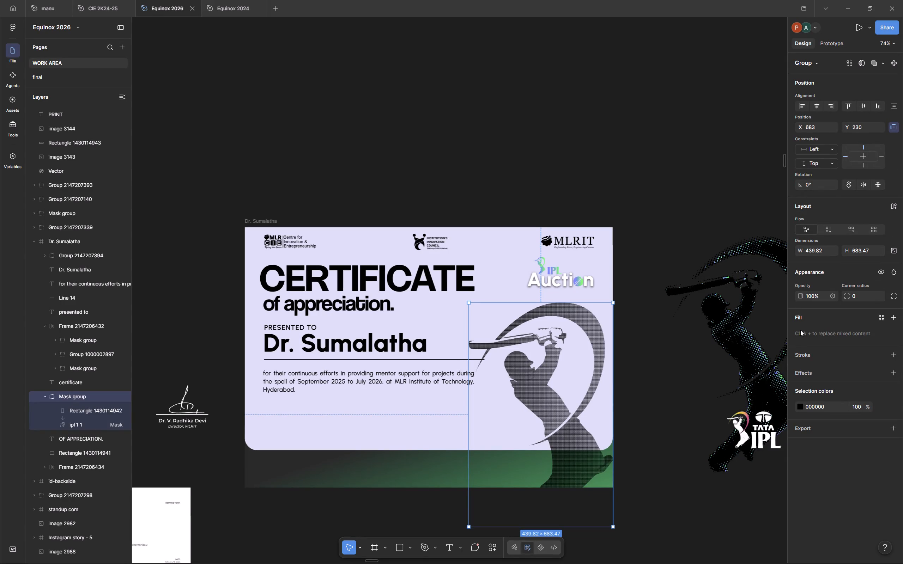
Apply the blue-green gradient library style "2nd" as the fill of the rectangle inside the batsman mask group.
double_click(556, 407)
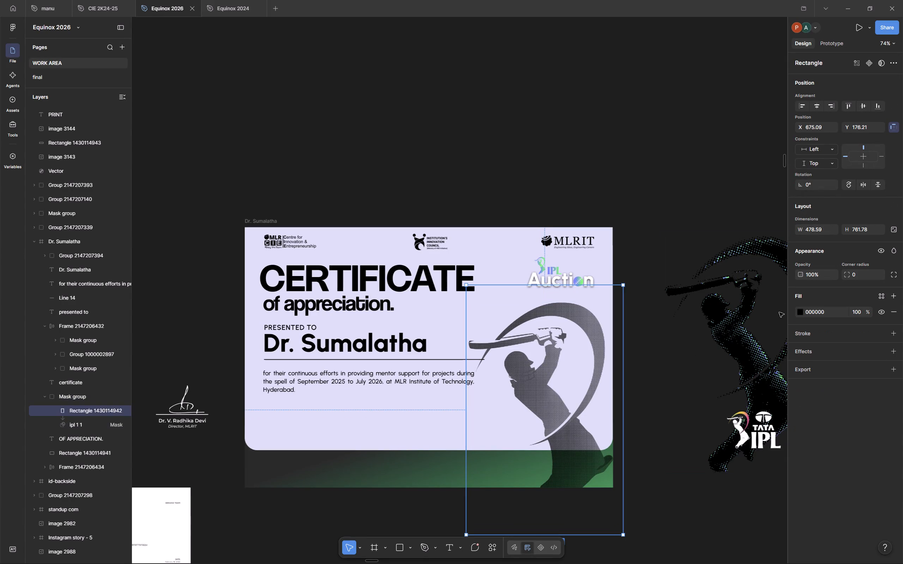
click(799, 311)
click(734, 309)
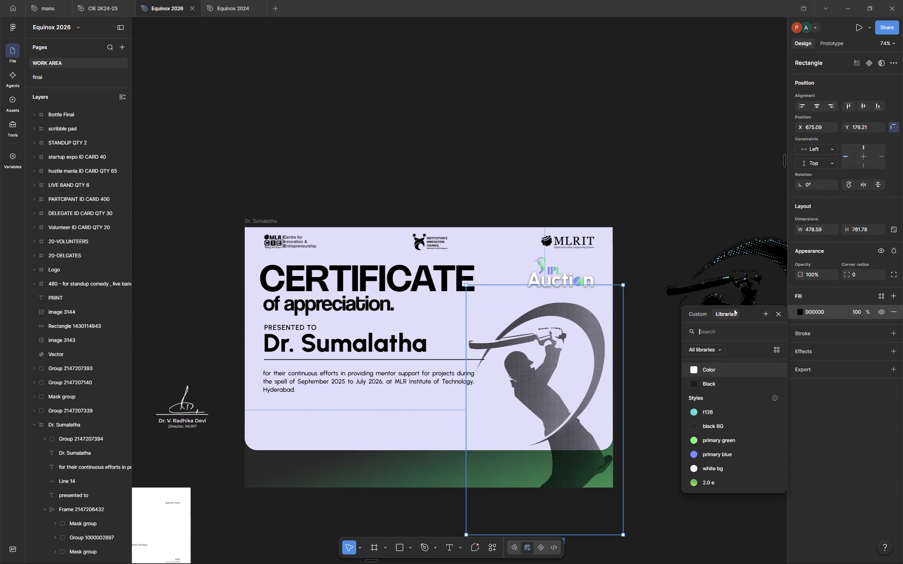
scroll(705, 477, down, 4)
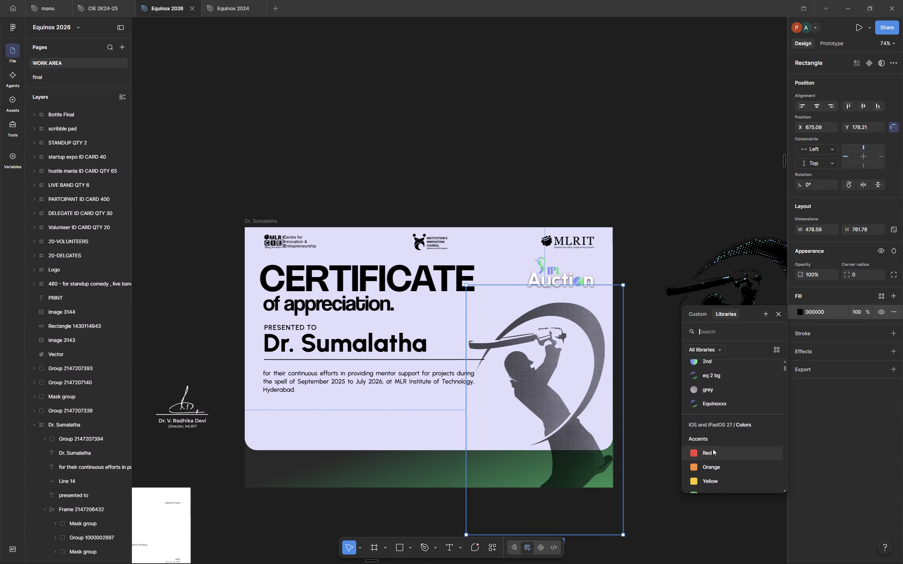
click(709, 365)
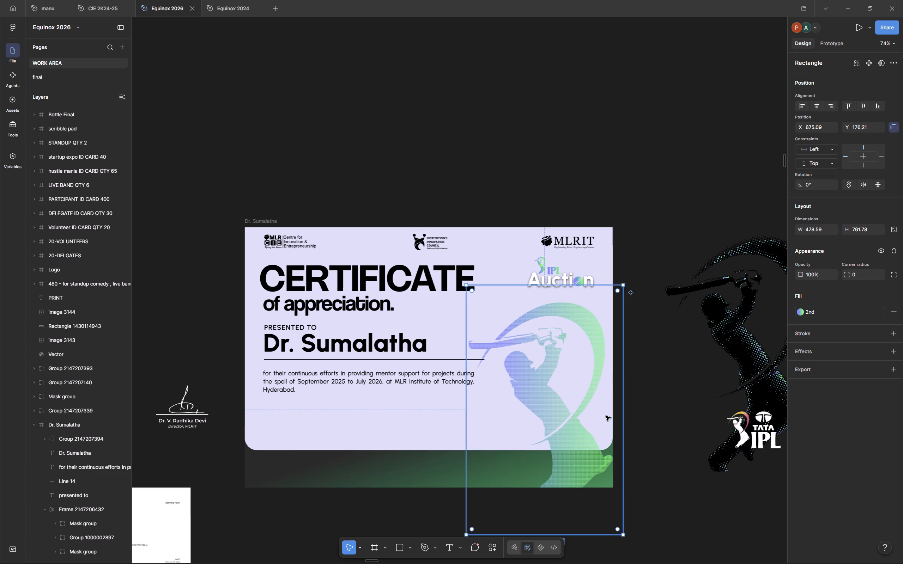
Add a black 000000 inside stroke to the batsman's gradient rectangle and increase its weight.
scroll(606, 416, right, 1)
scroll(606, 416, up, 1)
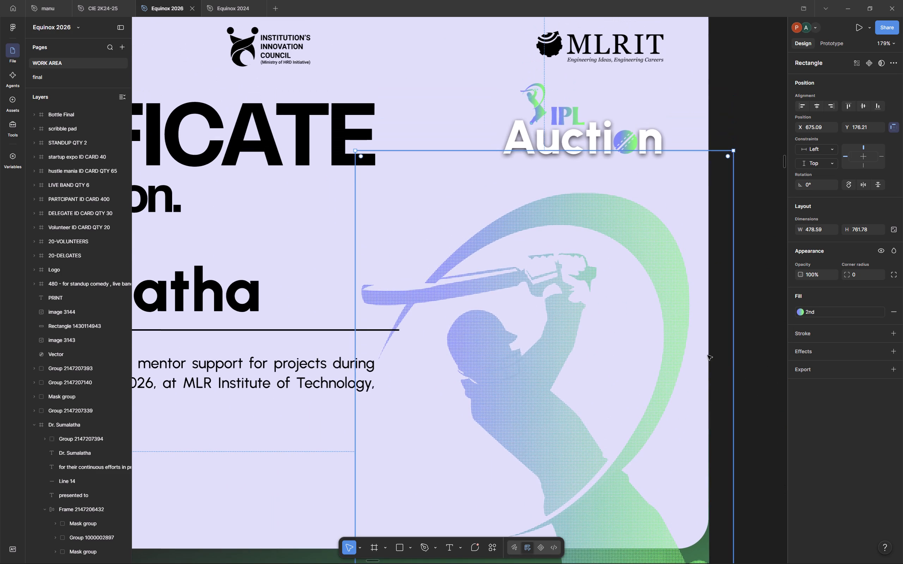
click(795, 333)
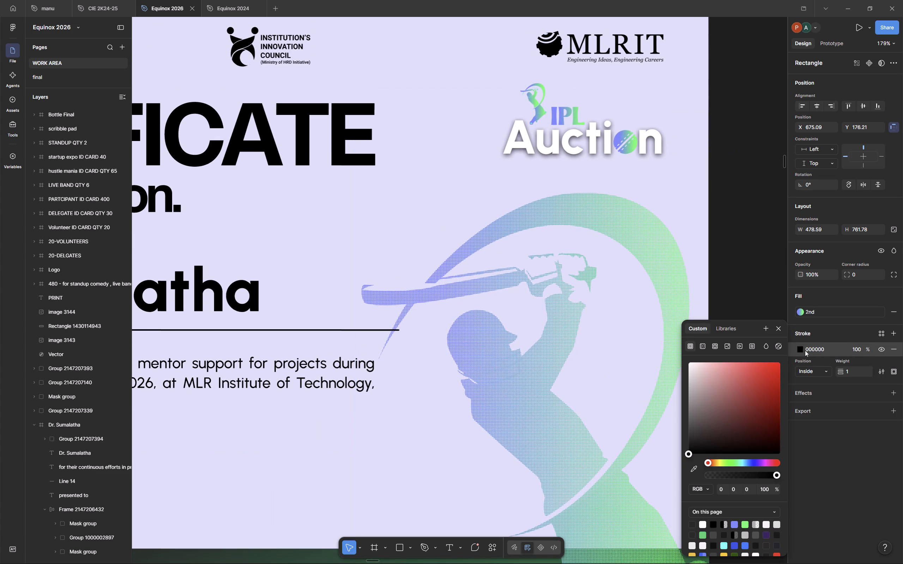
drag(839, 370, 478, 291)
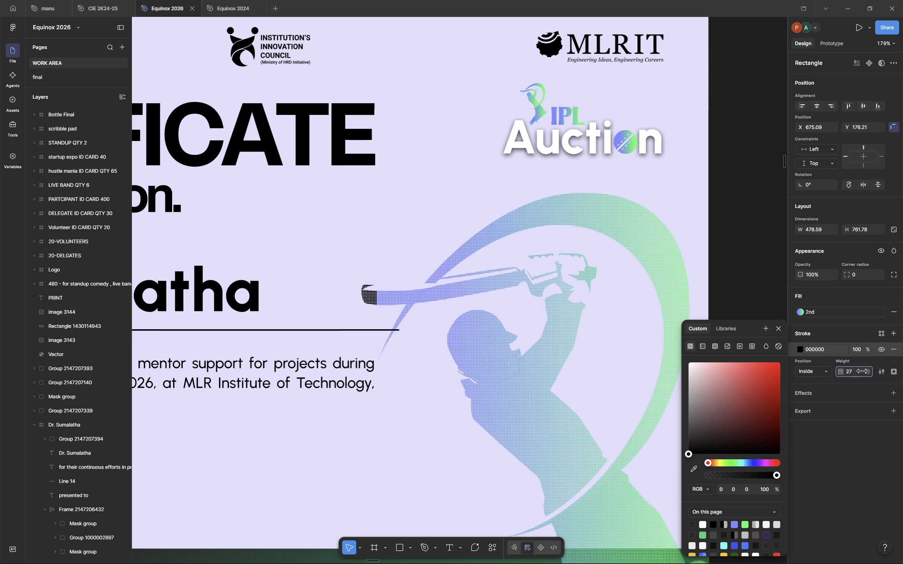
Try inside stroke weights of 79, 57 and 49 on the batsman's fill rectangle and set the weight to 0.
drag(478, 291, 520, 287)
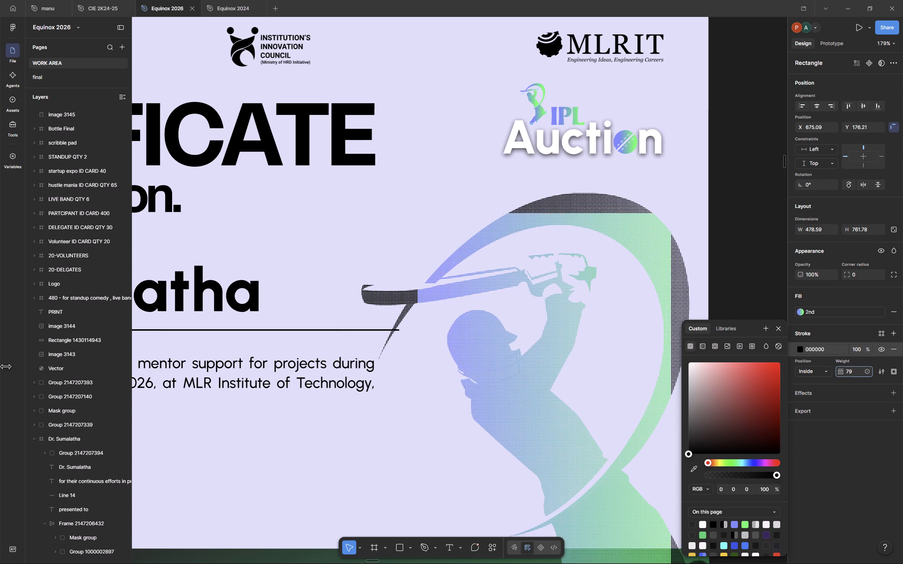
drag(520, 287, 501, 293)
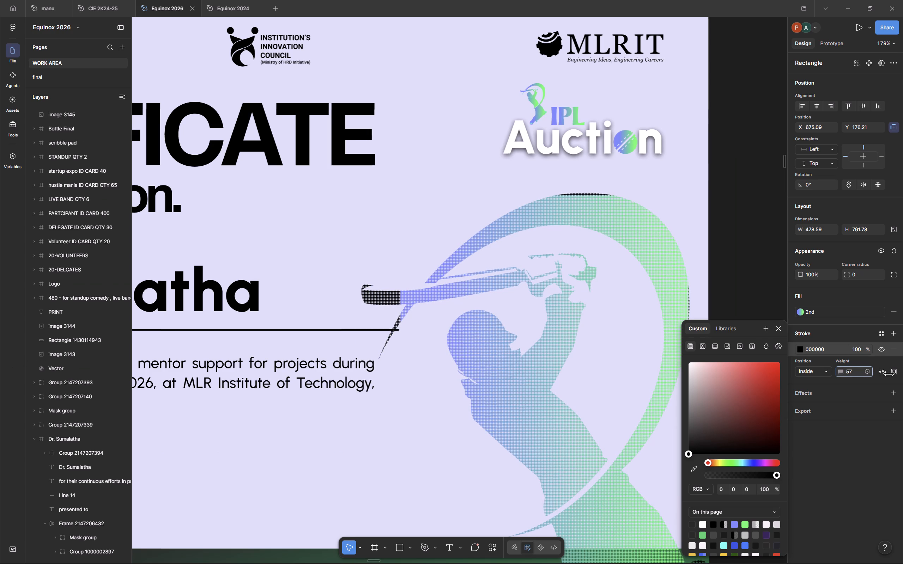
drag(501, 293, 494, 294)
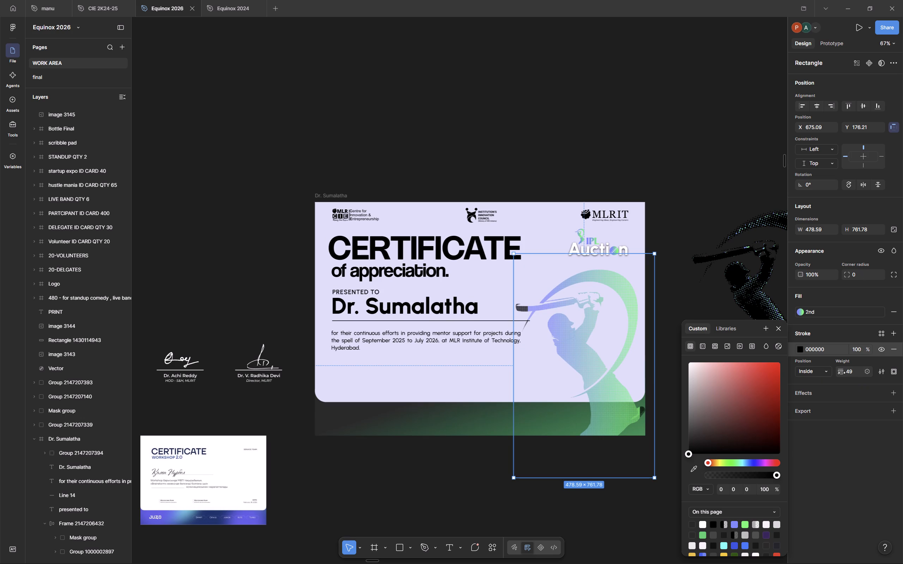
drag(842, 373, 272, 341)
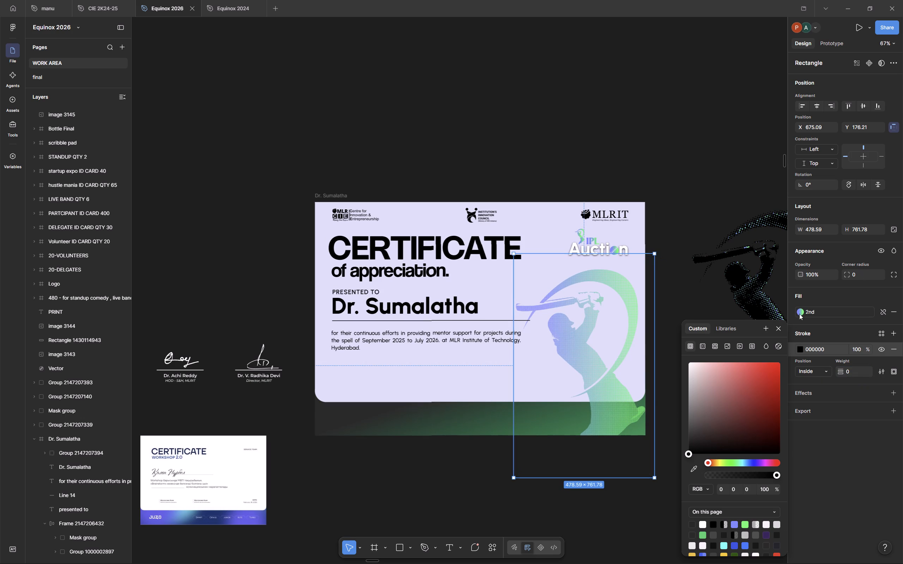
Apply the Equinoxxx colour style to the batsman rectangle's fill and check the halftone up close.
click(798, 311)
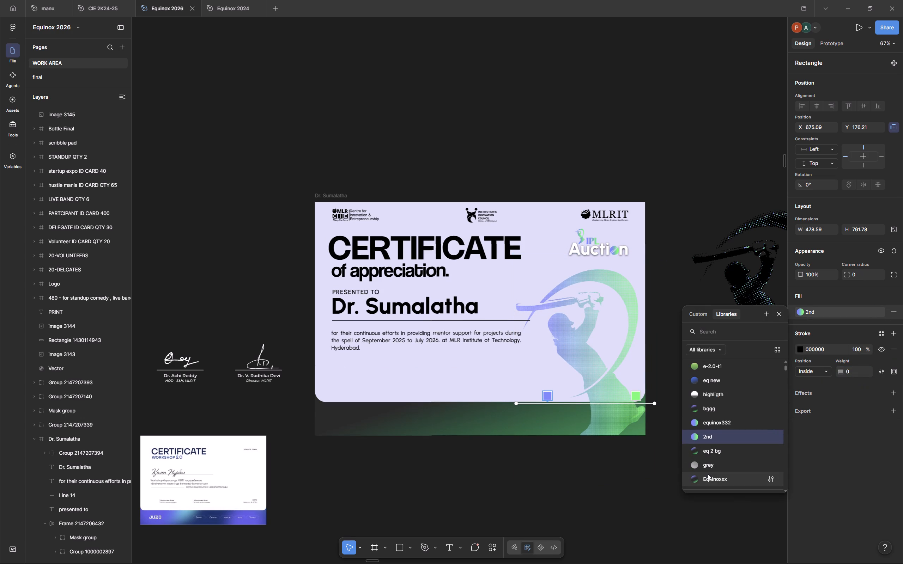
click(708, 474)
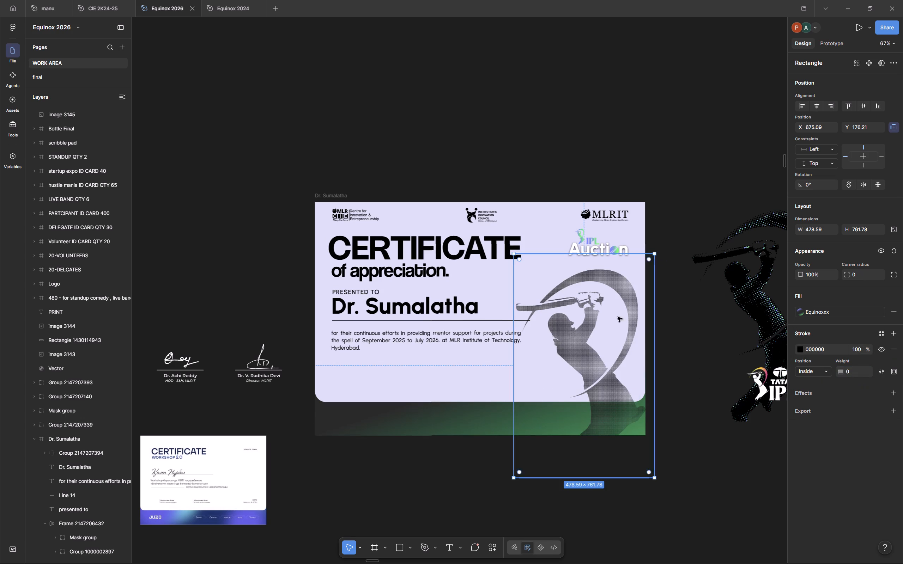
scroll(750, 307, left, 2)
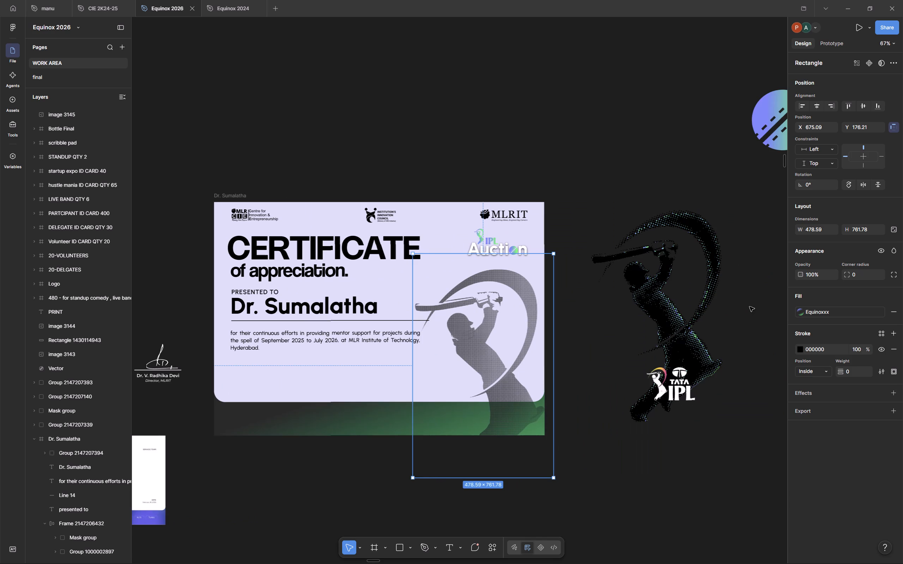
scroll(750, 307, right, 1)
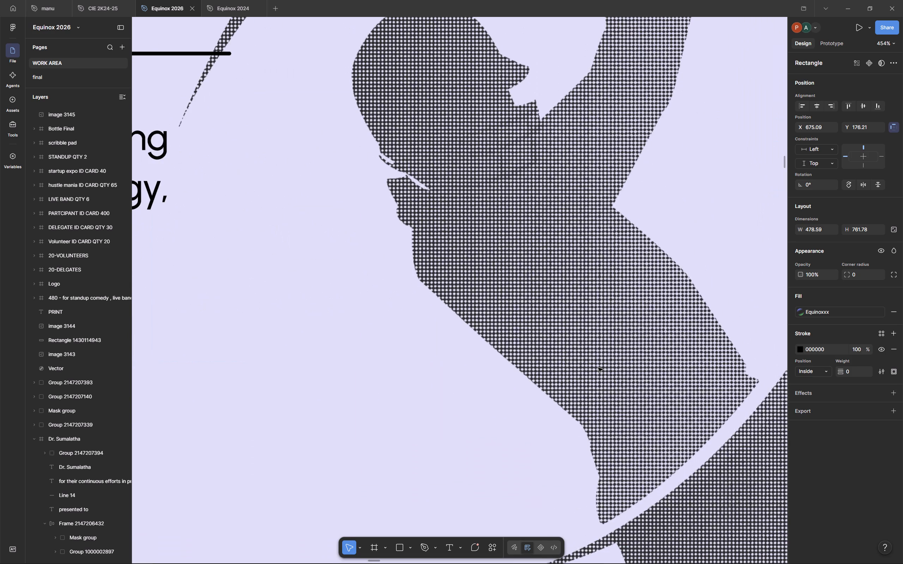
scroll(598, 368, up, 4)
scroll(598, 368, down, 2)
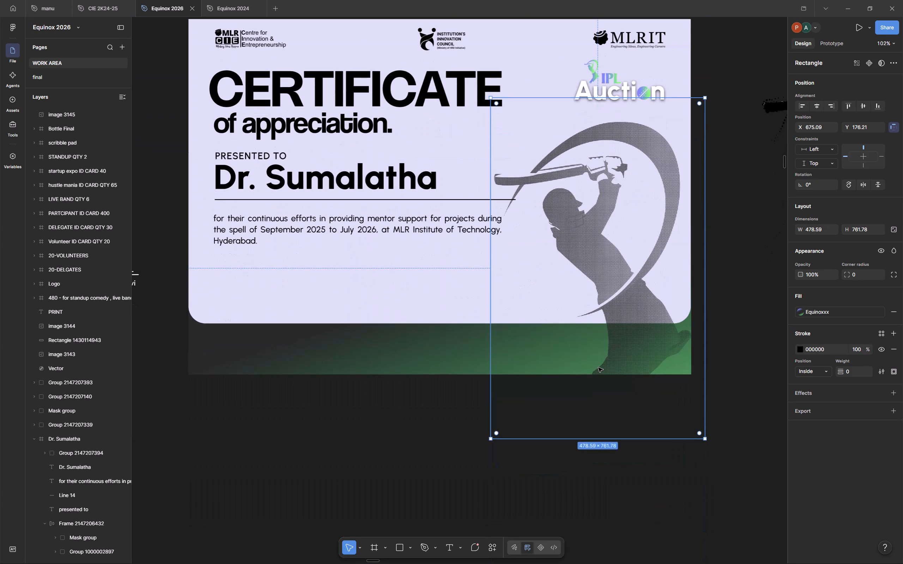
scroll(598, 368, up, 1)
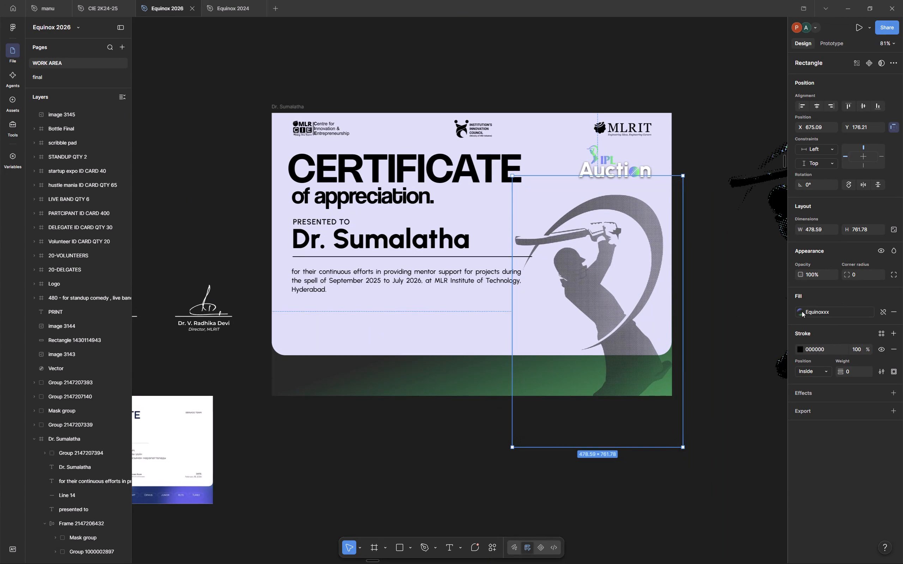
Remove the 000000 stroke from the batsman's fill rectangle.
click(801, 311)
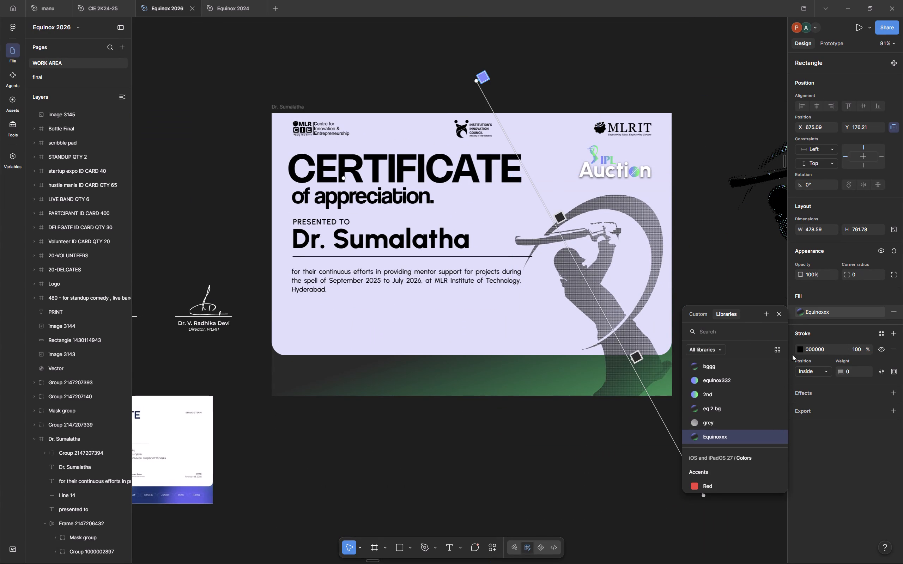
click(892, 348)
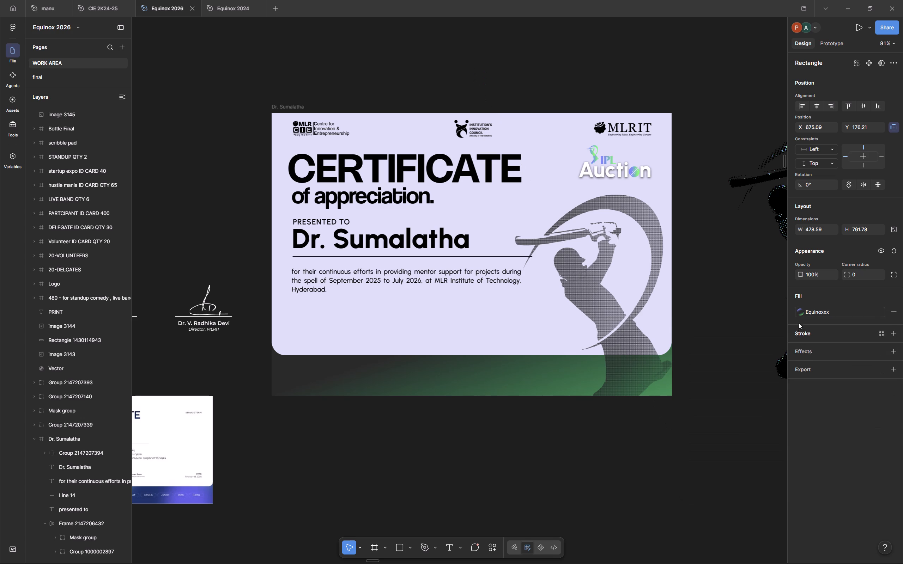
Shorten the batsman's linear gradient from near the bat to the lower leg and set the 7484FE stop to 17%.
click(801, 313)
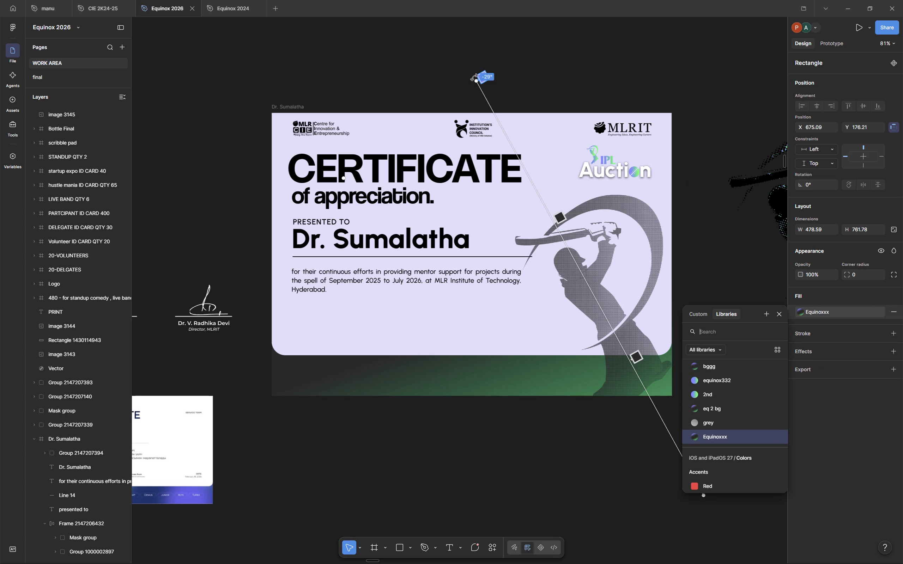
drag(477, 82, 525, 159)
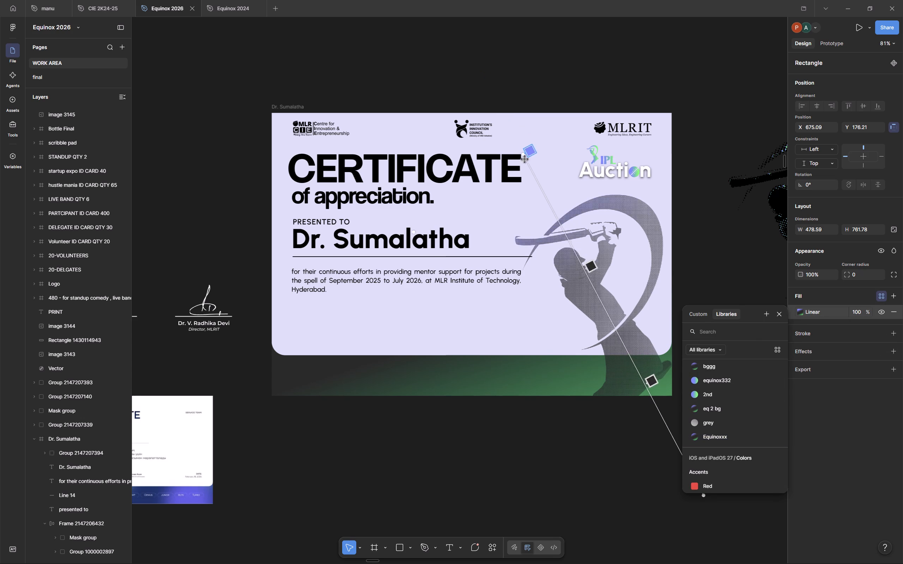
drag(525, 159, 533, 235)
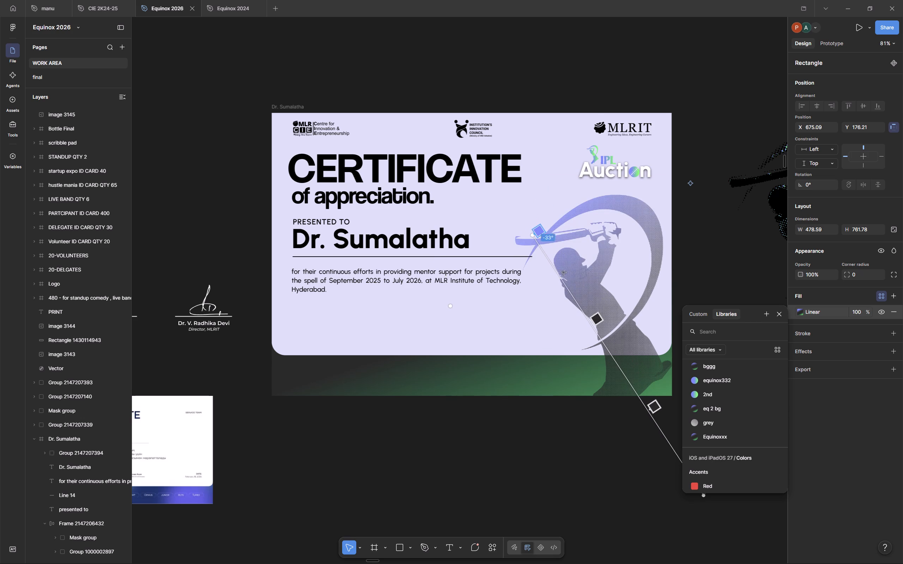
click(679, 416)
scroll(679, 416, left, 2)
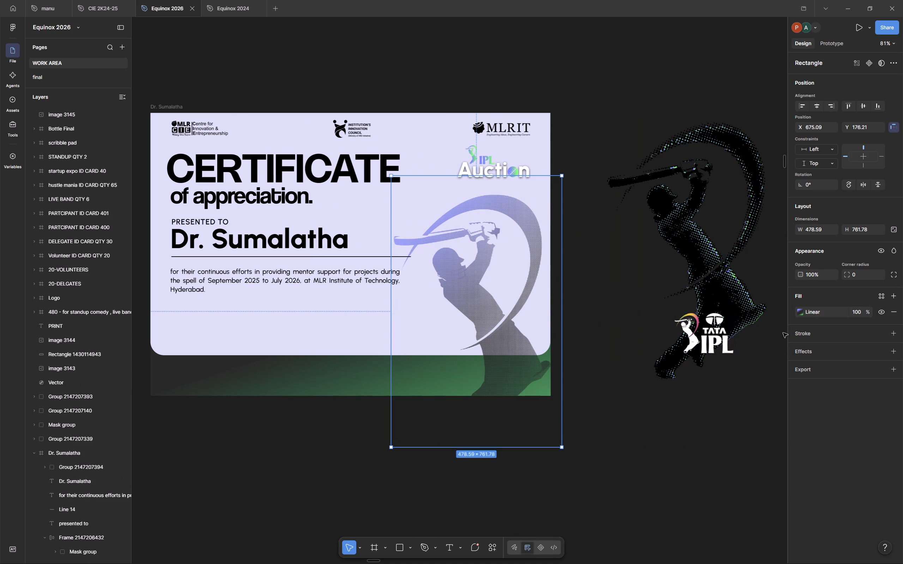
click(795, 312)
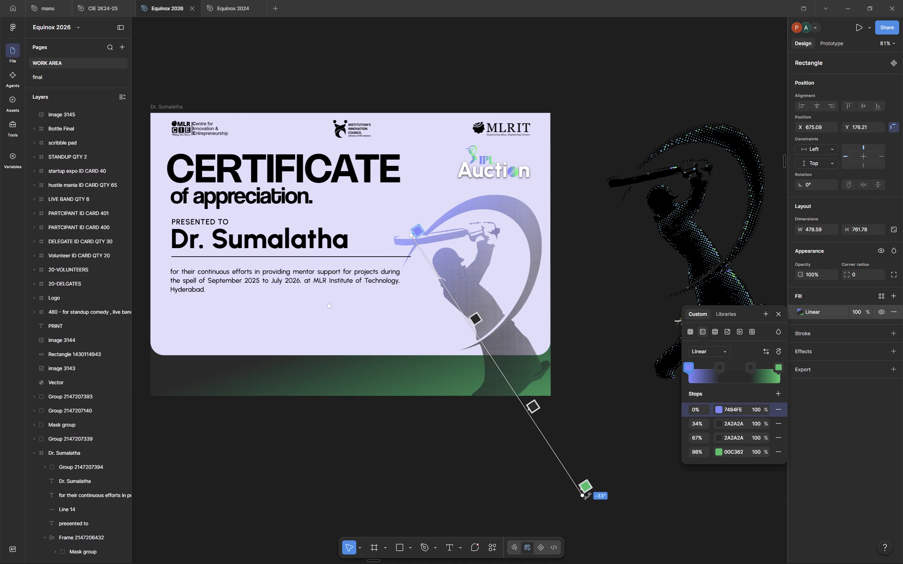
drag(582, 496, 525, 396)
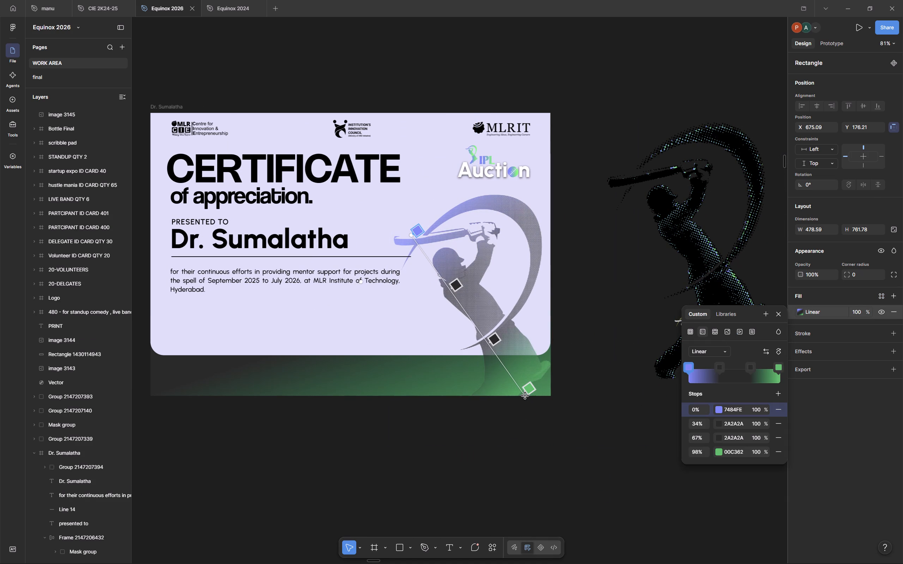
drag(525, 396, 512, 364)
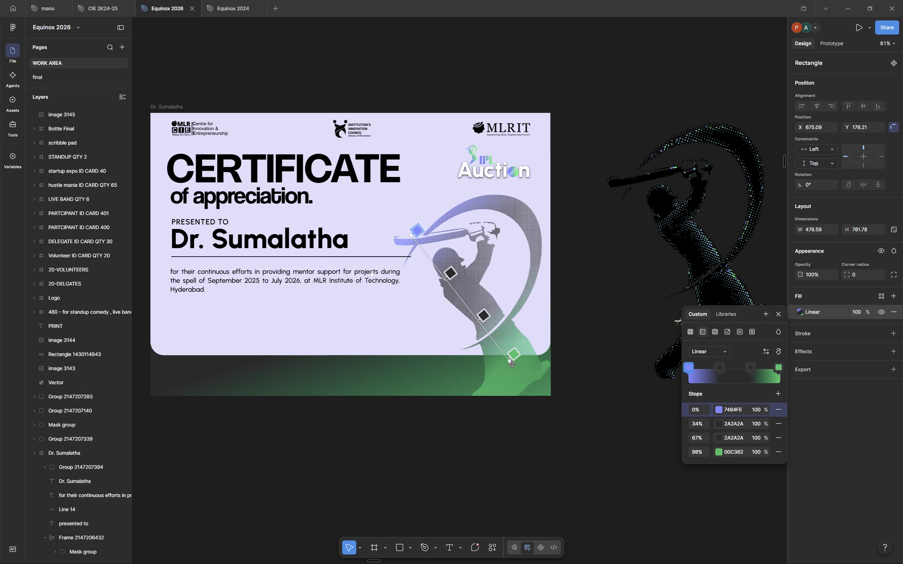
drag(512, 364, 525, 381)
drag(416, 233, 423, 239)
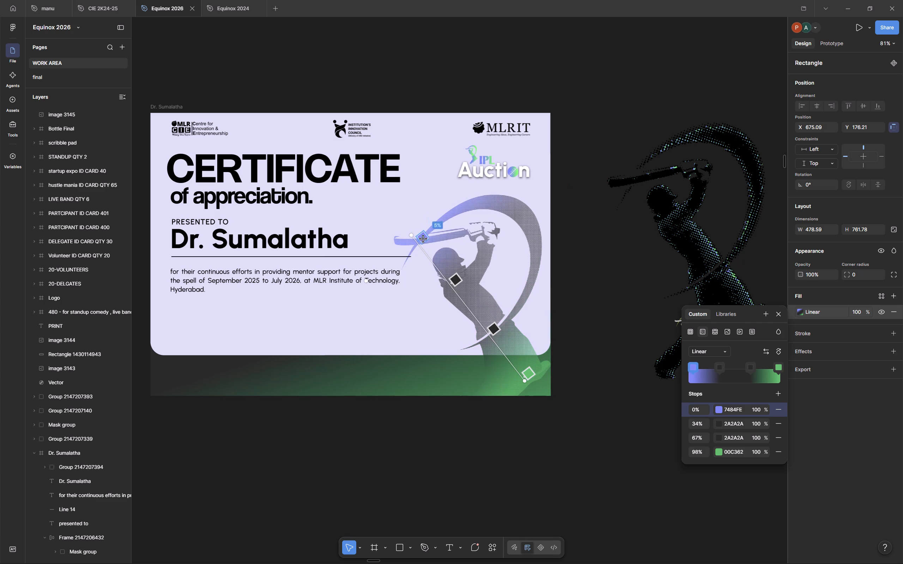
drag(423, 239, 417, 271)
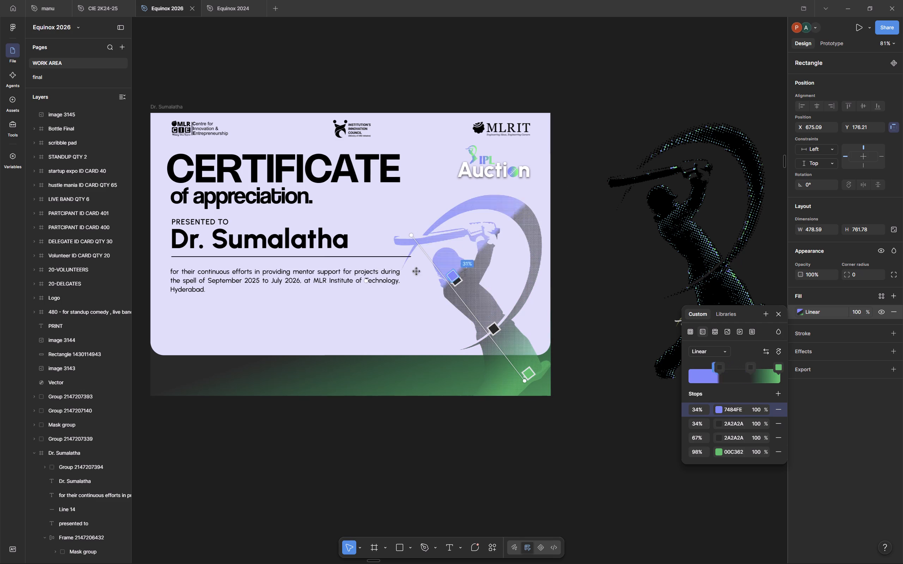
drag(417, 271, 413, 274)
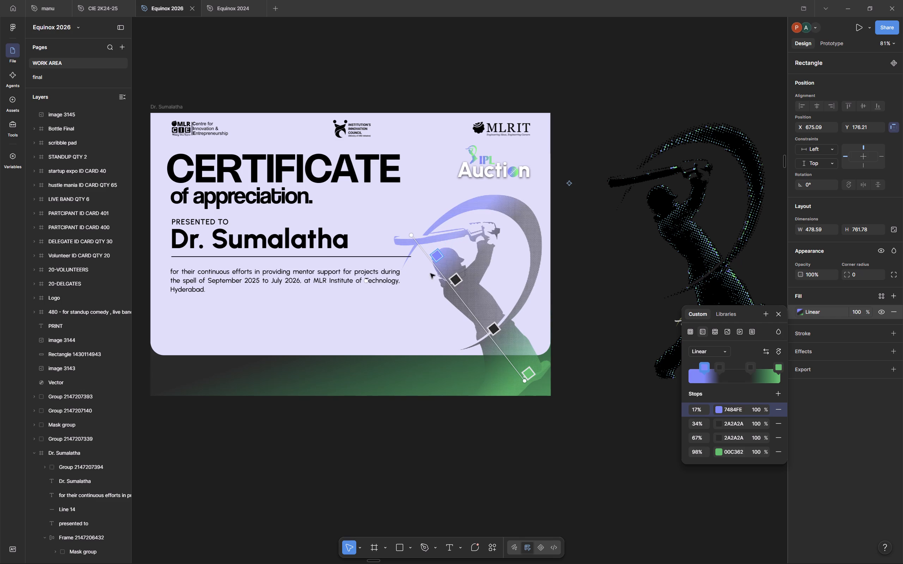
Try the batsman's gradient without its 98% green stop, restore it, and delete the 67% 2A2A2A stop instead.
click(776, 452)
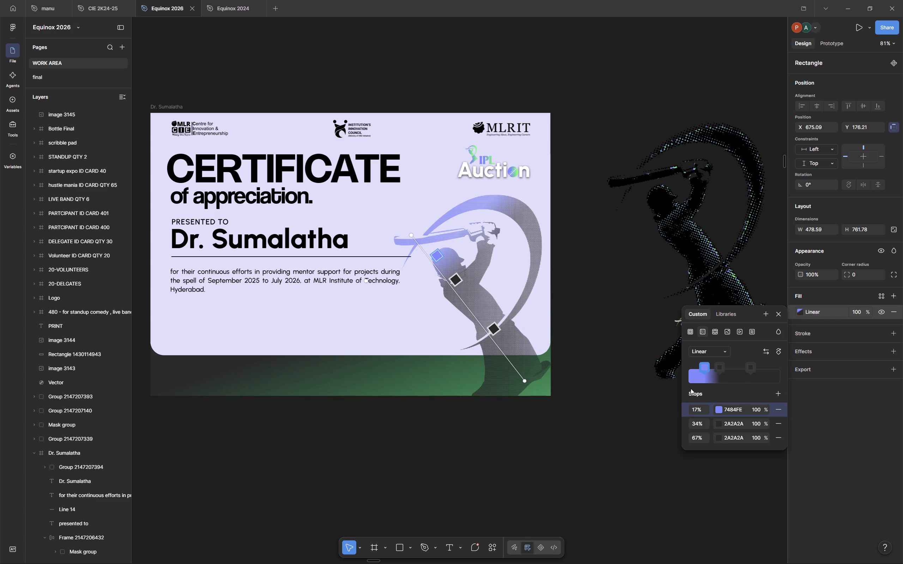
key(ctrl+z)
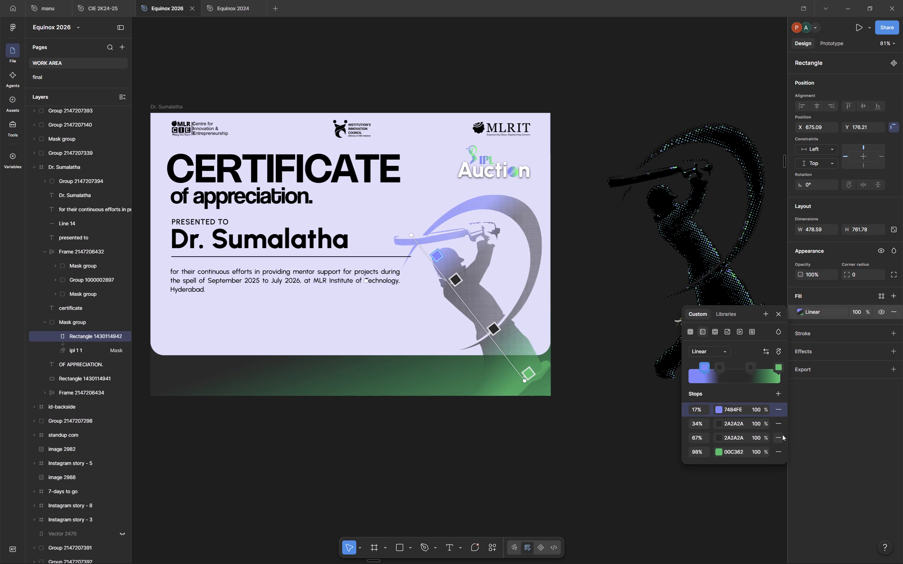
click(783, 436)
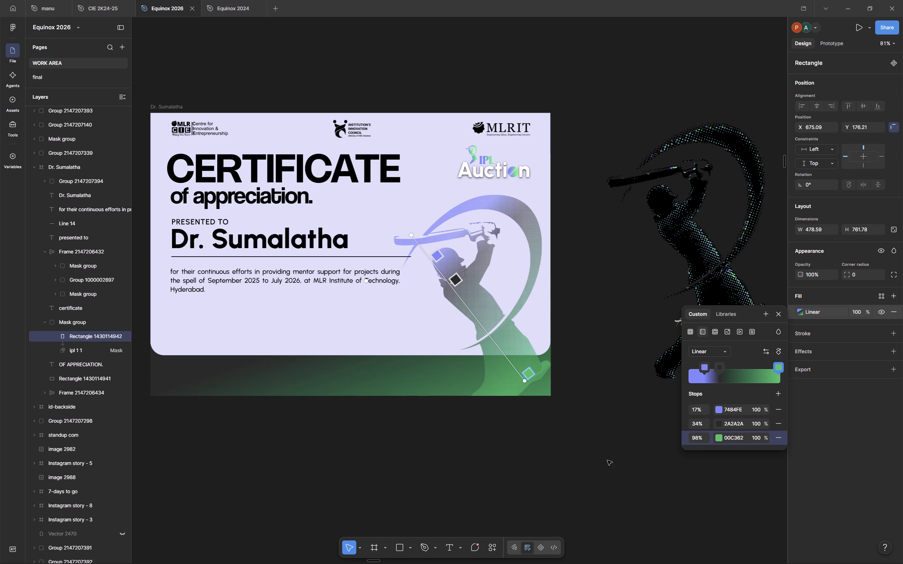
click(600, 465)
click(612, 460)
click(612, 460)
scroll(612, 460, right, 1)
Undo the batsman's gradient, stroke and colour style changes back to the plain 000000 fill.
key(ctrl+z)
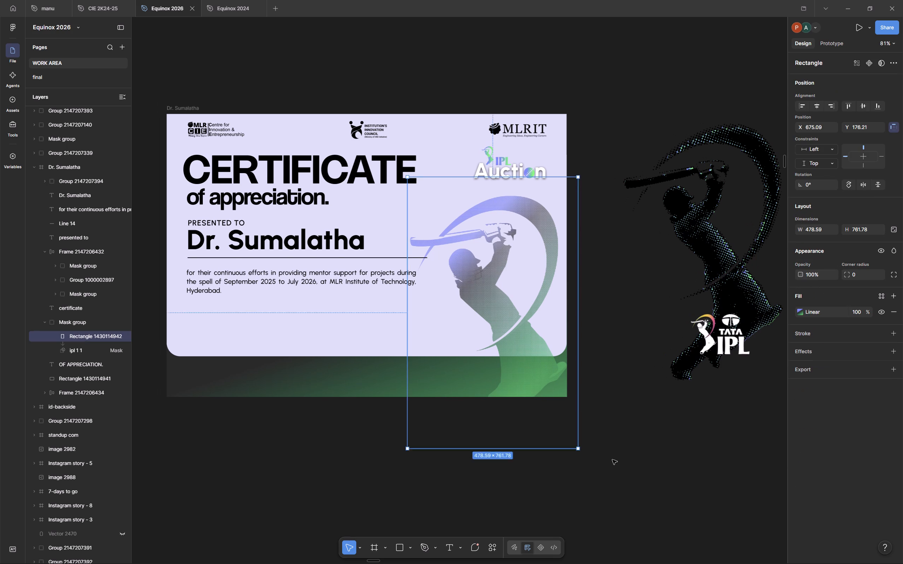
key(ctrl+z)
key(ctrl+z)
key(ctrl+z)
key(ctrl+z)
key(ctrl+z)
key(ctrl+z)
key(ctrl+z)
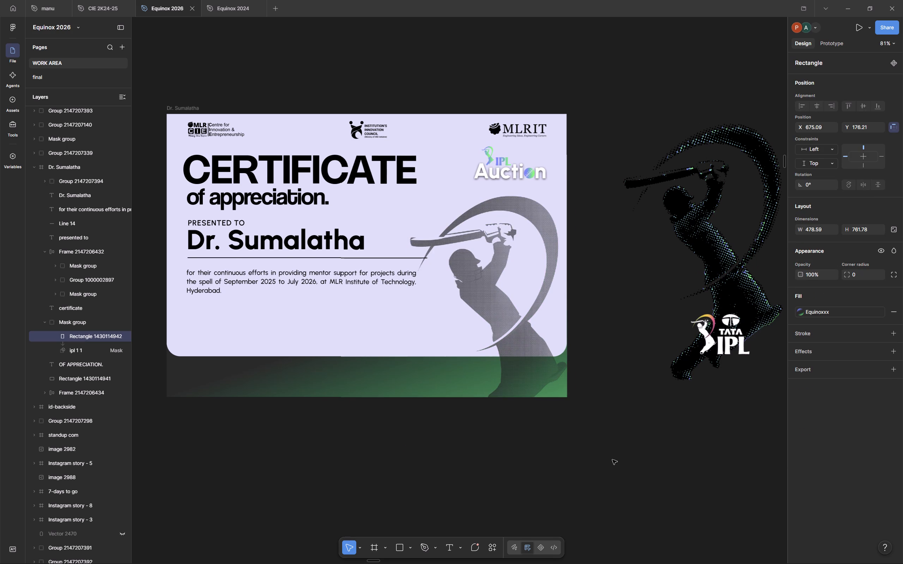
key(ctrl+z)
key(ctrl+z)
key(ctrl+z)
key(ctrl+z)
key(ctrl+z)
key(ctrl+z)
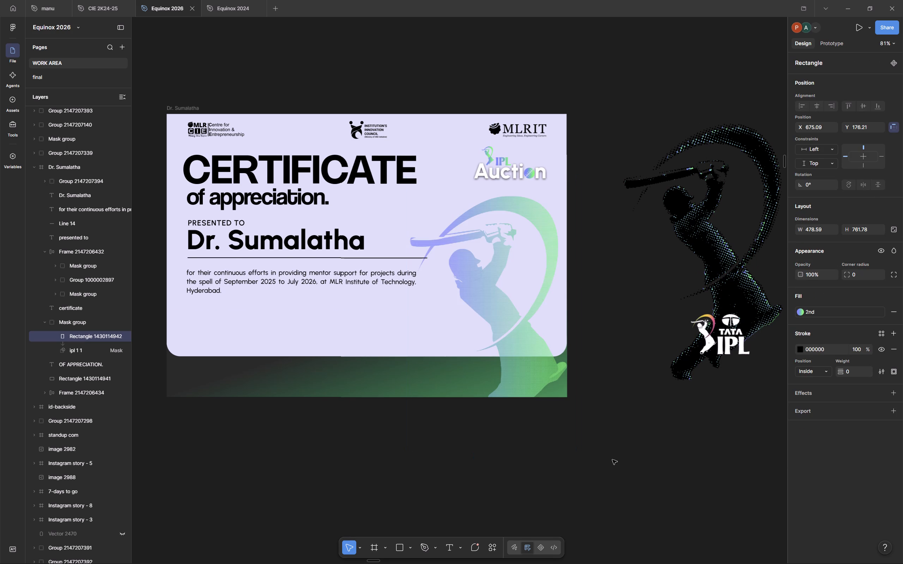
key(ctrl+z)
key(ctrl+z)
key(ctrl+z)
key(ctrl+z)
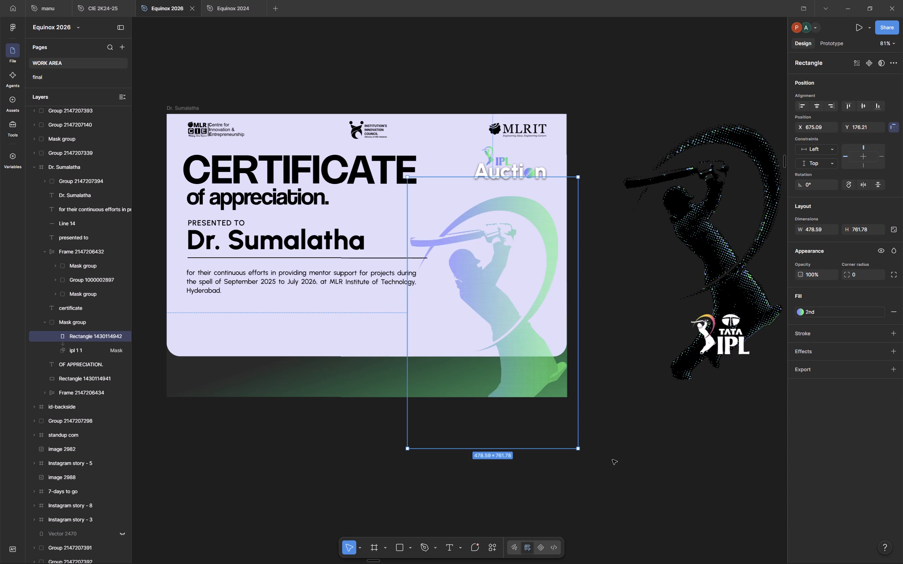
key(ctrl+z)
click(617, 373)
Duplicate the batsman mask group twice in place to stack the halftone over itself.
scroll(617, 373, right, 1)
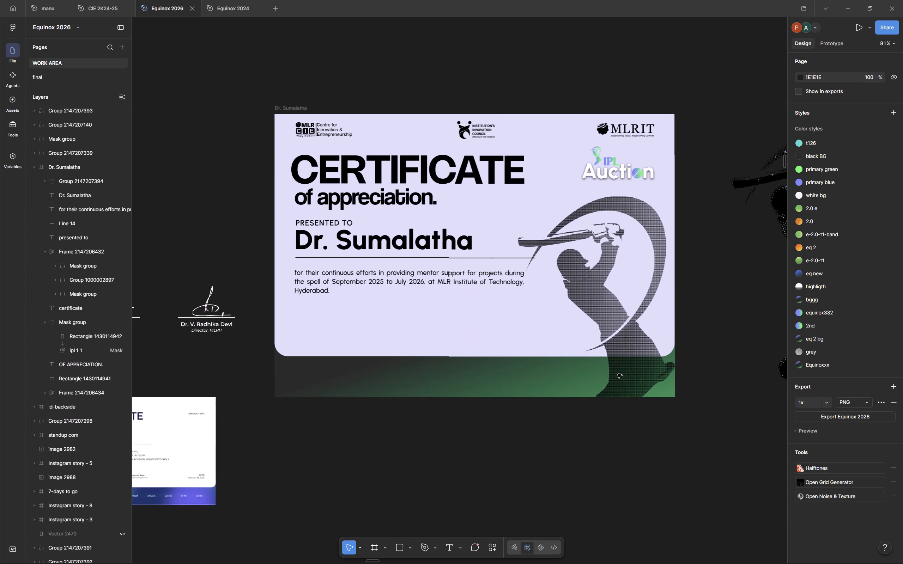
scroll(617, 373, right, 1)
scroll(617, 373, down, 1)
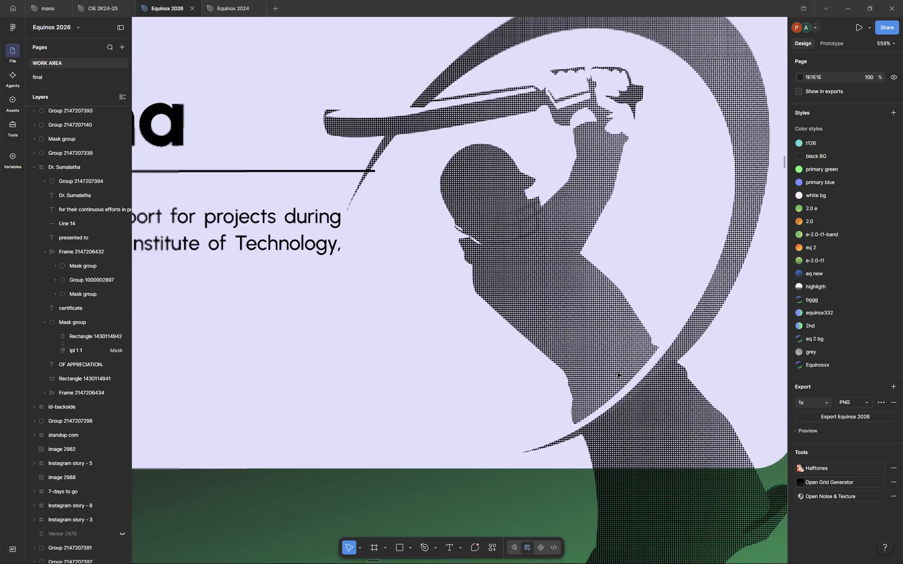
click(617, 373)
click(617, 373)
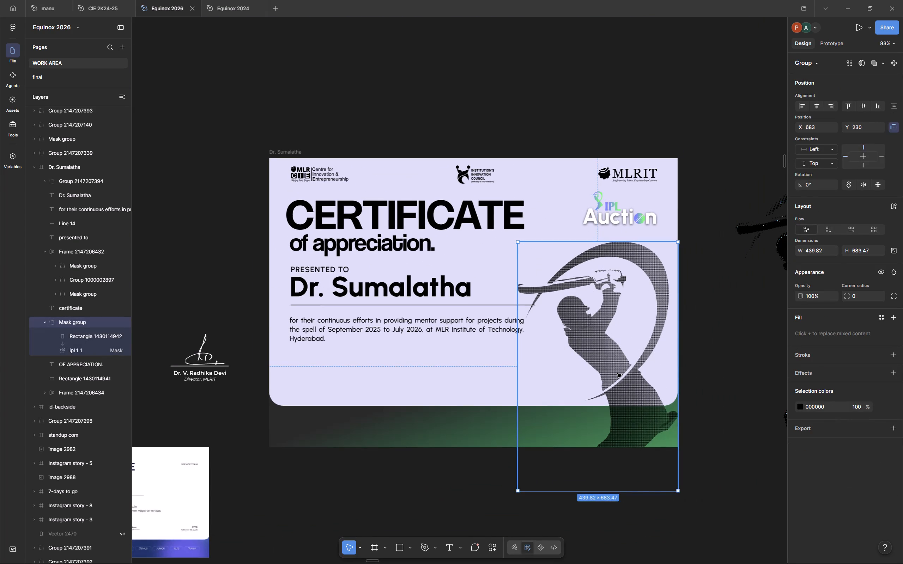
double_click(617, 373)
click(715, 417)
click(617, 362)
key(ctrl+d)
key(ctrl+d)
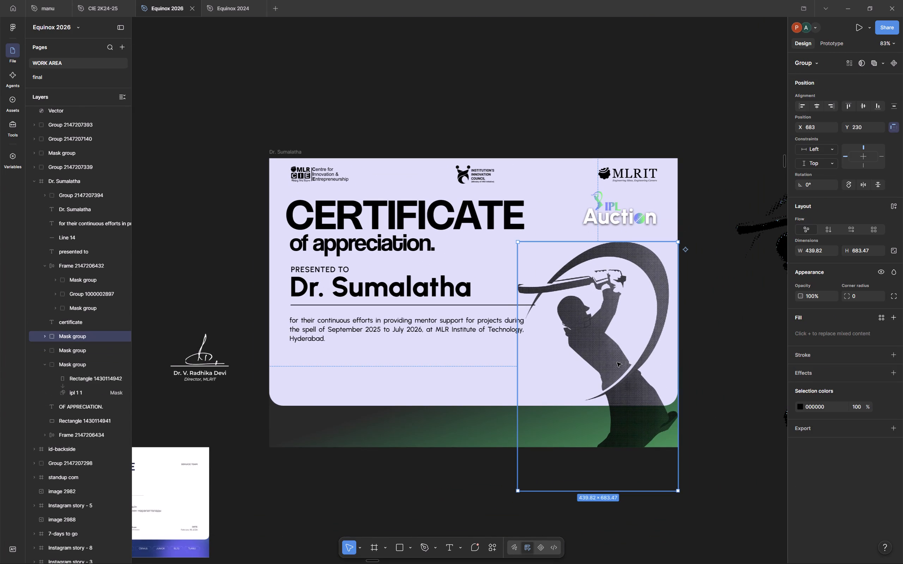
click(699, 520)
Examine the stacked batsman halftone up close over the lavender panel and green band, and in the full certificate.
scroll(699, 520, left, 2)
scroll(699, 520, right, 2)
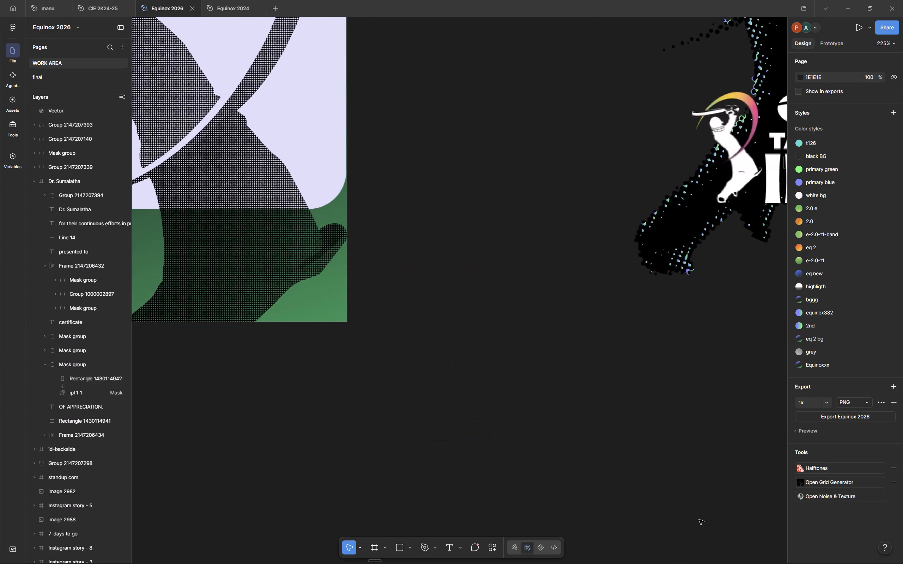
scroll(699, 520, right, 3)
scroll(699, 520, up, 5)
scroll(699, 520, right, 4)
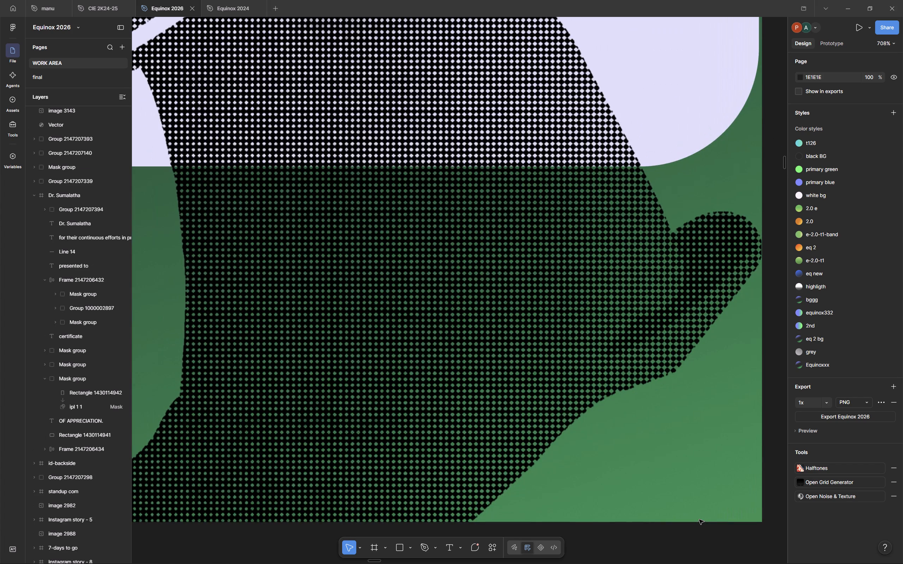
scroll(622, 432, down, 2)
click(677, 441)
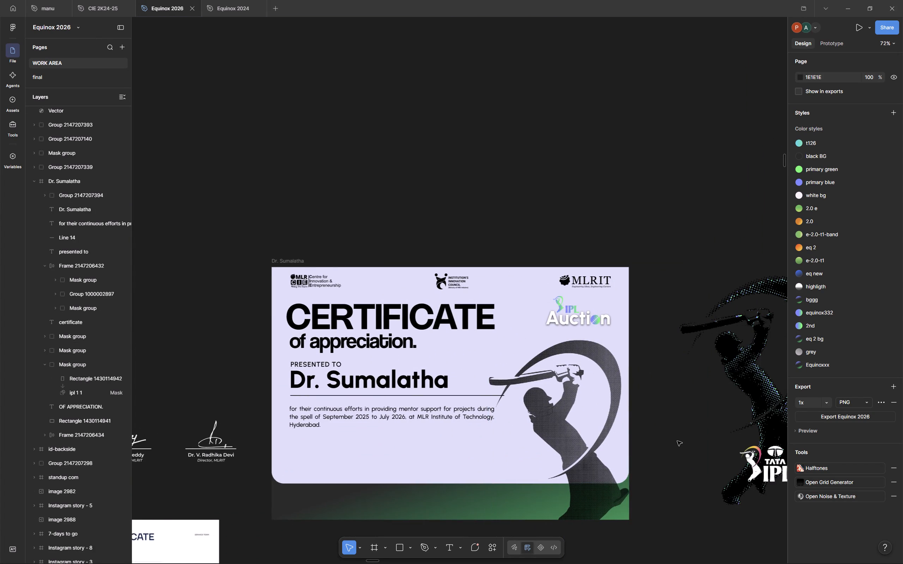
scroll(677, 441, down, 2)
scroll(677, 441, up, 1)
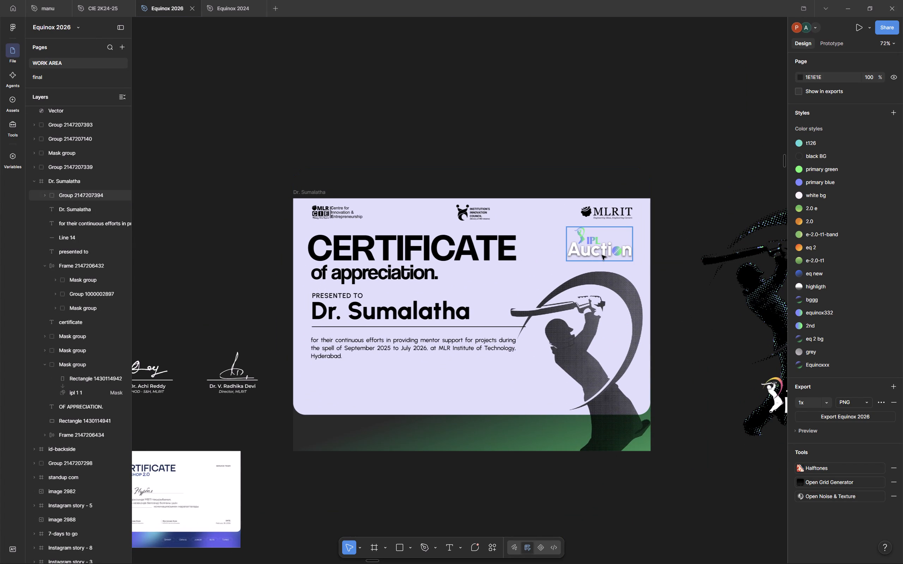
Remove the drop shadow from the Auction text in the IPL Auction logo.
click(602, 255)
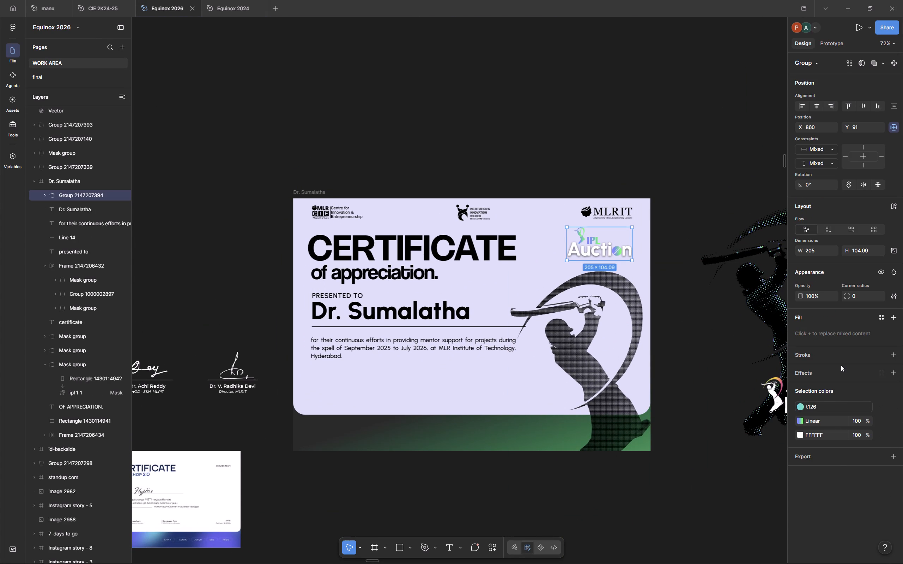
double_click(588, 251)
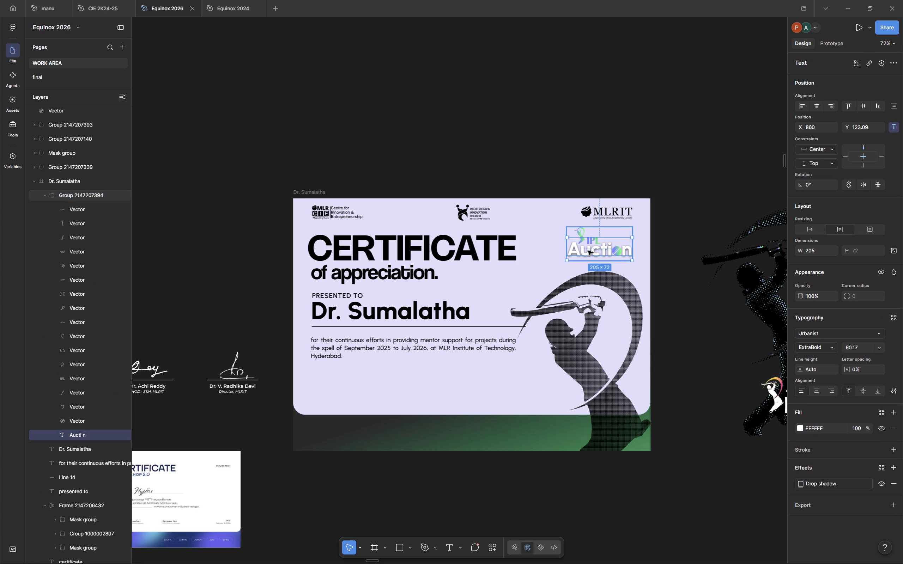
click(899, 486)
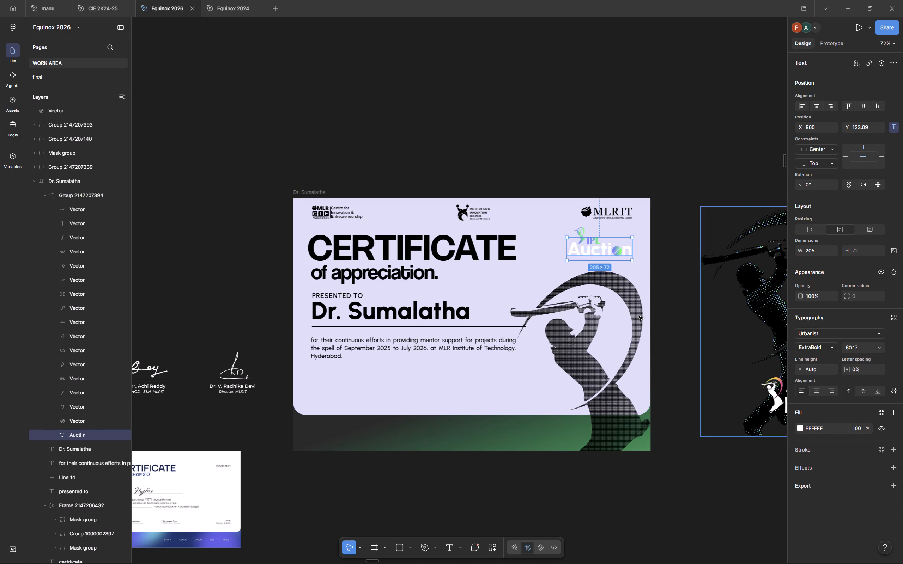
Change the Auction text's fill to solid black, 000000.
scroll(535, 245, left, 3)
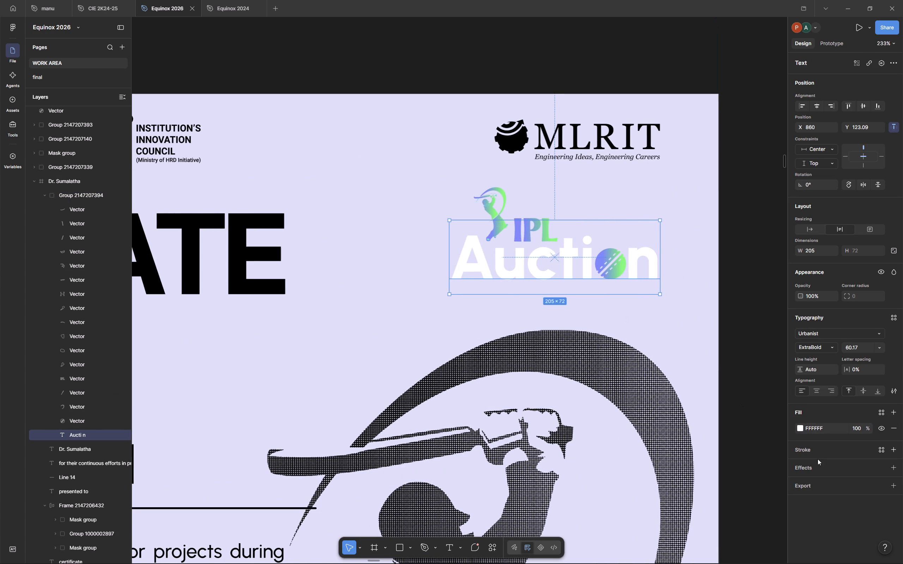
click(795, 428)
click(795, 429)
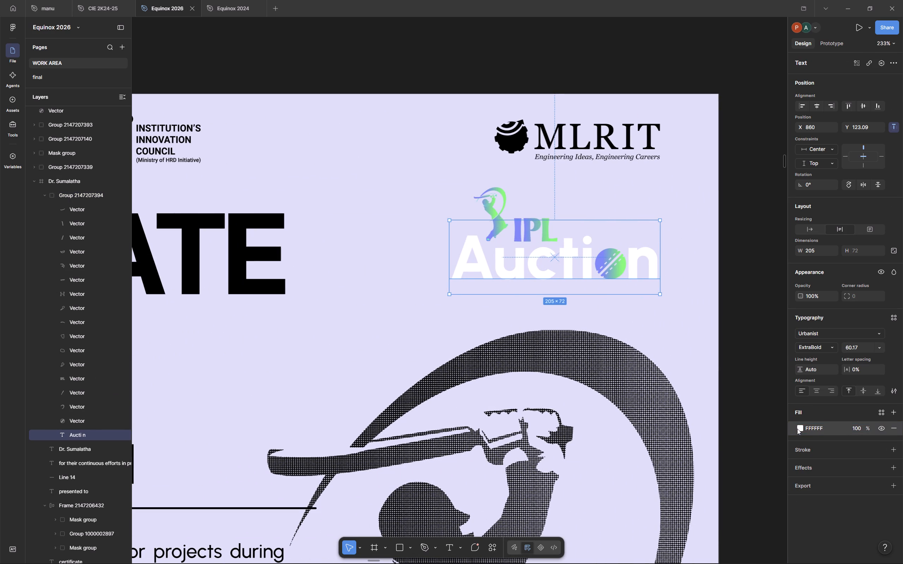
click(797, 429)
drag(721, 420, 628, 518)
click(754, 249)
Examine the recoloured IPL Auction logo, including its ball in place of the letter o, against the certificate.
scroll(754, 249, left, 1)
scroll(754, 249, right, 1)
scroll(754, 249, left, 1)
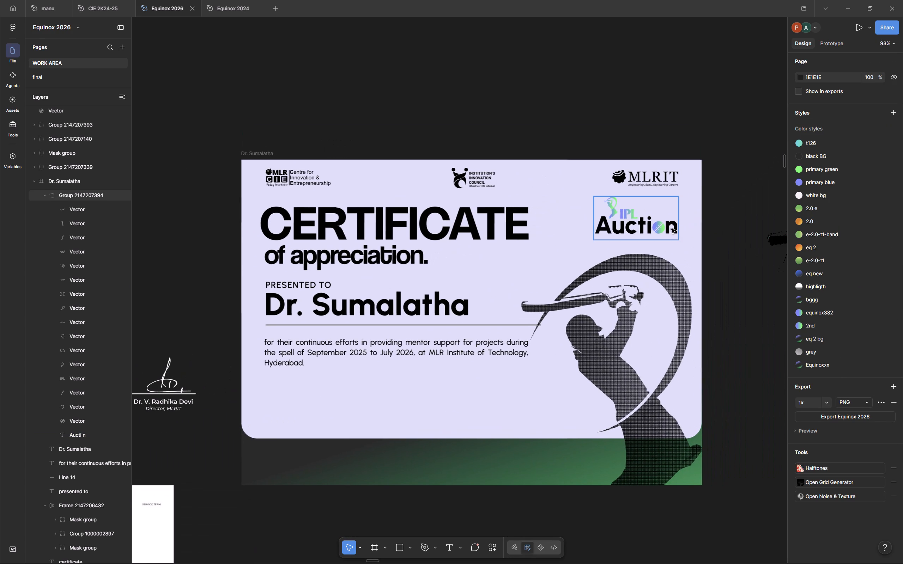
double_click(661, 225)
click(744, 327)
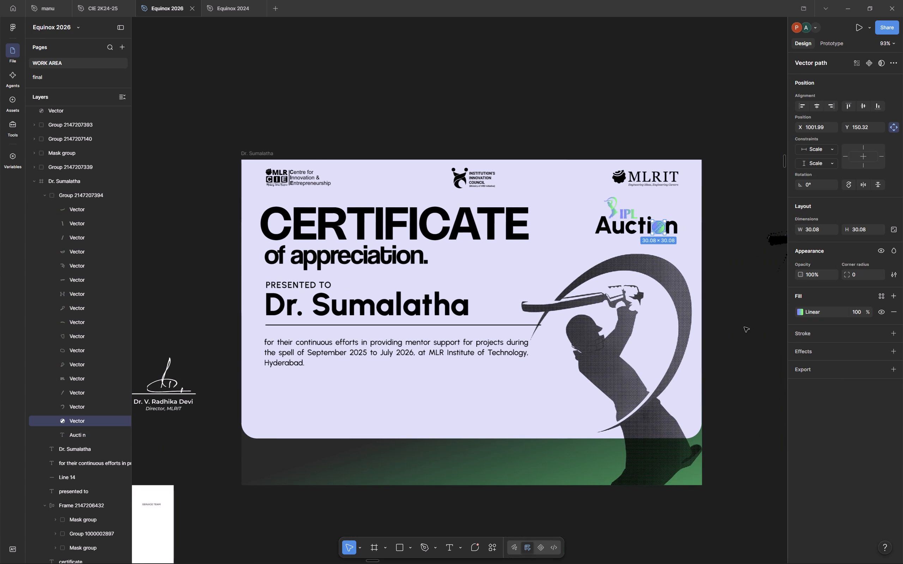
scroll(628, 243, up, 2)
scroll(628, 243, down, 2)
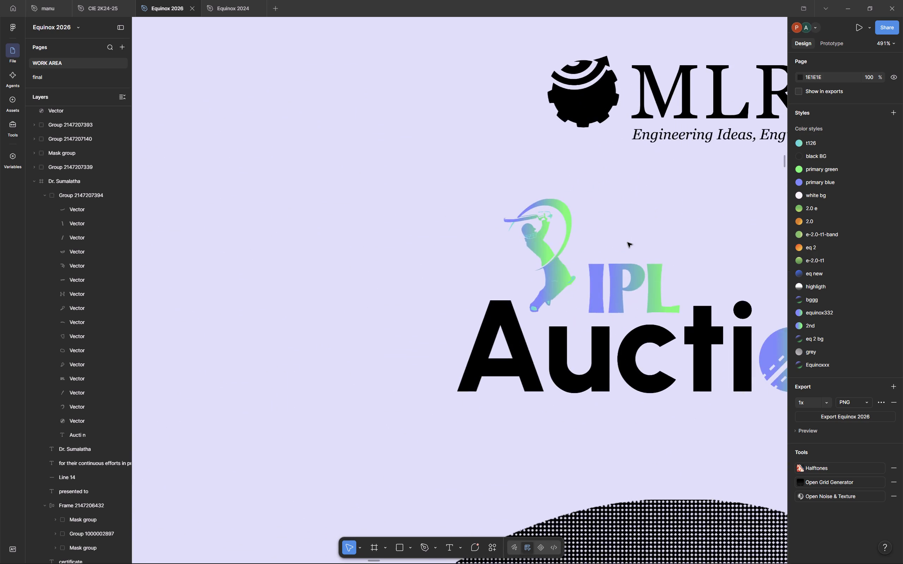
scroll(628, 243, down, 1)
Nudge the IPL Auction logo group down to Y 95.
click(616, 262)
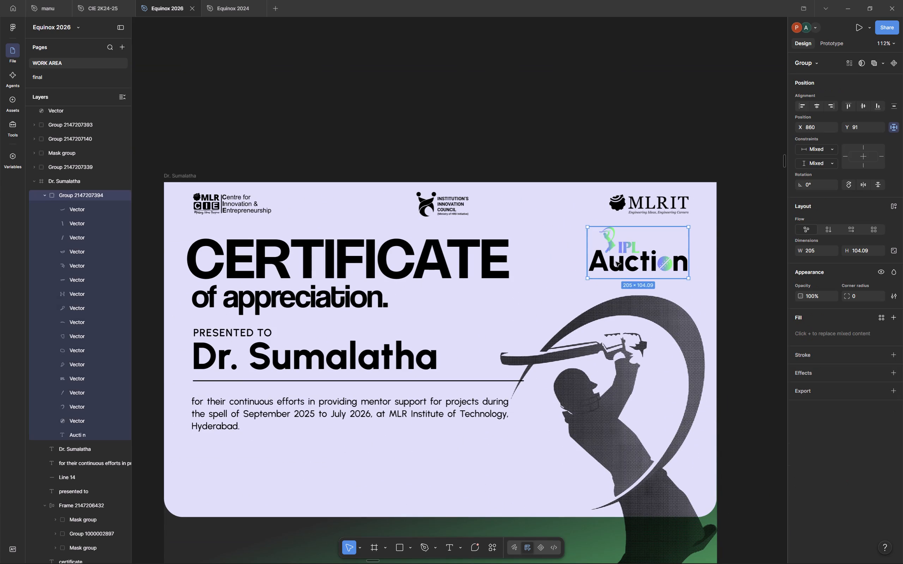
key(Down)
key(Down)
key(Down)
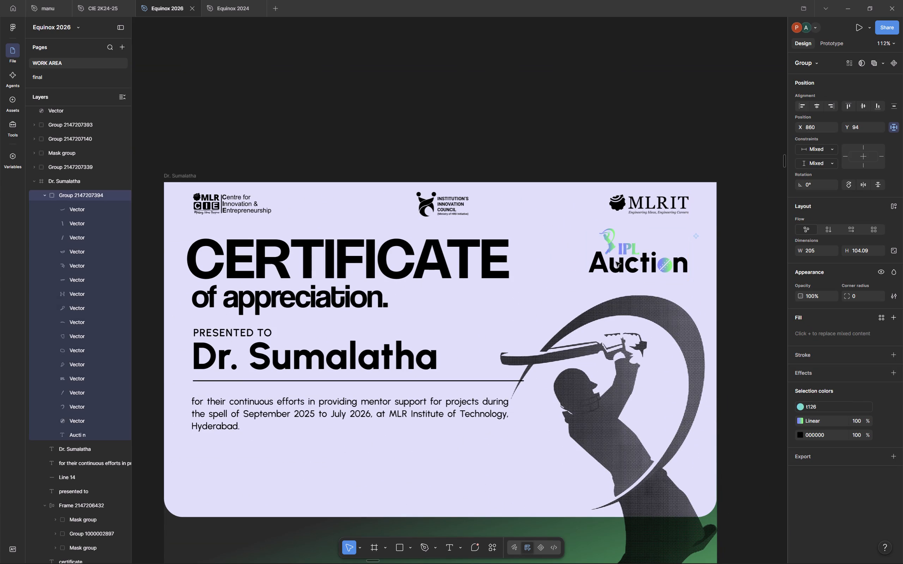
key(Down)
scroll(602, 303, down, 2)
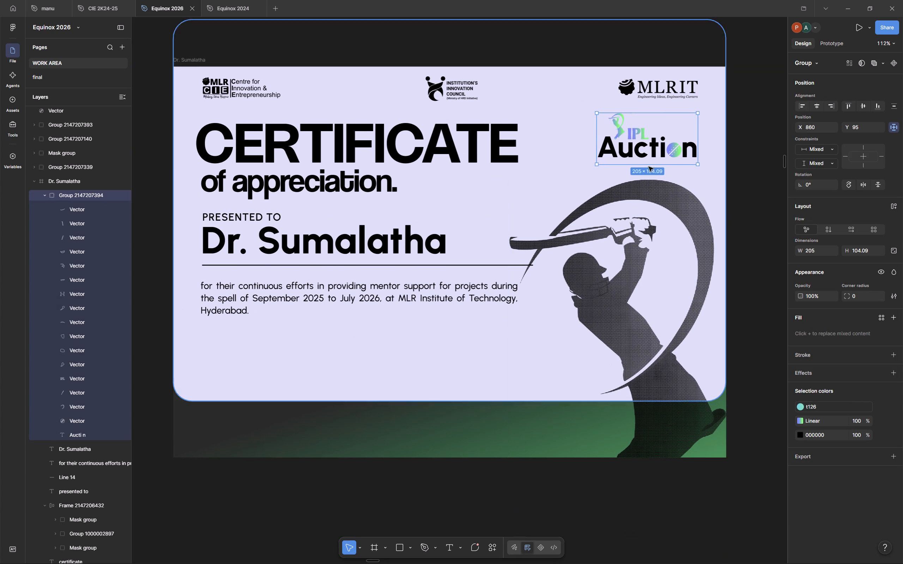
Reposition the IPL Auction logo below the MLRIT logo at X 854, Y 91.
click(657, 147)
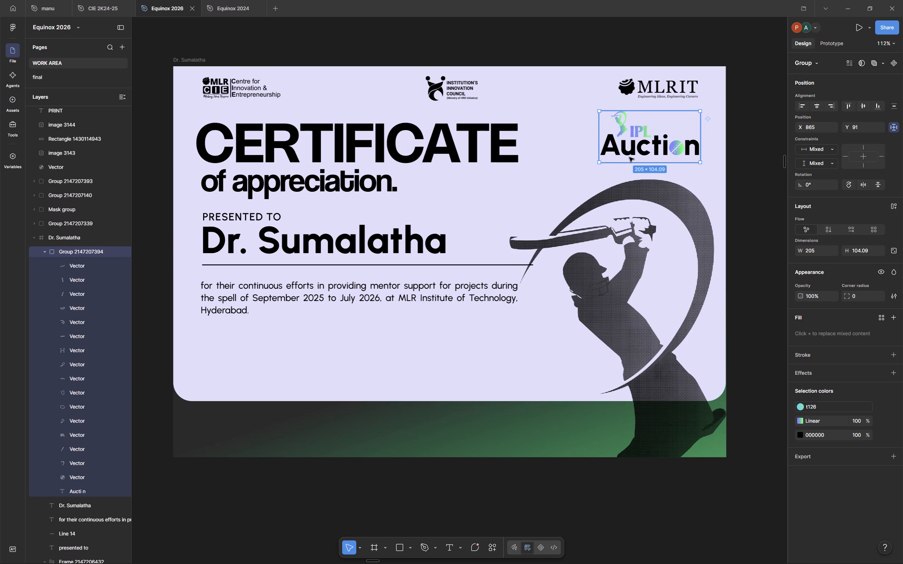
key(Left)
key(Left)
key(Left)
key(Left)
key(Right)
key(Right)
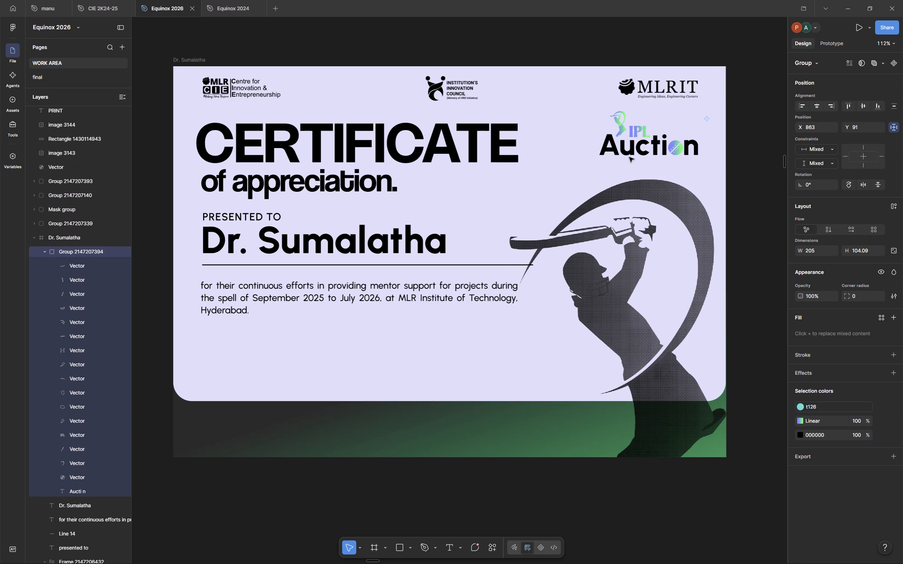
click(644, 146)
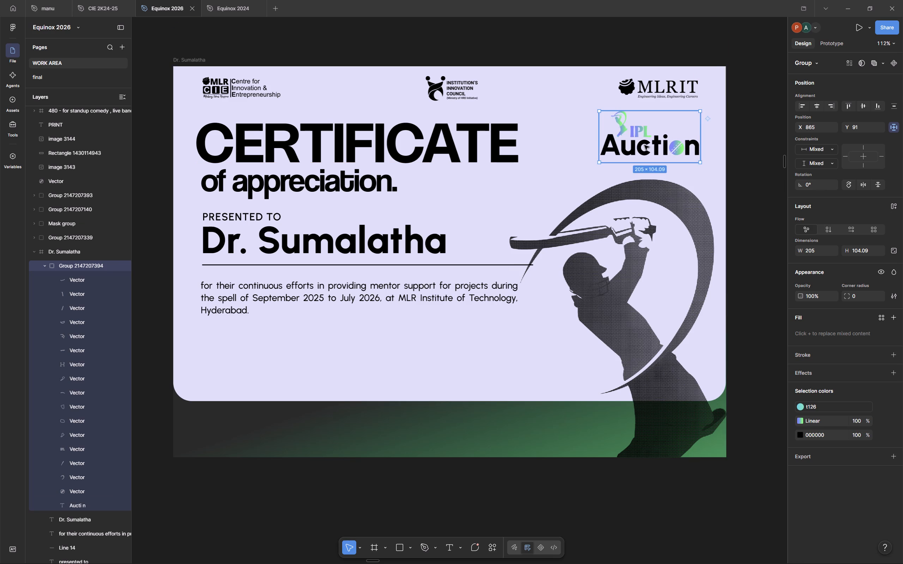
drag(651, 144, 646, 144)
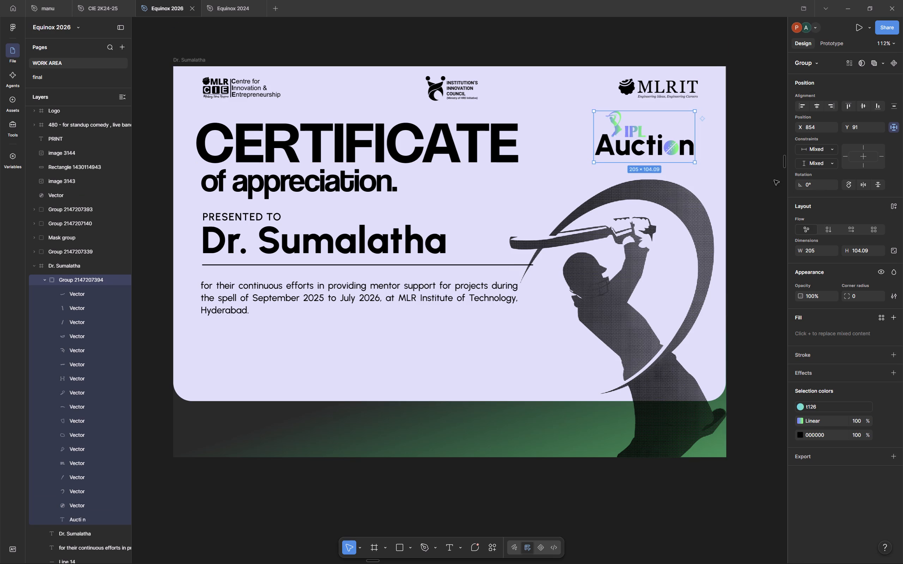
click(751, 175)
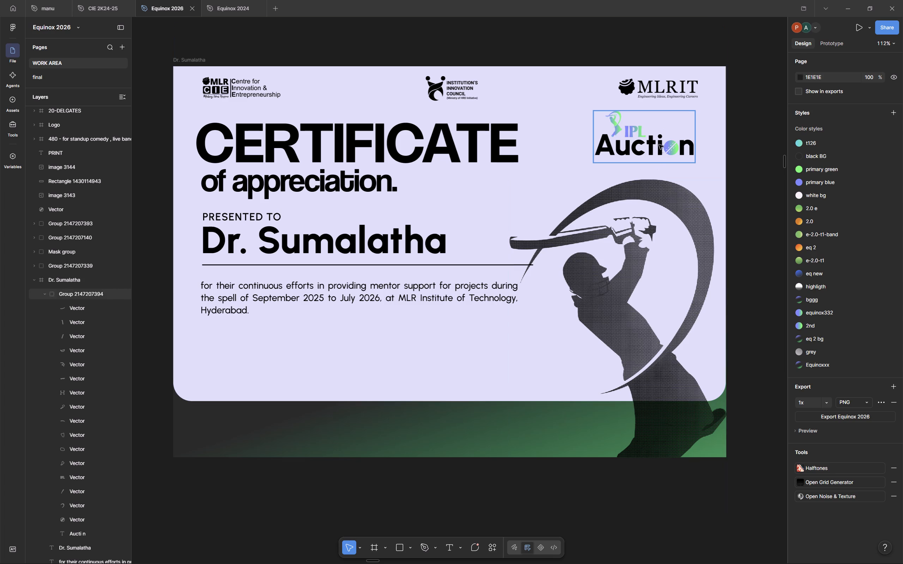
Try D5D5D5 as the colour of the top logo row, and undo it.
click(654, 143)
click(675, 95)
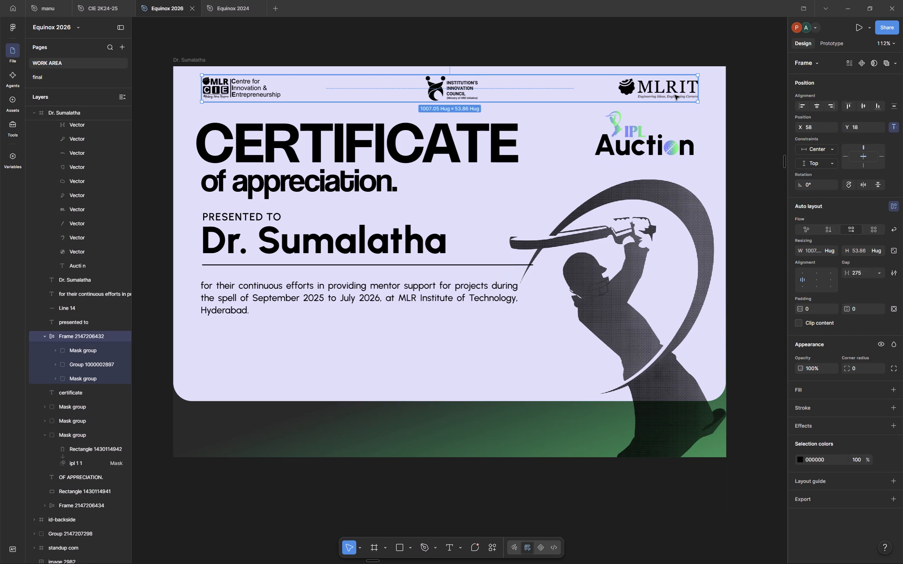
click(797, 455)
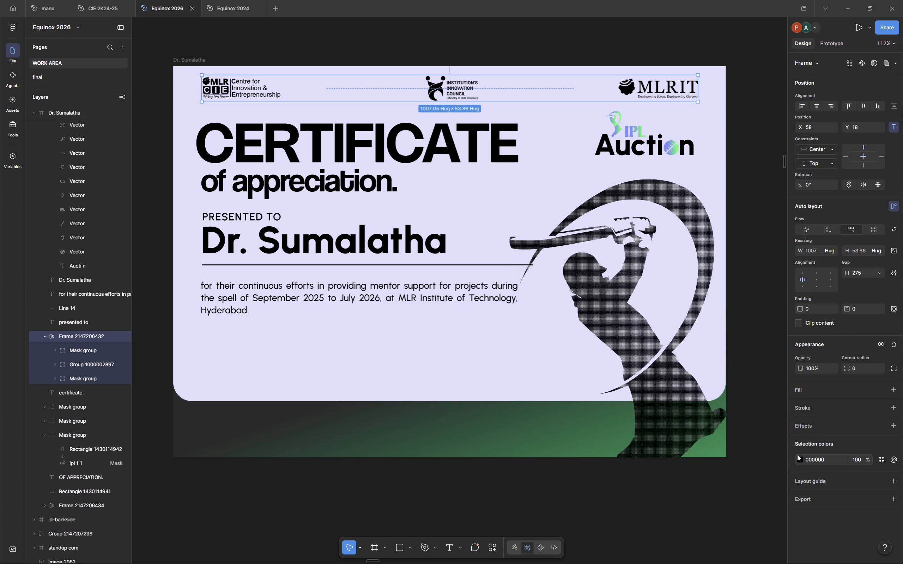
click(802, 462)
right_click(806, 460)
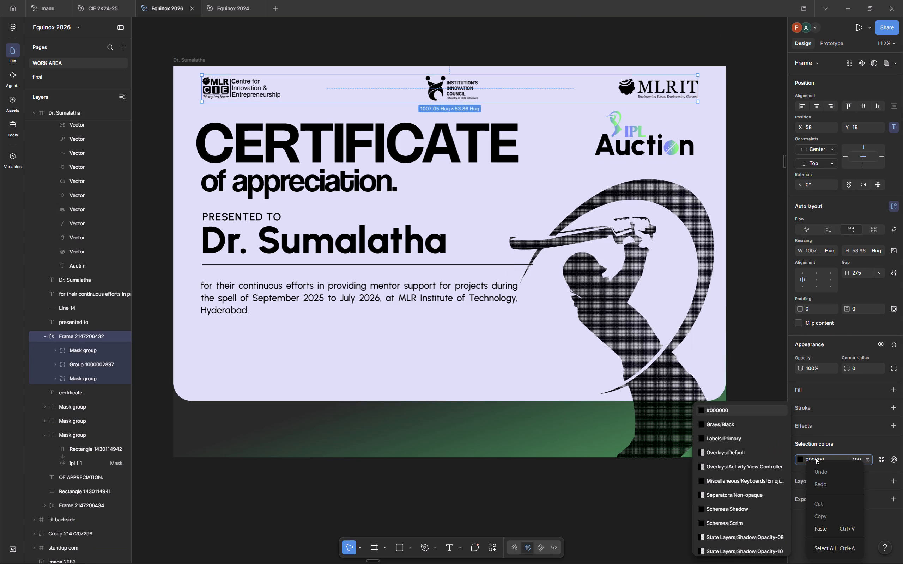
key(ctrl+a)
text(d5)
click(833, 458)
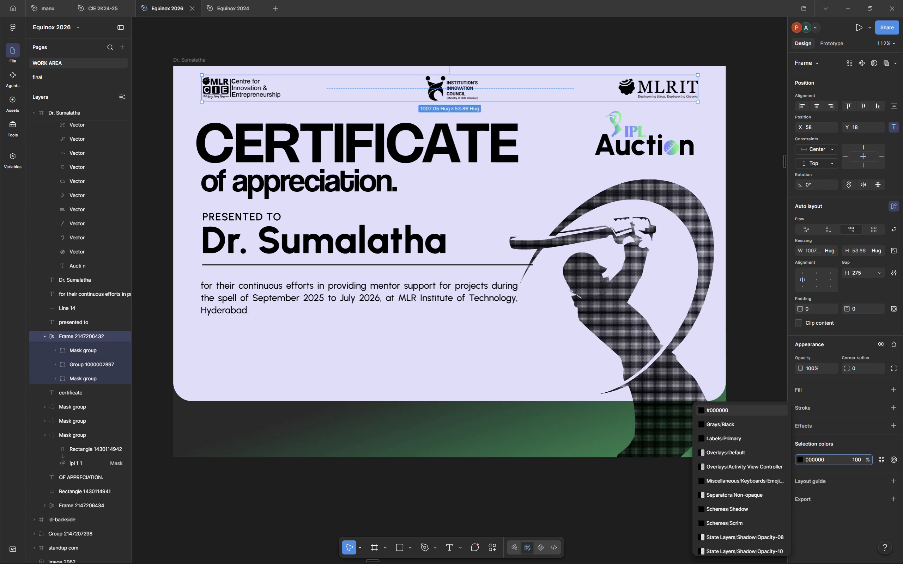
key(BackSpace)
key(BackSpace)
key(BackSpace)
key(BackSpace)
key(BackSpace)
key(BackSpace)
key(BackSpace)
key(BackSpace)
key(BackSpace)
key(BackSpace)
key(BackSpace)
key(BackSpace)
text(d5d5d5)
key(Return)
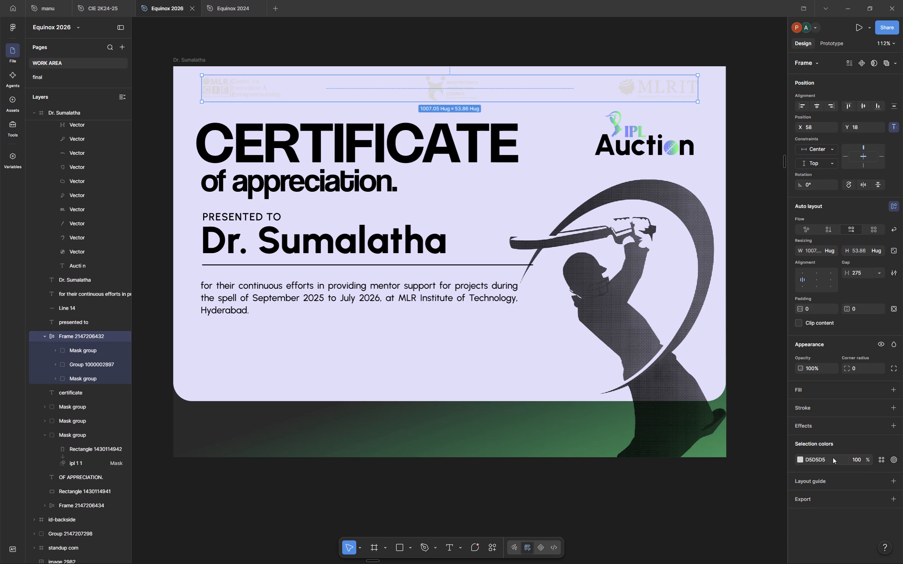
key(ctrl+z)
Lighten the top logo row's black to dark grey 3E3E3E.
click(824, 464)
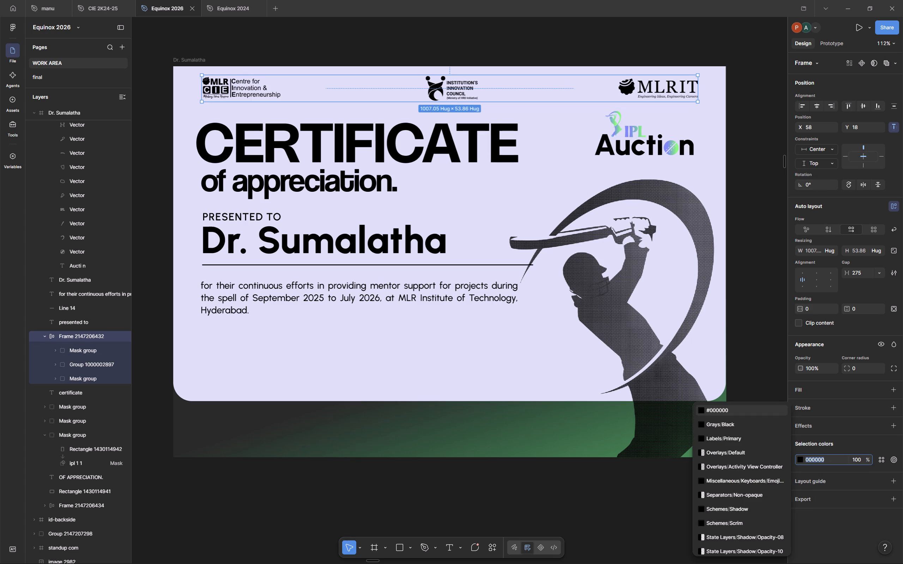
click(800, 460)
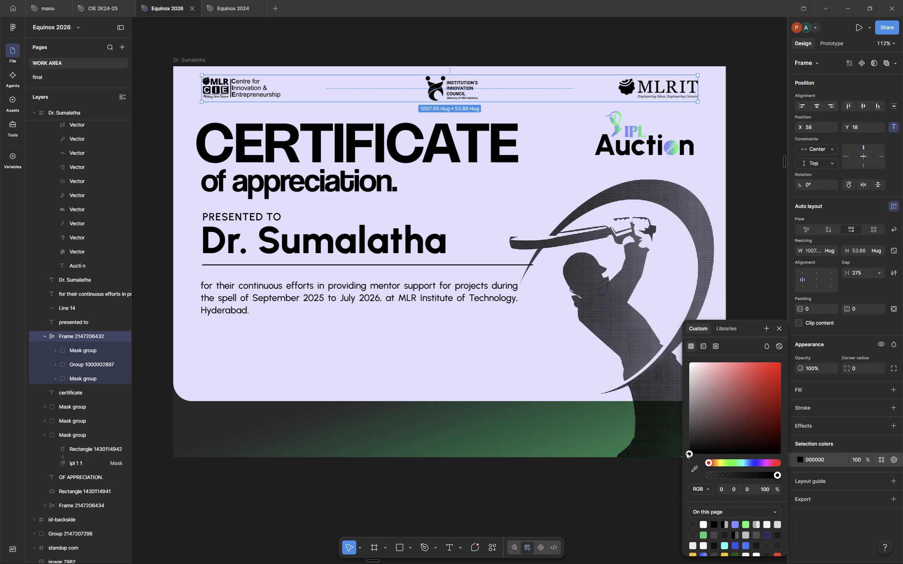
drag(685, 454, 685, 446)
drag(688, 454, 688, 451)
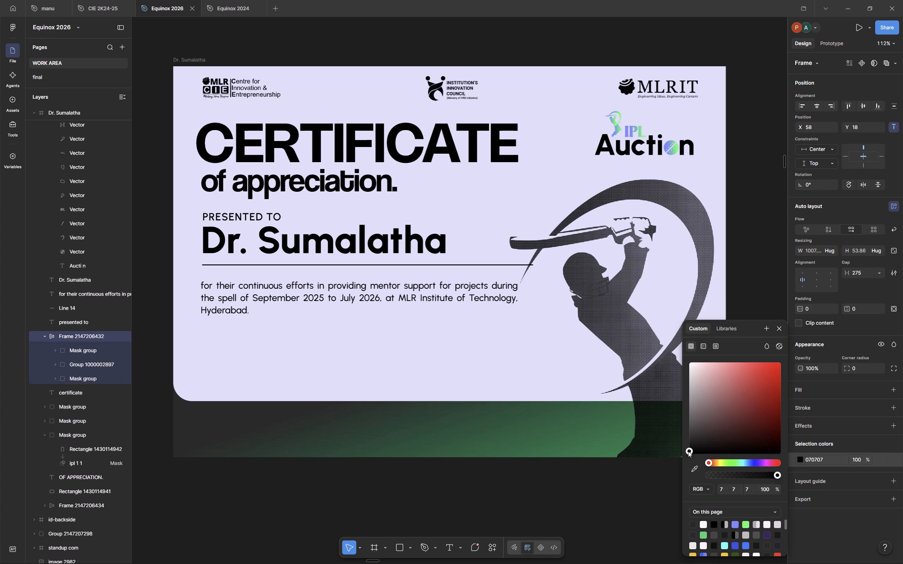
drag(688, 451, 686, 431)
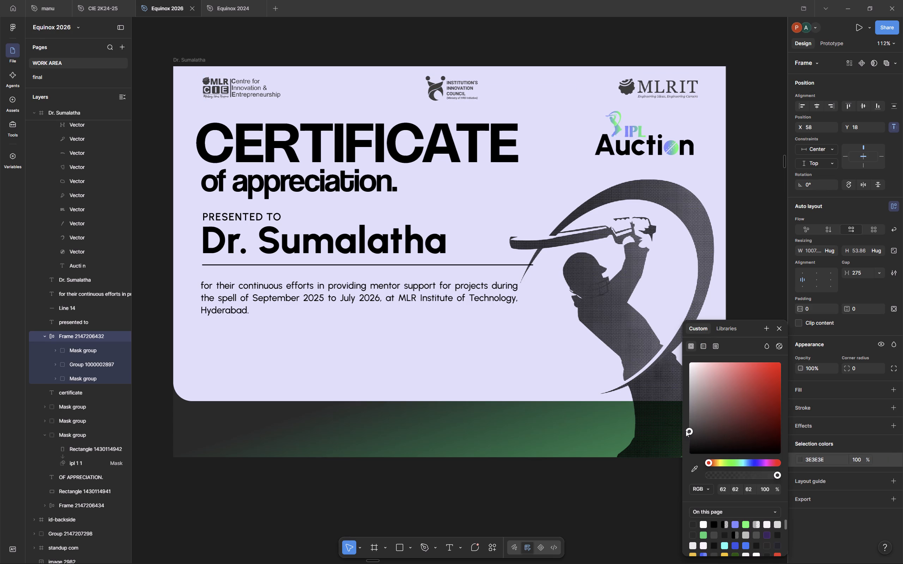
Darken the top logo row's colour to 232323.
drag(686, 431, 685, 439)
drag(685, 439, 685, 441)
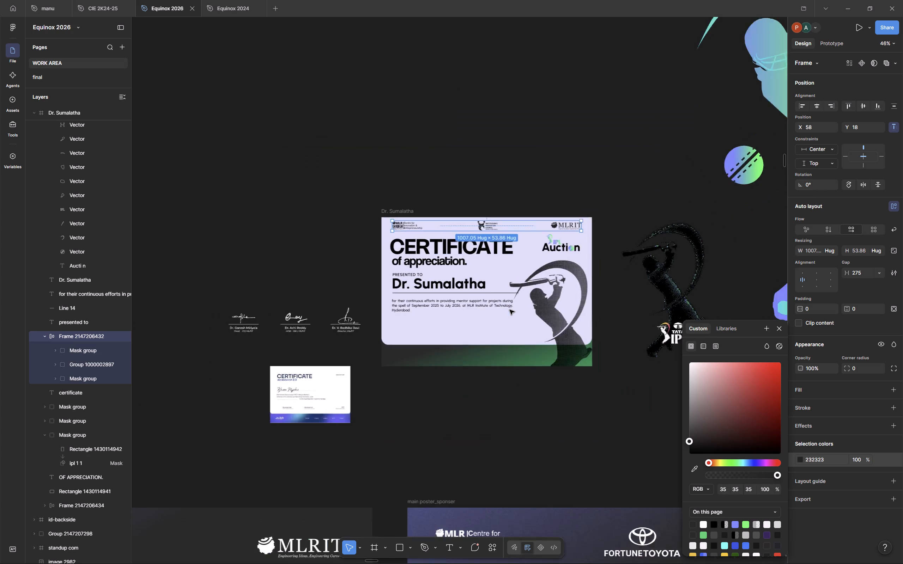
Copy the off-white fill value F7F2F6 from the letter Q of the EQUINOX title on the sponsor poster.
scroll(510, 311, down, 3)
scroll(510, 311, up, 1)
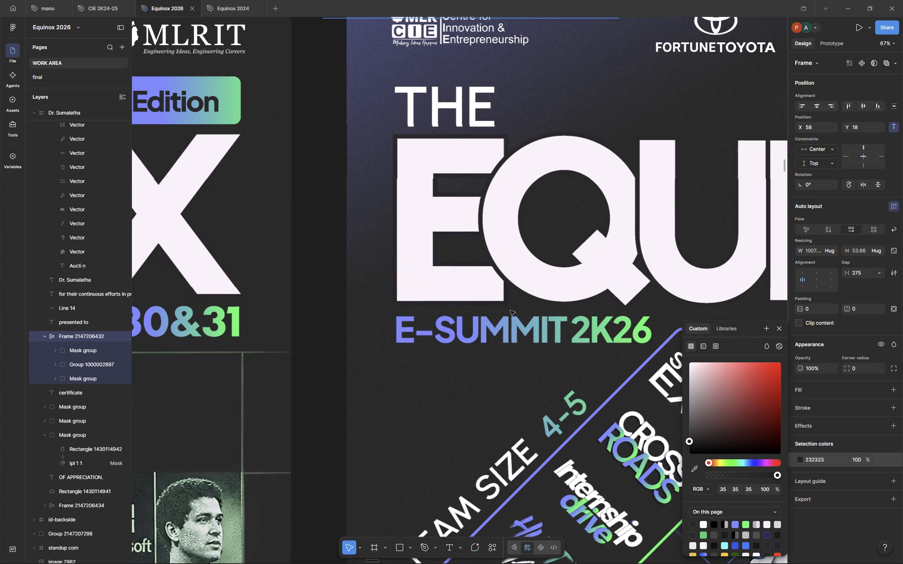
click(517, 230)
double_click(511, 234)
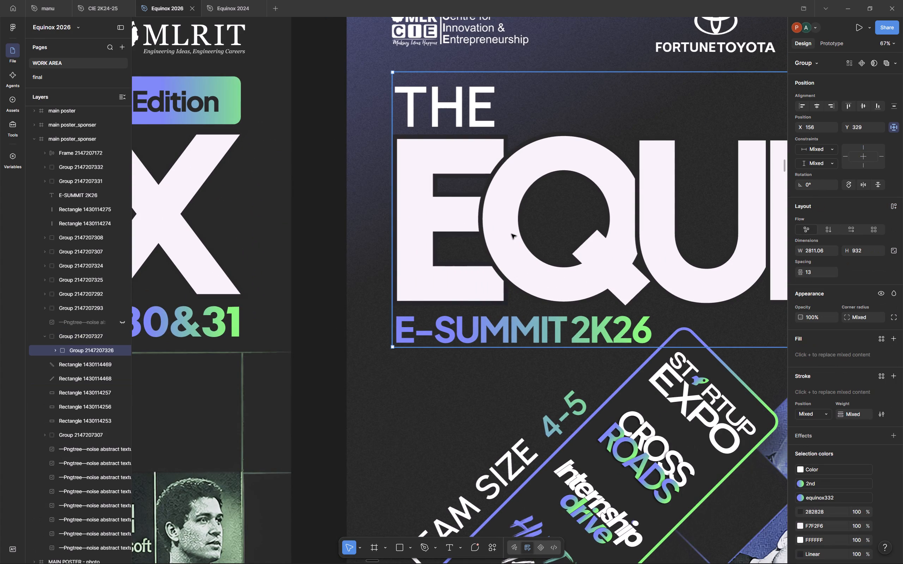
double_click(511, 234)
double_click(511, 234)
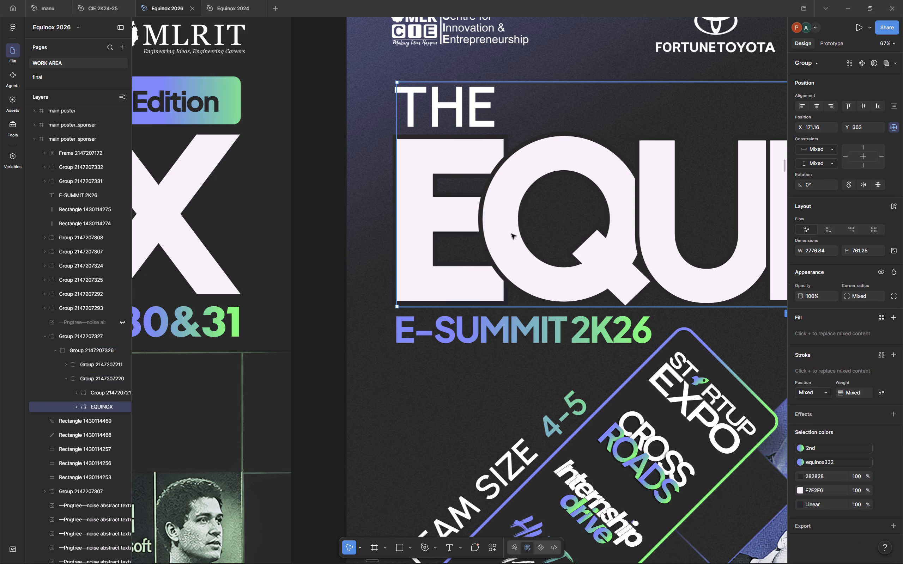
double_click(511, 234)
double_click(511, 234)
double_click(511, 234)
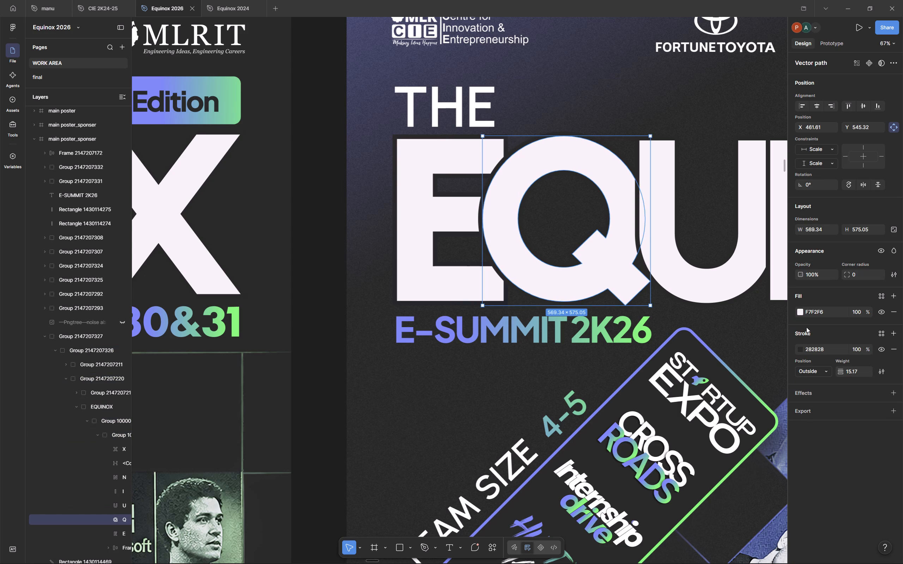
click(819, 308)
key(ctrl+c)
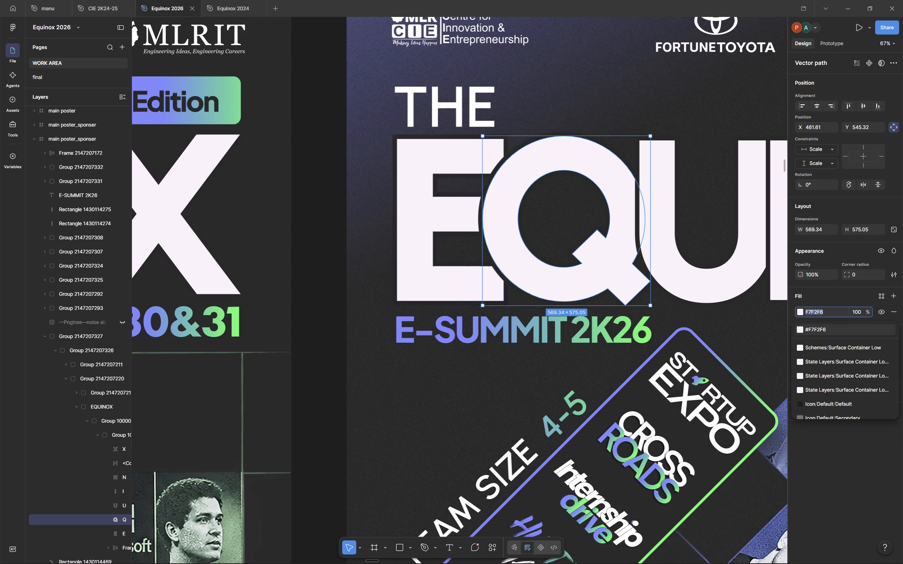
click(819, 308)
Set the fill of the certificate's rounded lavender background panel to the copied F7F2F6.
scroll(649, 362, up, 1)
scroll(649, 362, down, 3)
scroll(649, 362, up, 2)
click(400, 307)
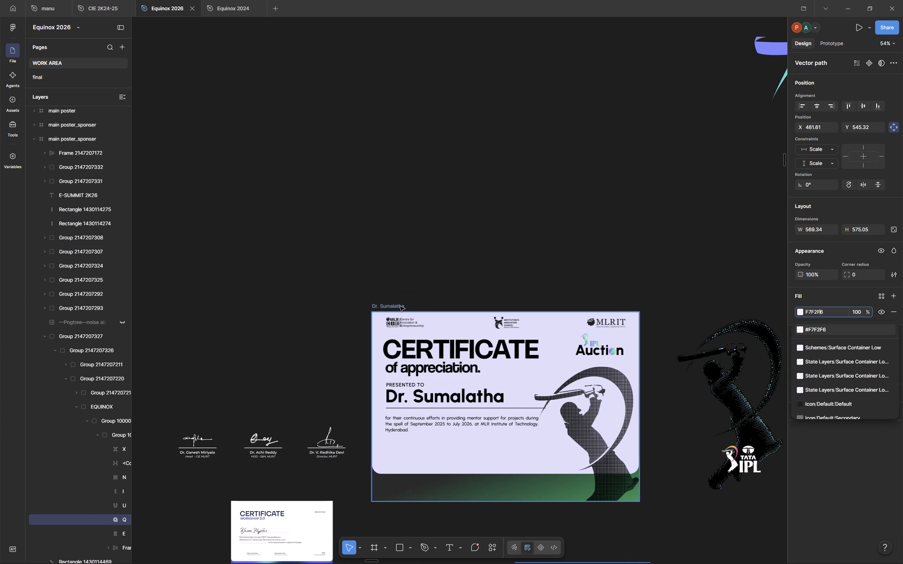
click(522, 452)
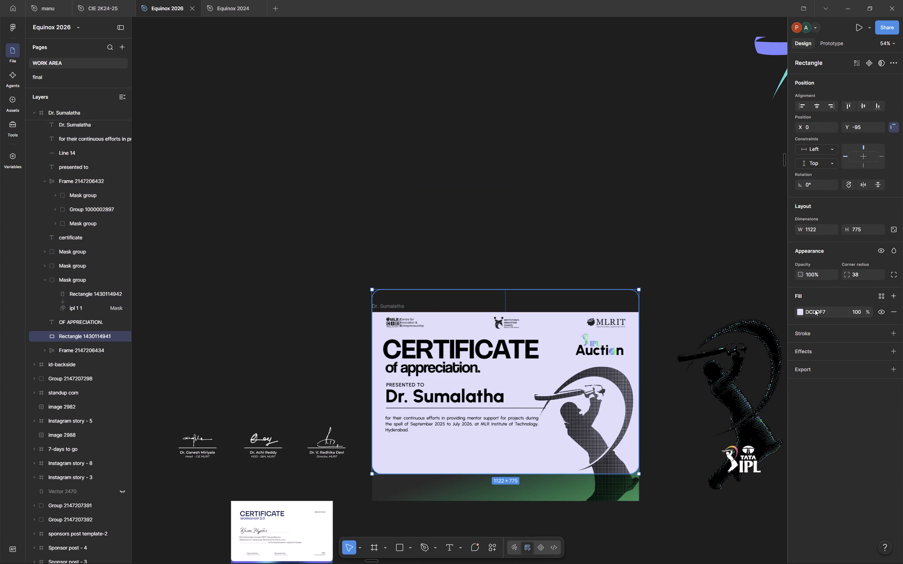
click(813, 308)
key(ctrl+v)
key(Return)
key(bracketright)
key(Return)
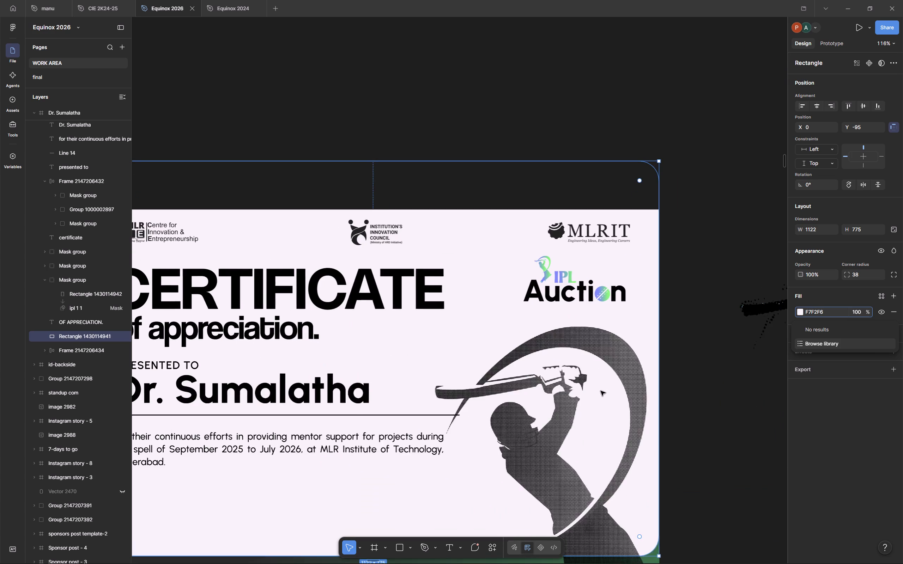
Recolour the "Auction" lettering in the IPL Auction logo to 1E1E1E, sampled from the dark canvas.
double_click(660, 289)
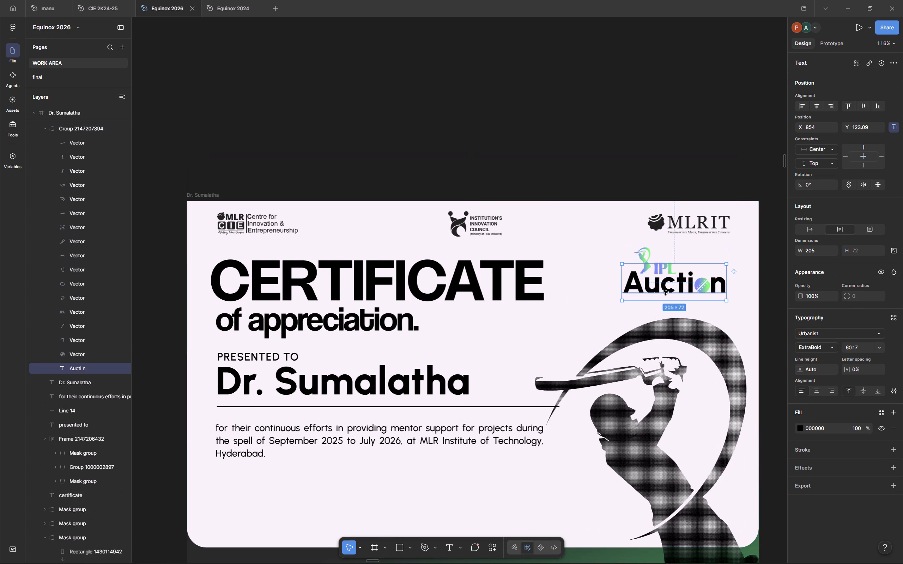
click(801, 429)
click(691, 469)
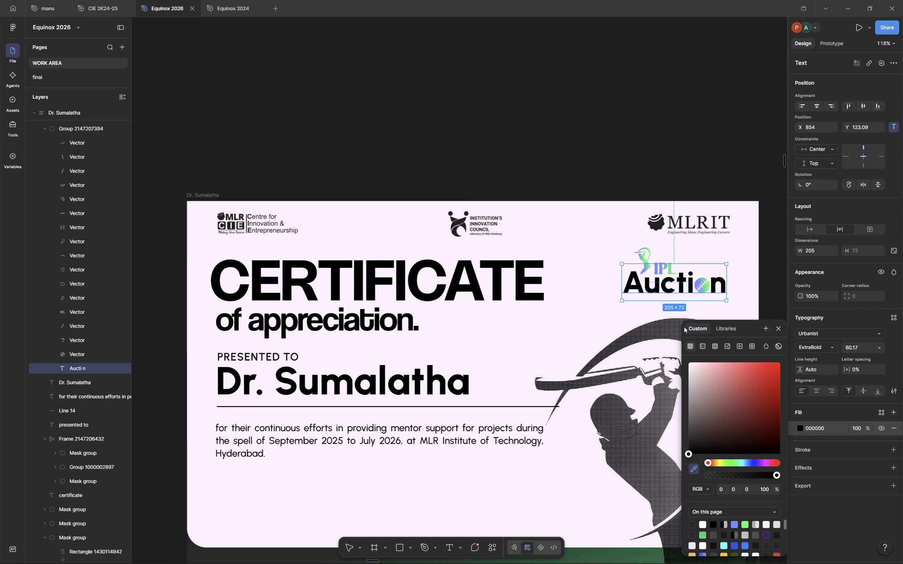
click(679, 165)
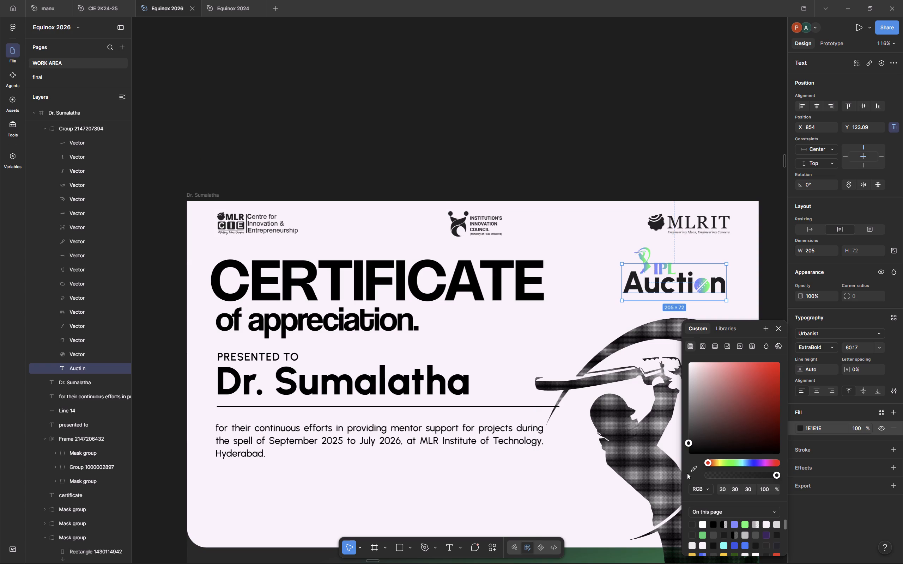
click(515, 163)
Nudge the certificate's top logo row down to Y 21.
scroll(515, 163, down, 2)
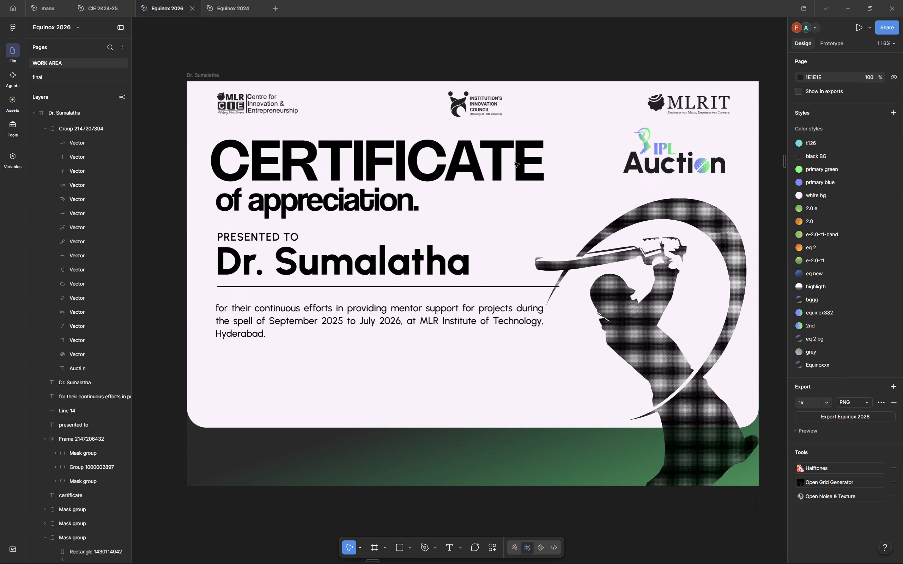
click(533, 89)
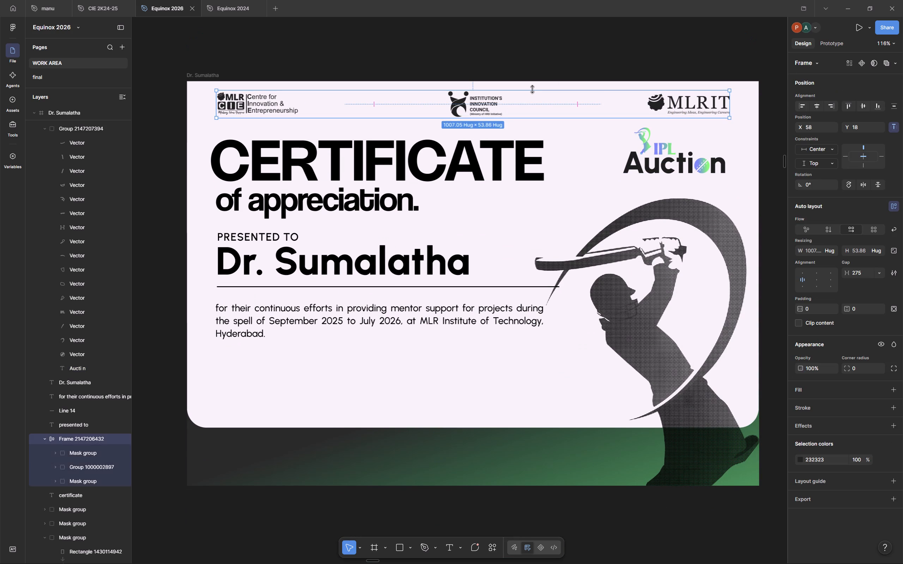
key(Down)
key(Down)
key(Down)
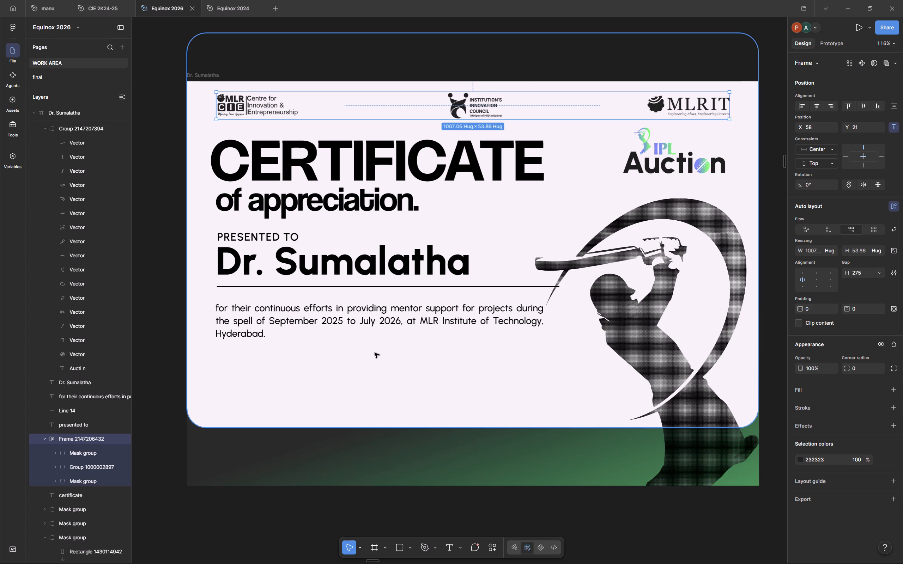
Nudge the "of appreciation." subtitle down to Y 198, keeping it at X 56.
click(362, 215)
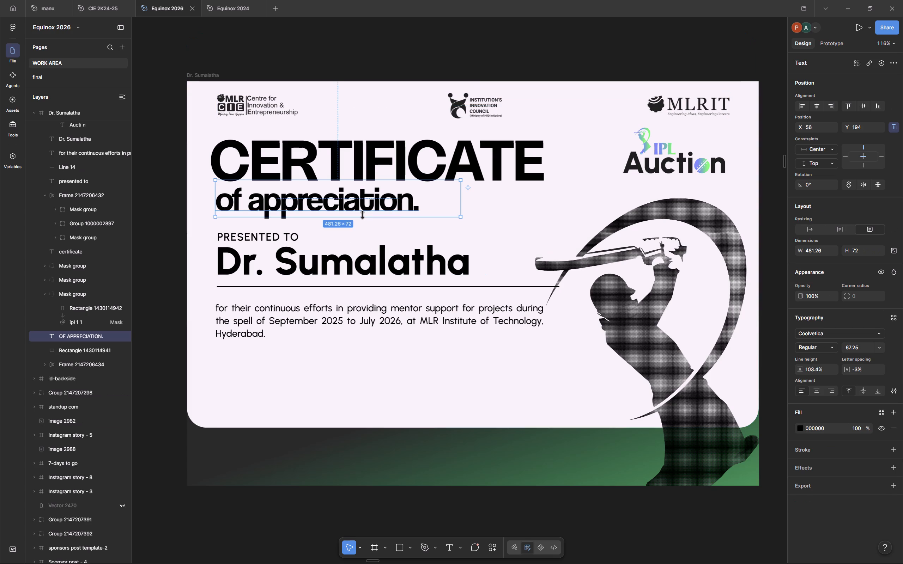
key(Left)
key(Down)
key(Down)
key(Right)
key(Down)
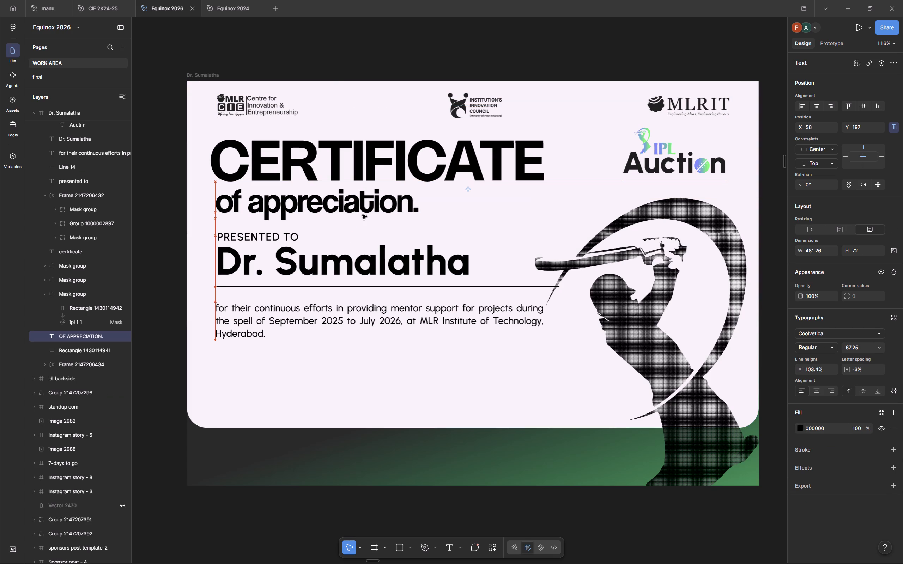
key(Up)
key(Down)
key(Down)
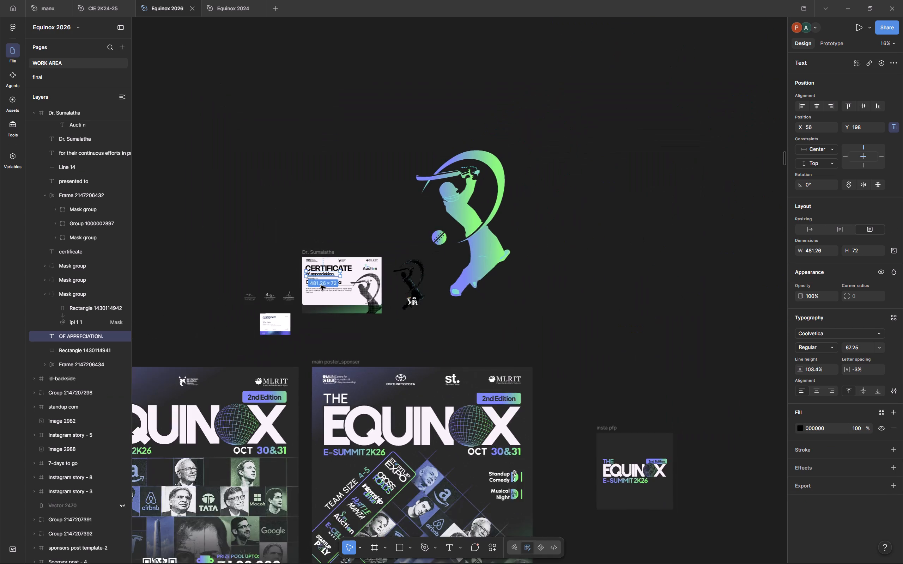
Switch to the Equinox 2024 file and examine its banner, poster and standee designs.
scroll(321, 286, right, 2)
scroll(321, 286, left, 3)
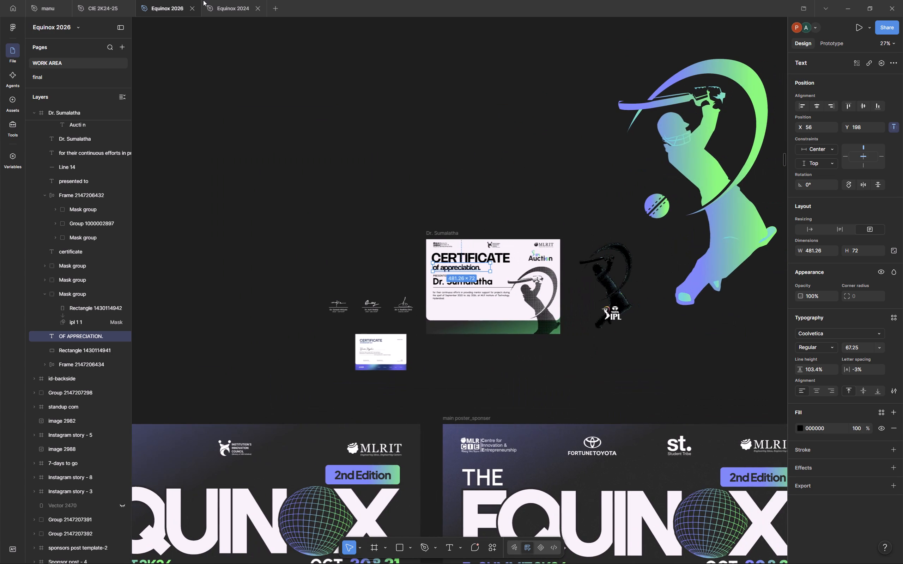
click(231, 1)
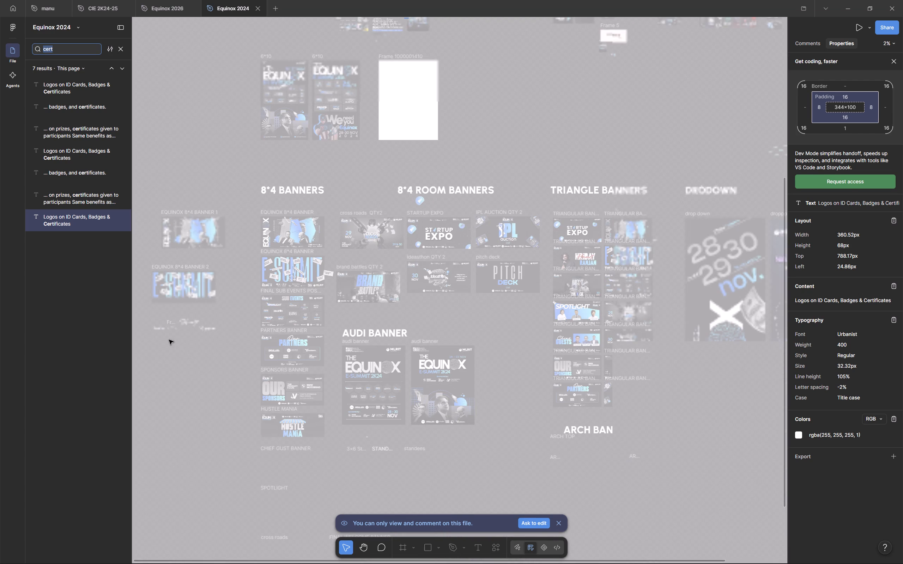
click(189, 368)
scroll(222, 244, right, 5)
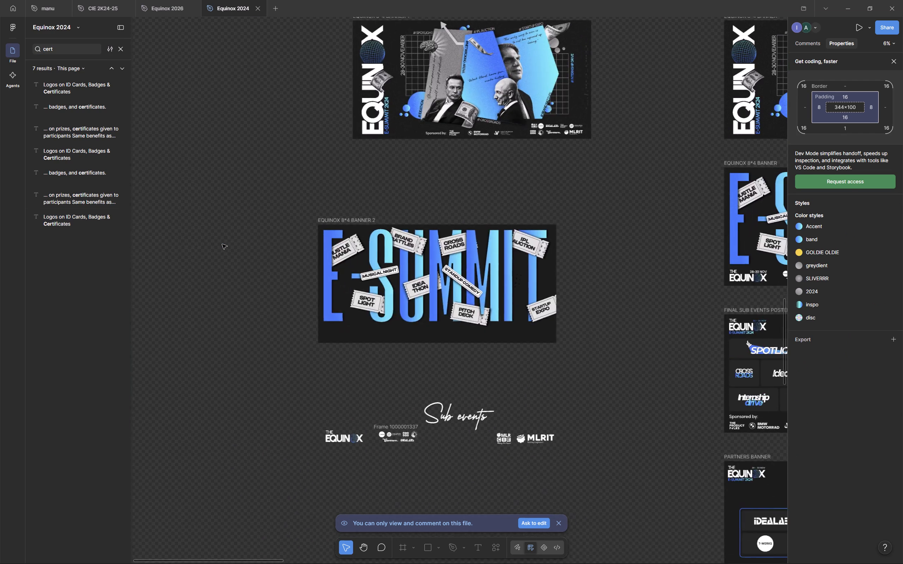
scroll(222, 244, left, 2)
scroll(222, 244, up, 1)
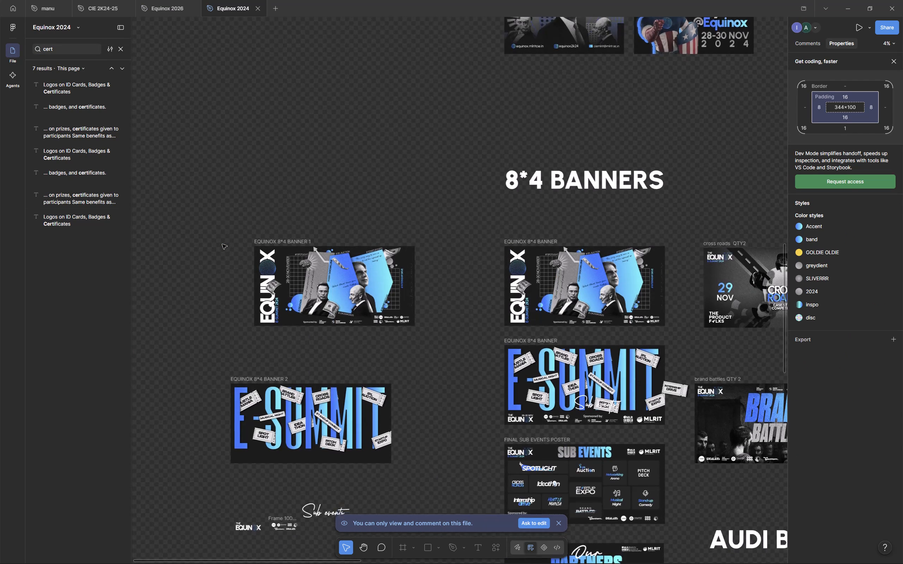
scroll(222, 244, up, 1)
scroll(222, 244, down, 1)
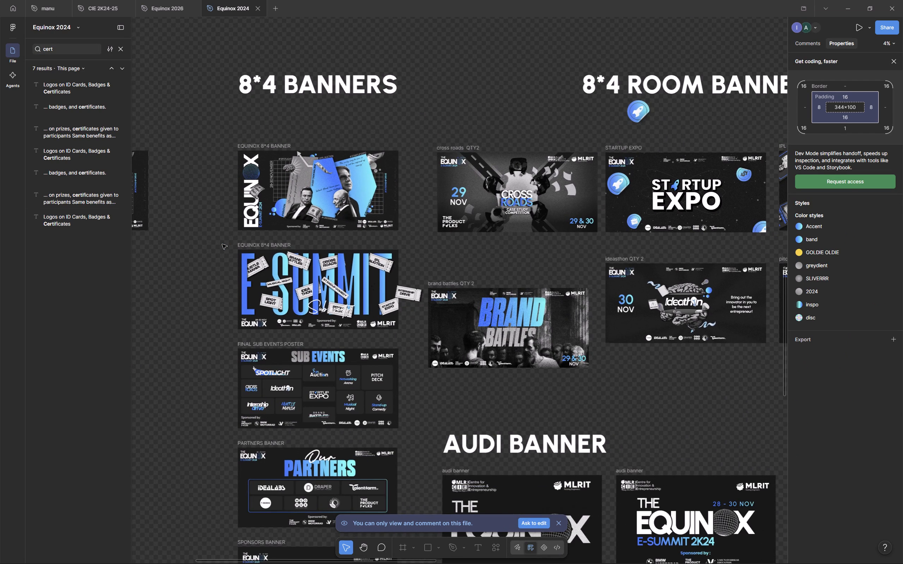
scroll(222, 244, down, 6)
scroll(222, 244, left, 2)
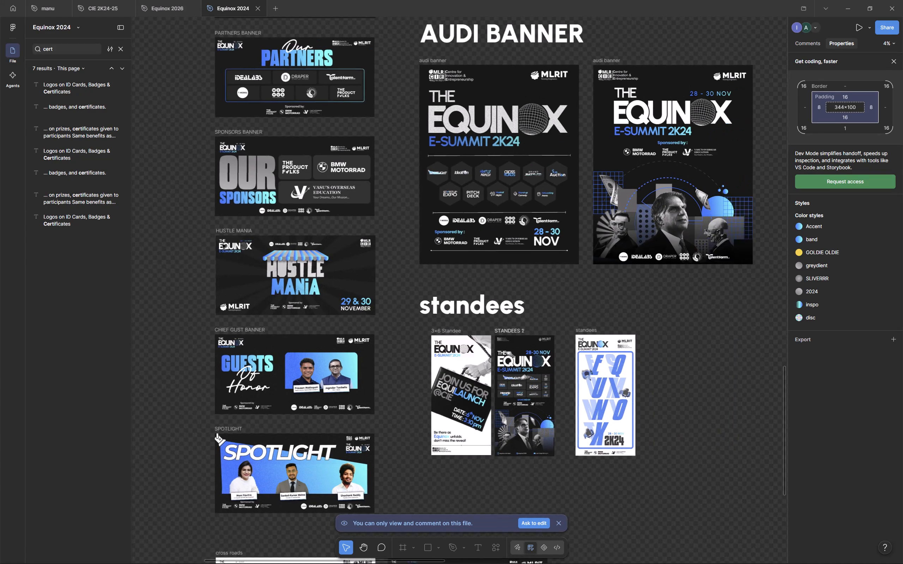
scroll(222, 244, left, 1)
scroll(222, 244, up, 1)
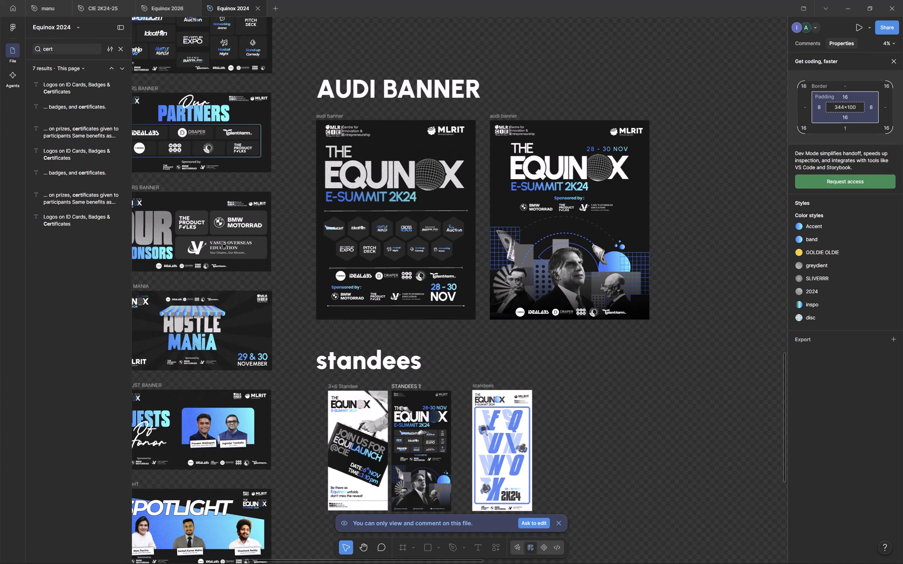
scroll(222, 244, up, 1)
scroll(222, 244, down, 2)
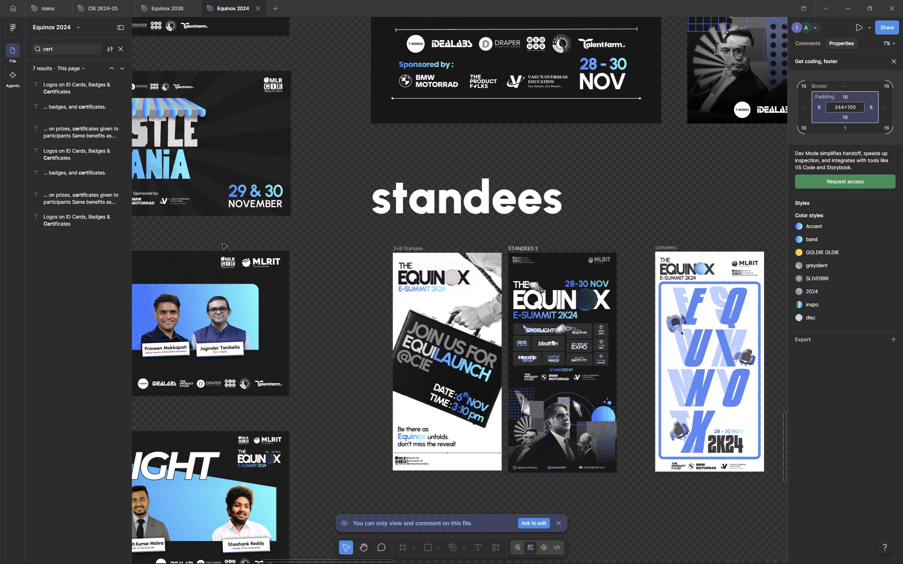
scroll(222, 244, up, 1)
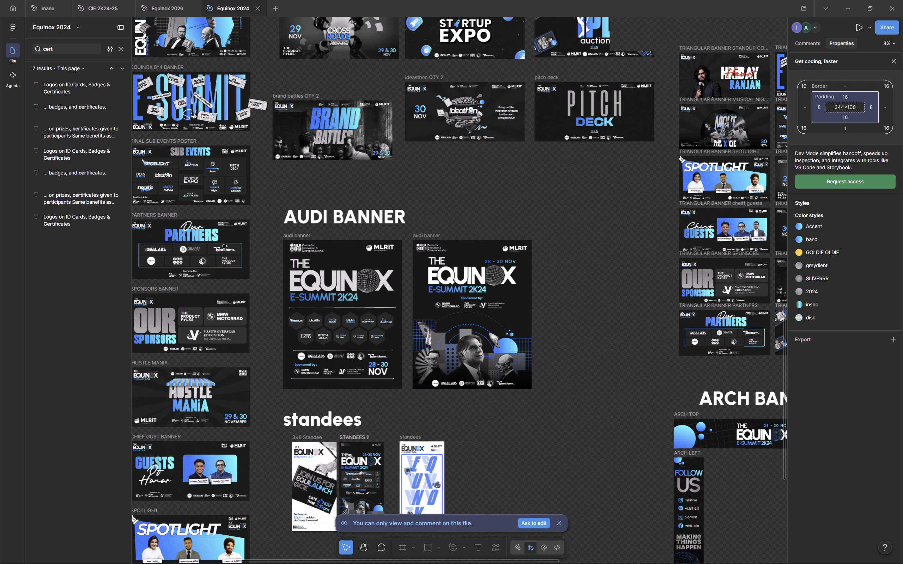
scroll(222, 244, up, 1)
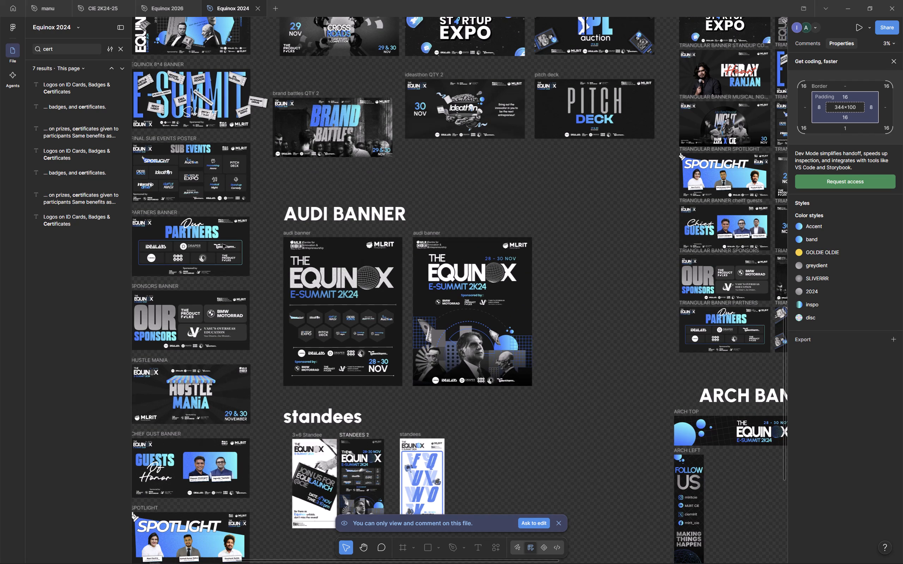
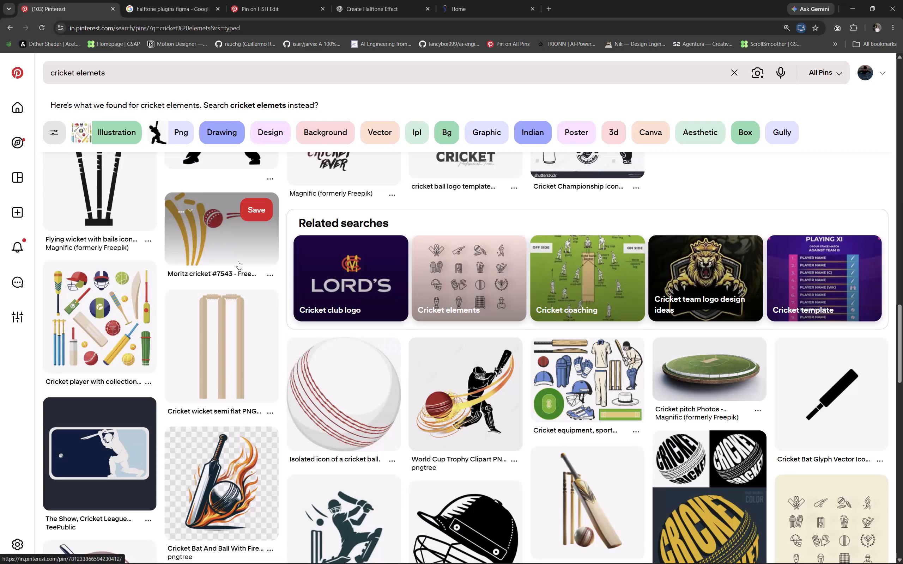
In Figma, move the certificate's title, subtitle, presented-to label, recipient name, body paragraph and divider line out of the frame onto the canvas beside it.
key(alt+Tab)
key(alt+Tab)
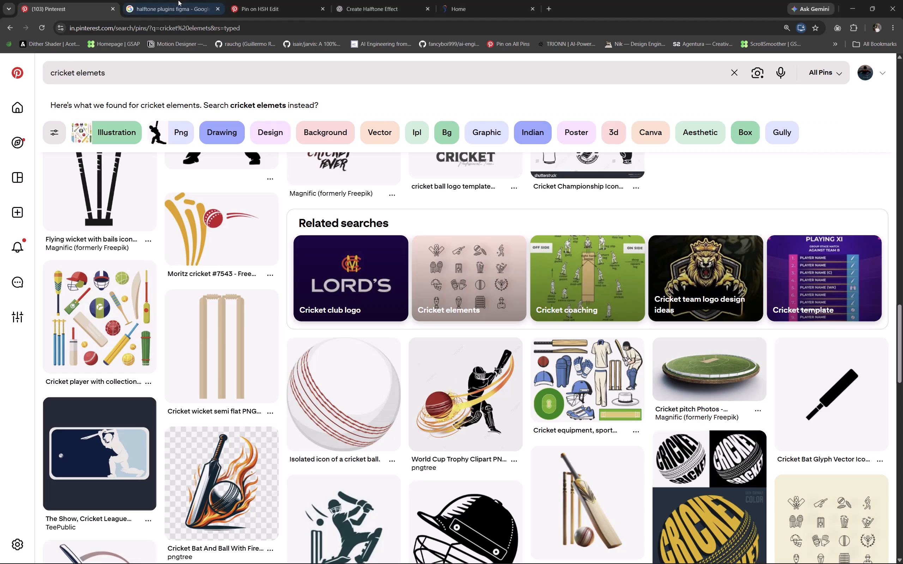
key(alt+Tab)
click(187, 0)
scroll(364, 307, up, 1)
scroll(364, 307, left, 1)
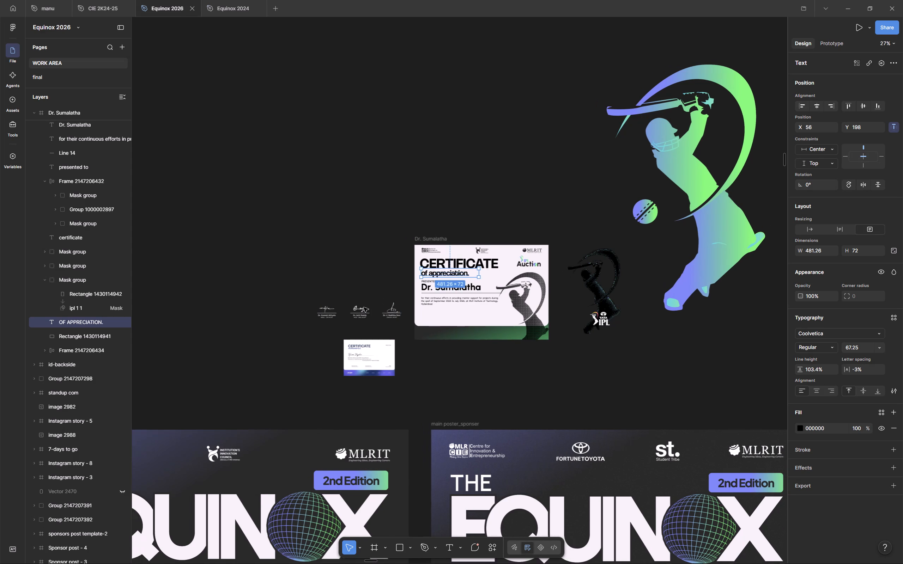
scroll(364, 307, left, 1)
click(257, 255)
click(157, 244)
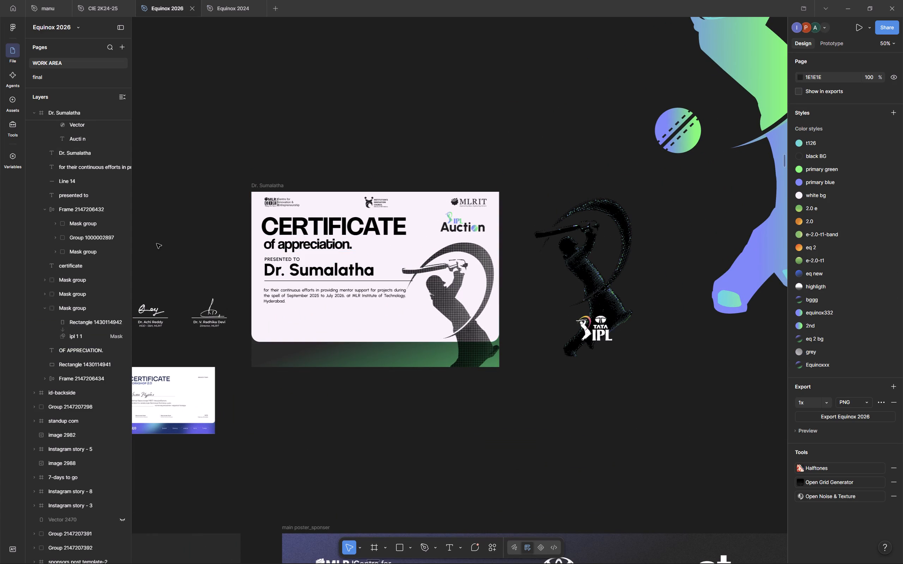
click(281, 239)
shift+click(280, 251)
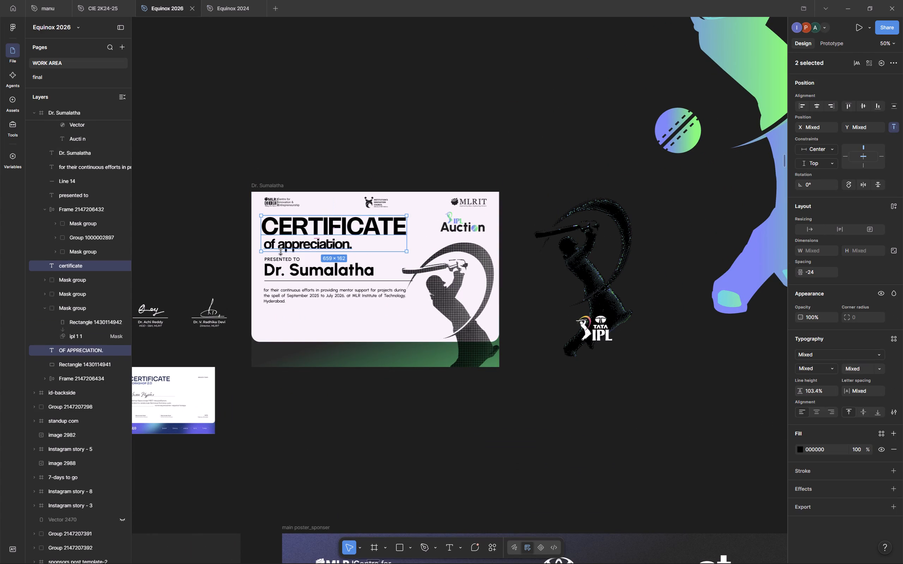
shift+click(279, 256)
shift+click(279, 268)
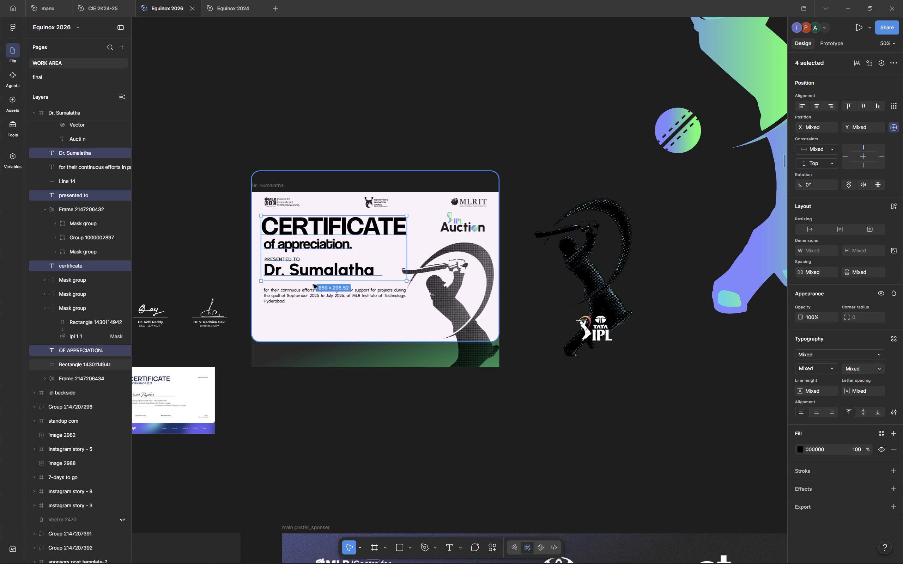
shift+click(299, 290)
drag(323, 270, 125, 189)
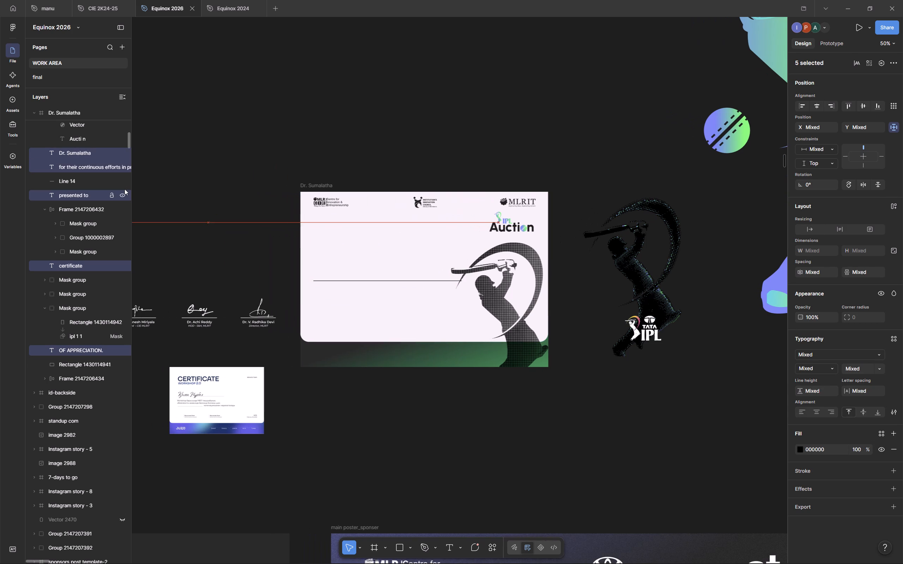
drag(350, 281, 104, 255)
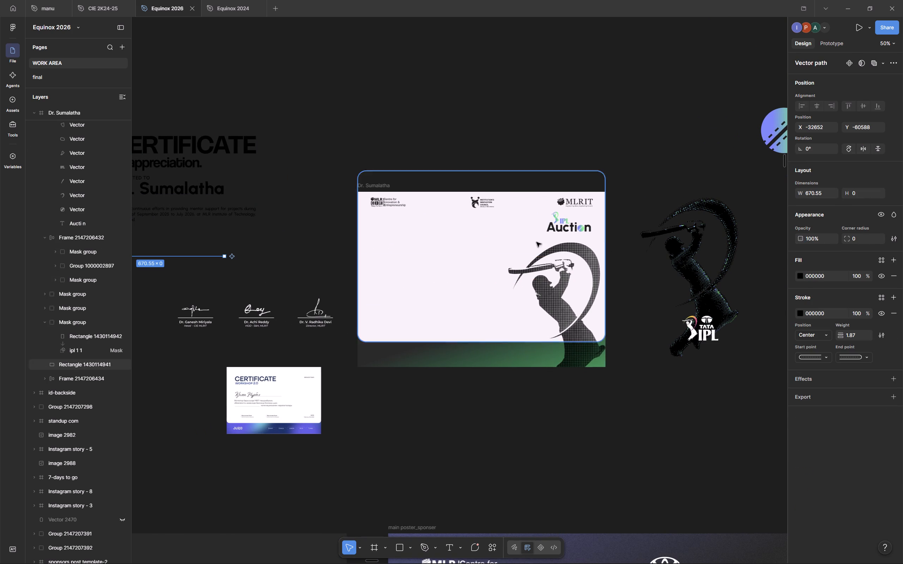
Move the IPL Auction logo group out of the certificate frame onto the empty canvas above it.
drag(559, 234, 550, 130)
click(531, 172)
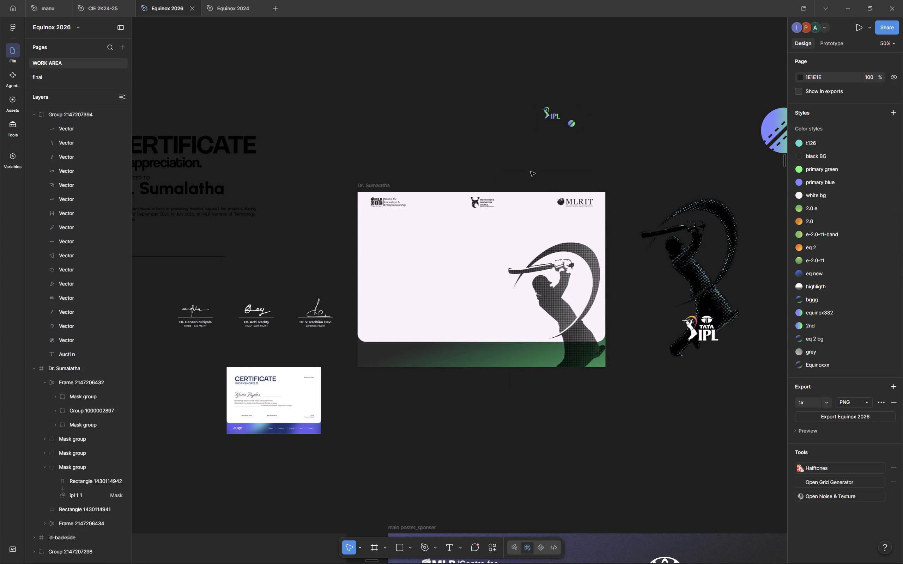
scroll(531, 172, down, 3)
scroll(531, 172, right, 1)
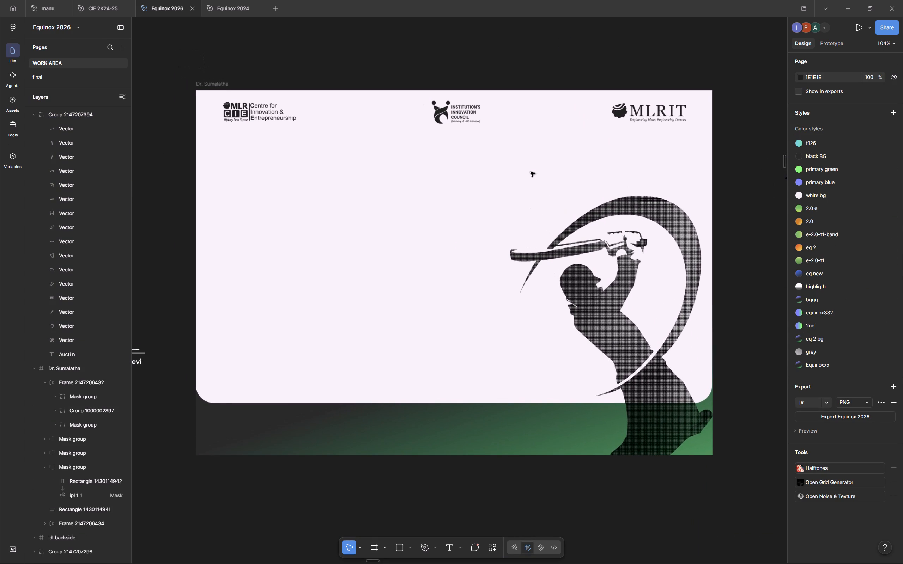
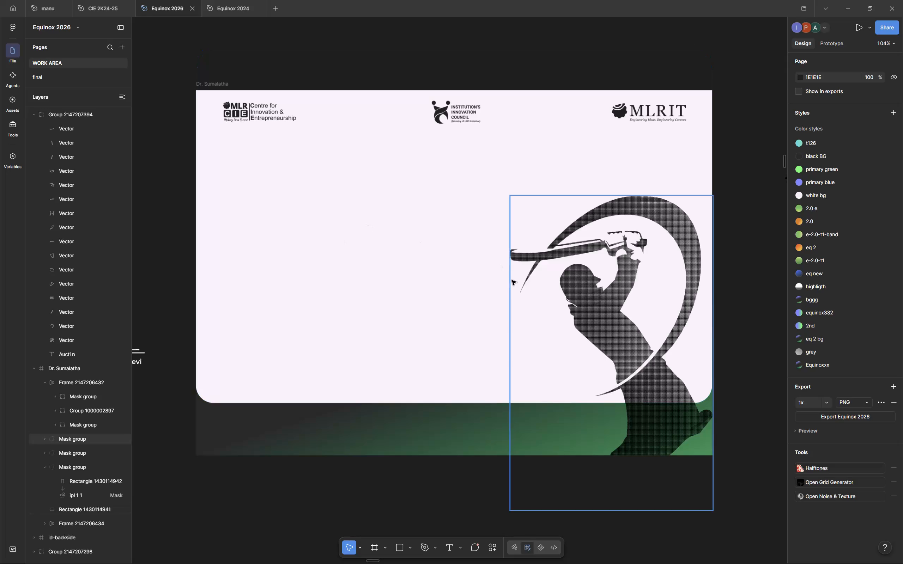
Nudge the header logo row on the certificate down to Y 30.
click(286, 486)
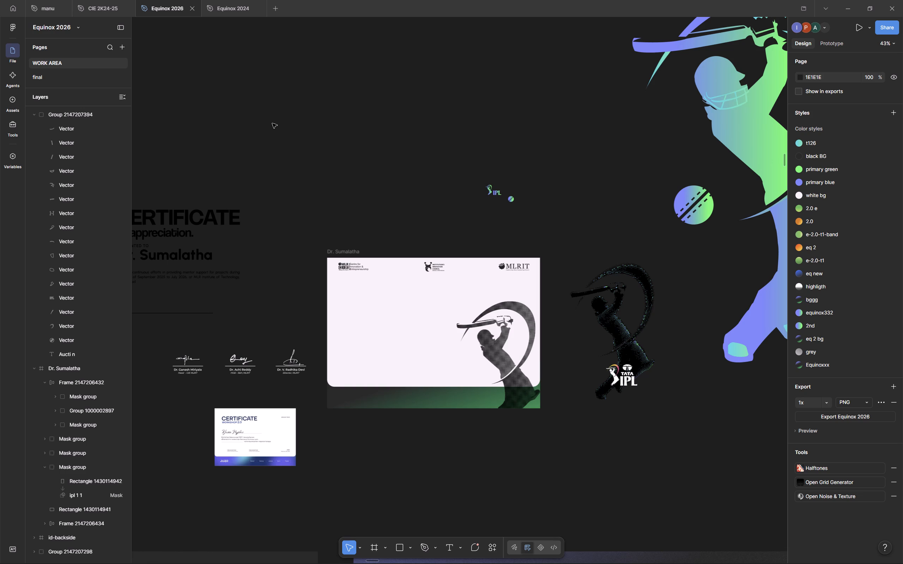
scroll(272, 123, up, 2)
key(space)
scroll(279, 296, right, 1)
scroll(270, 340, right, 1)
scroll(493, 399, right, 1)
scroll(493, 399, up, 1)
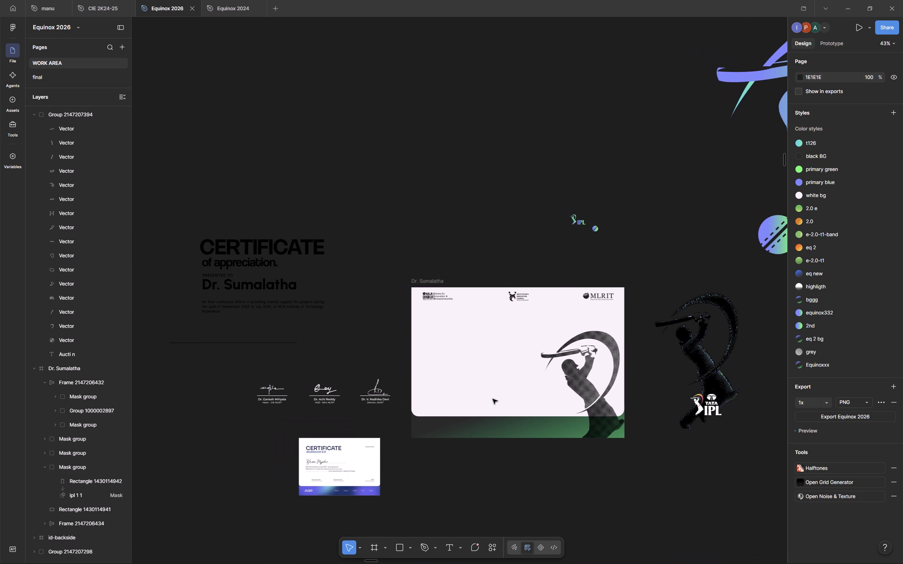
click(475, 235)
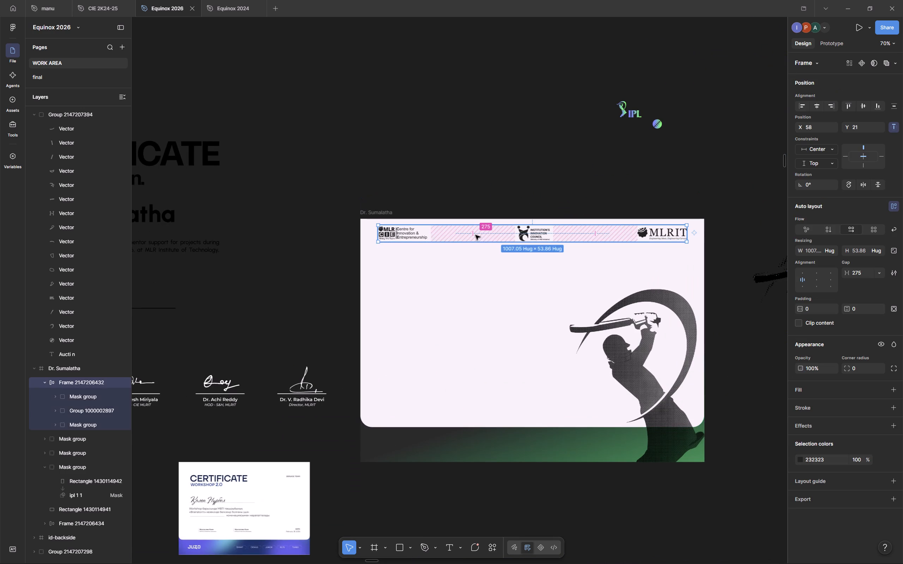
key(Down)
key(Down)
key(Down)
key(Down)
key(Up)
key(Down)
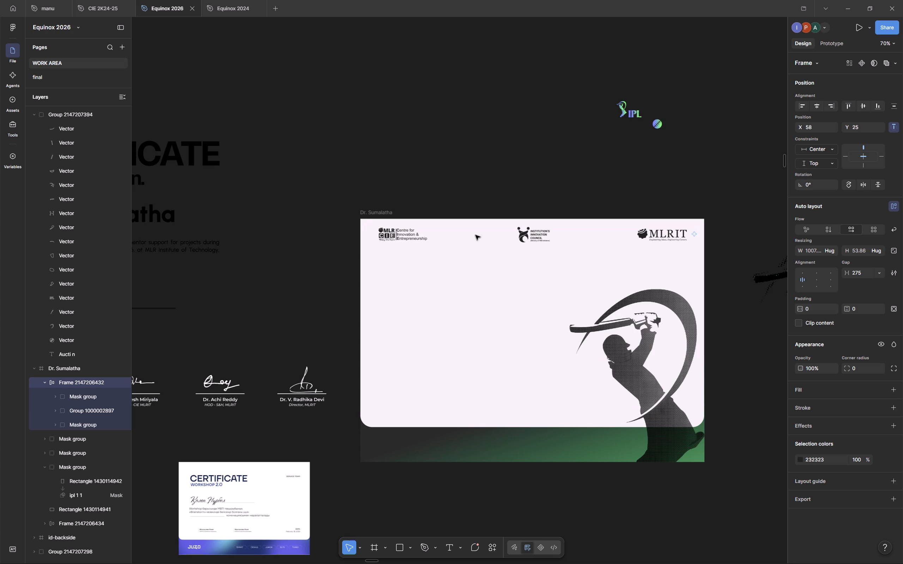
key(Down)
key(Down)
key(Down)
key(Down)
key(Down)
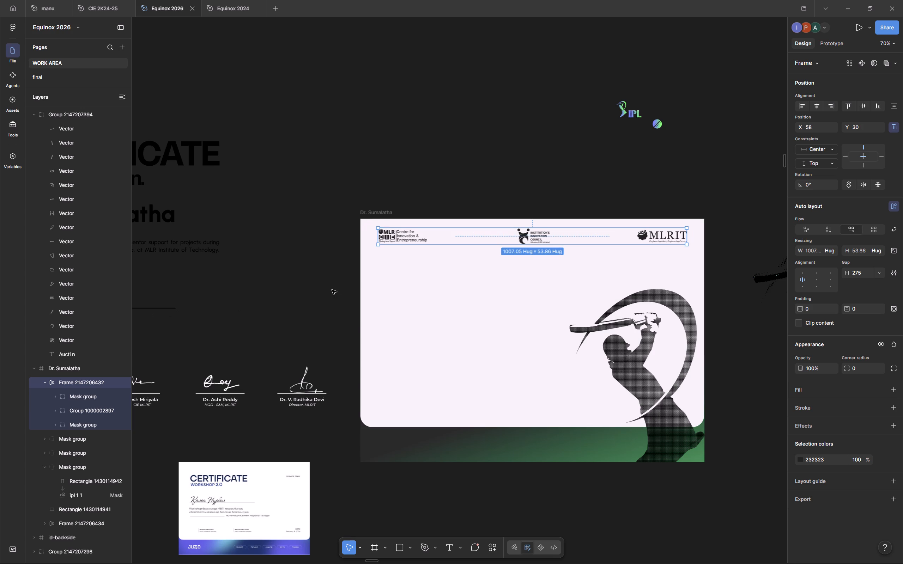
right_click(332, 290)
click(227, 296)
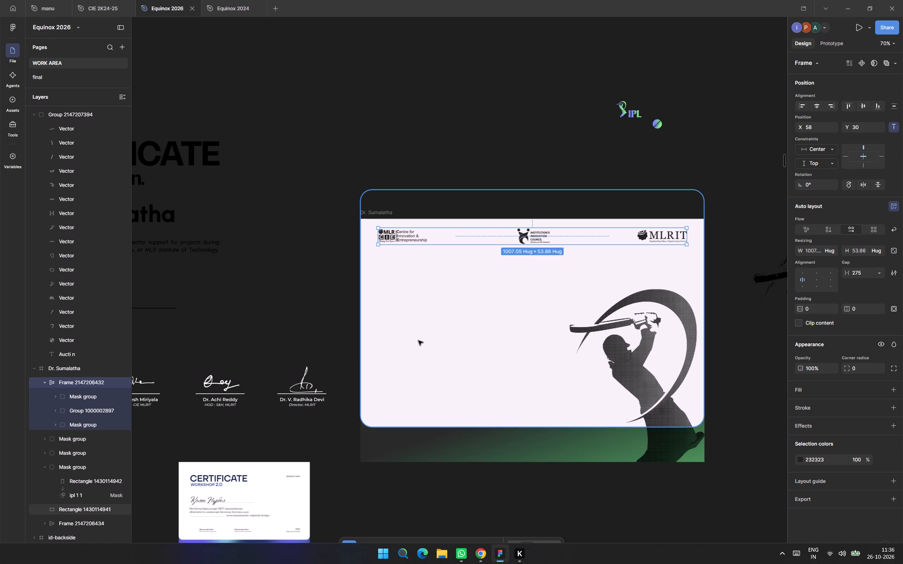
Copy the Fortune Toyota and Student Tribe logos from the main poster_sponser header and paste them over the certificate.
scroll(418, 341, down, 7)
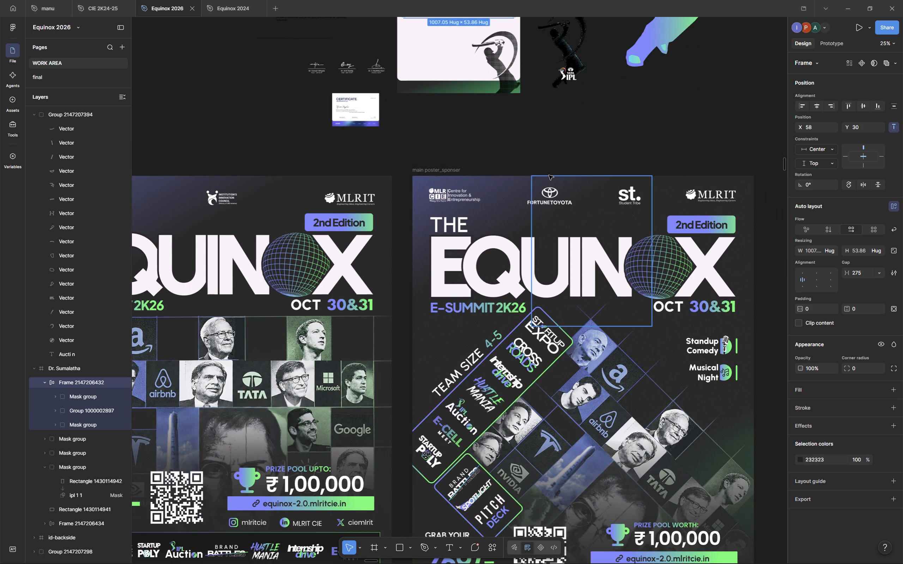
double_click(545, 190)
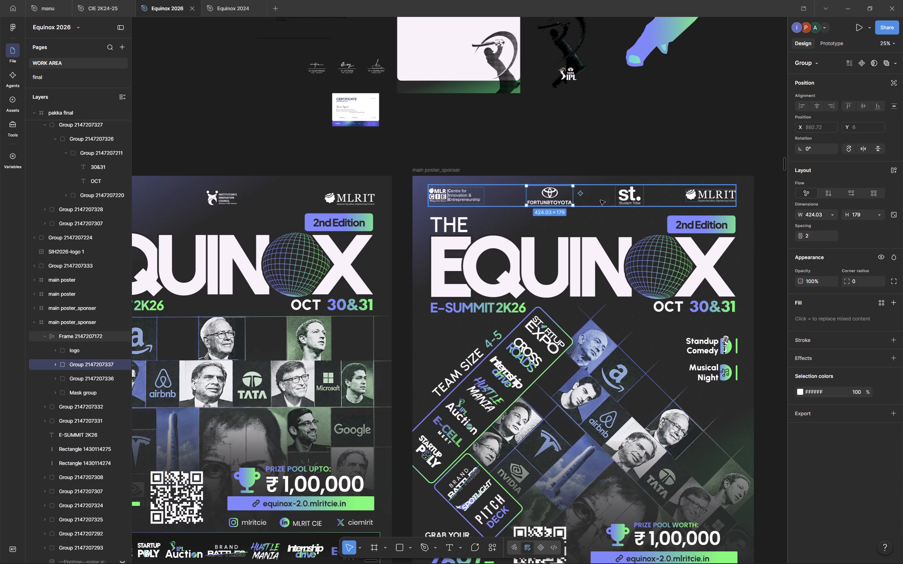
shift+click(625, 200)
key(ctrl+c)
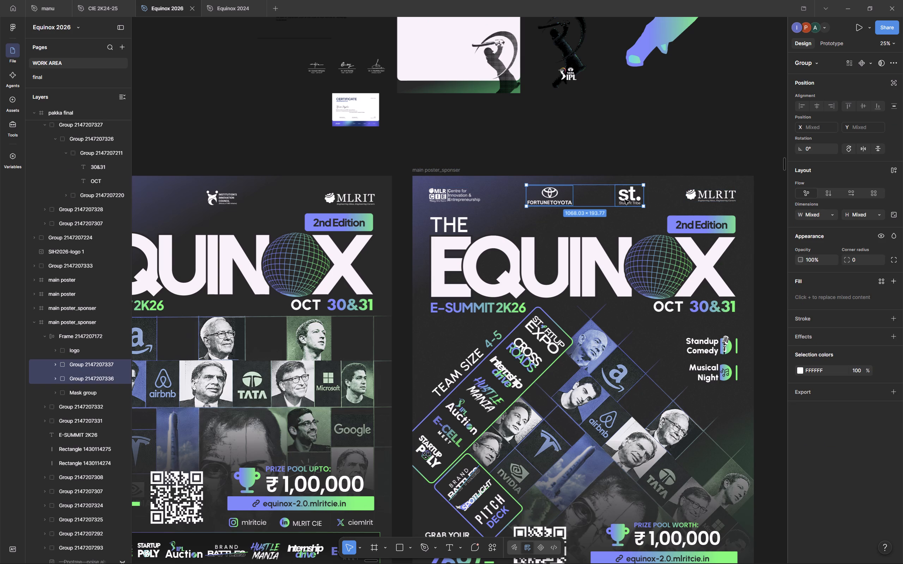
click(499, 108)
scroll(499, 108, up, 2)
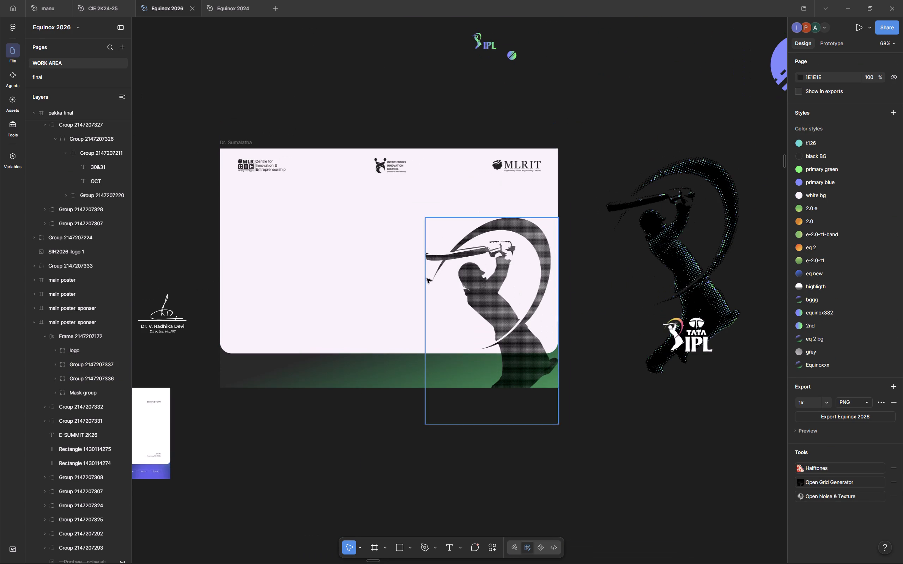
key(ctrl+v)
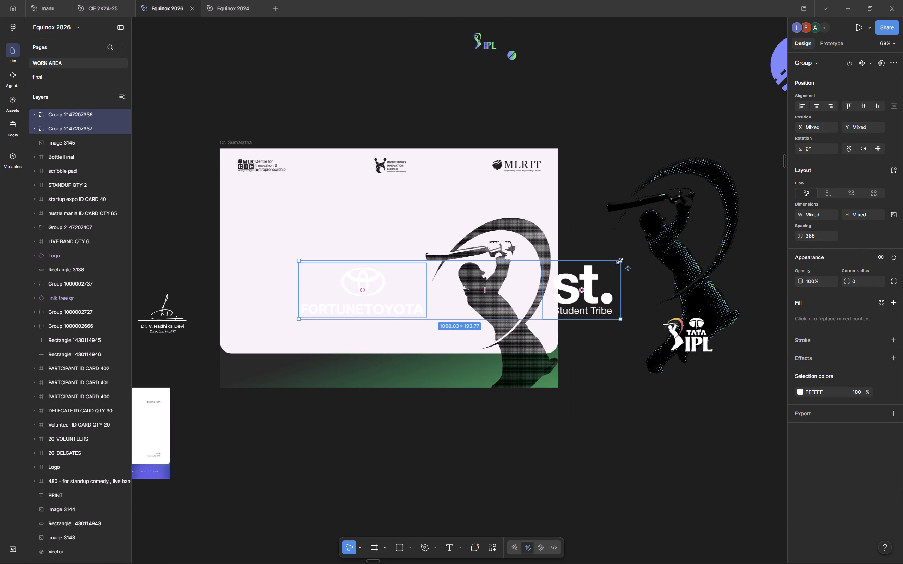
Scale the two pasted sponsor logos together to about 465 × 84 and place them on the certificate's green footer band.
key(k)
drag(622, 261, 369, 293)
drag(369, 307, 356, 364)
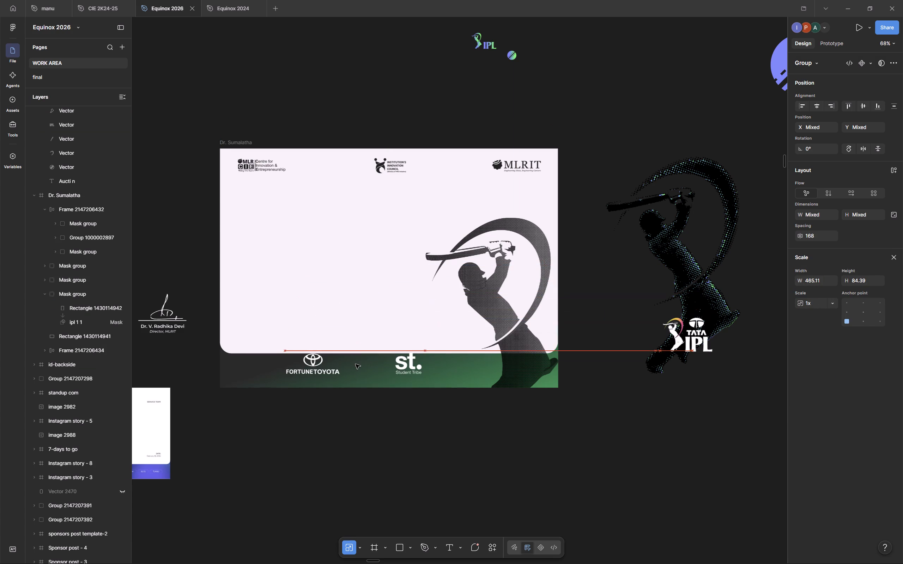
drag(356, 364, 390, 372)
Move the Student Tribe logo closer to the Fortune Toyota logo, leaving a gap of about 31, and lower it slightly.
click(440, 375)
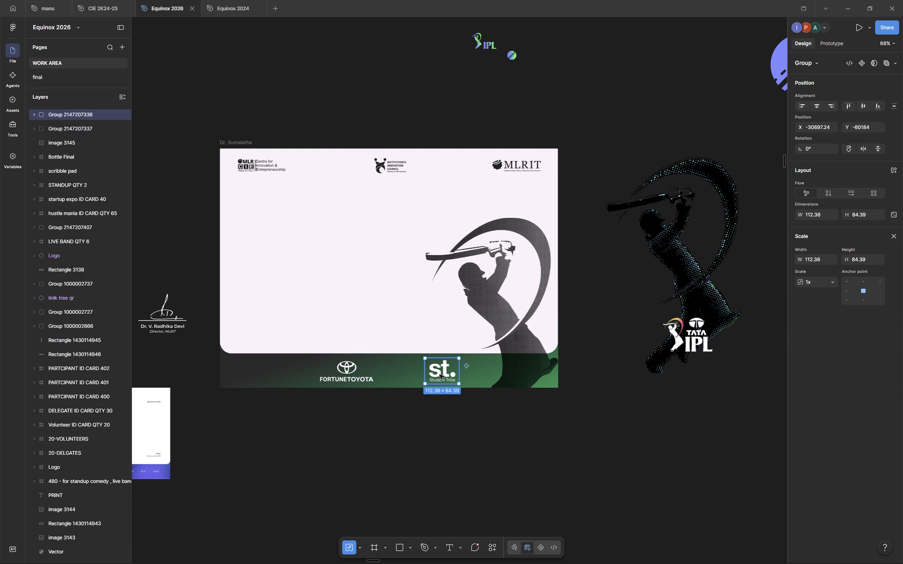
key(Left)
key(Left)
key(Left)
key(Left)
key(Left)
key(Left)
key(Left)
key(Left)
key(Left)
key(Left)
key(Left)
key(Left)
key(Left)
key(Left)
key(Left)
key(Left)
key(Left)
key(Left)
key(Left)
key(Left)
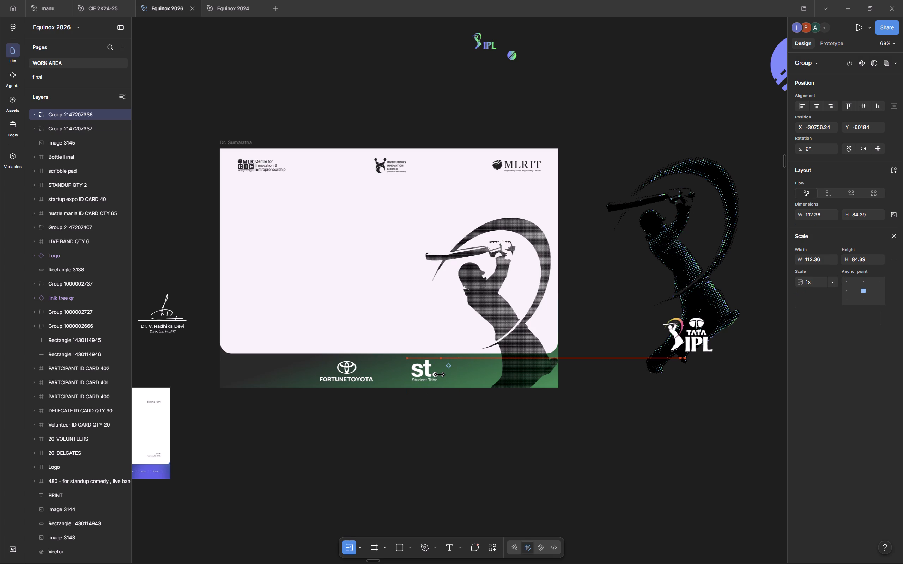
key(Down)
key(Down)
key(Left)
key(Left)
key(Left)
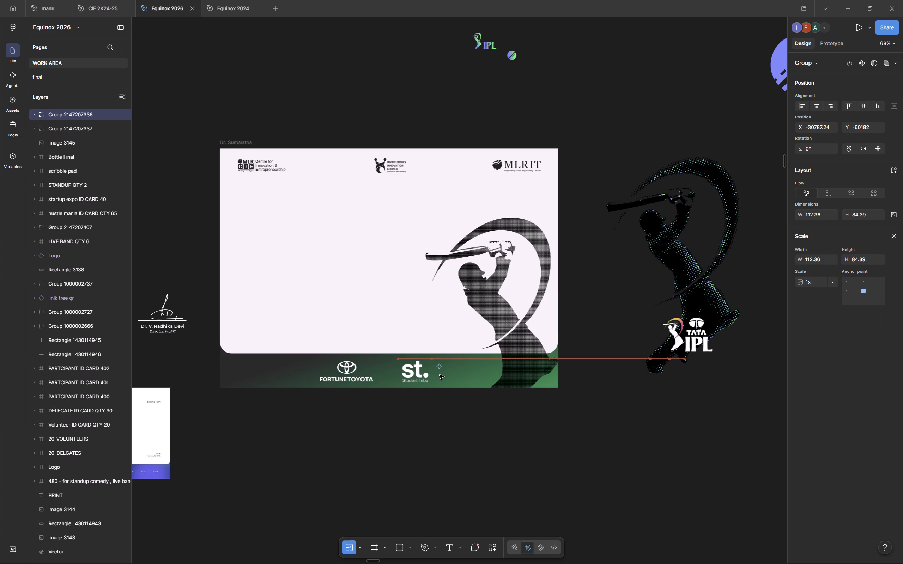
key(Left)
key(Down)
key(Down)
key(Left)
key(Up)
key(Up)
key(Up)
key(Down)
key(Down)
scroll(440, 375, right, 3)
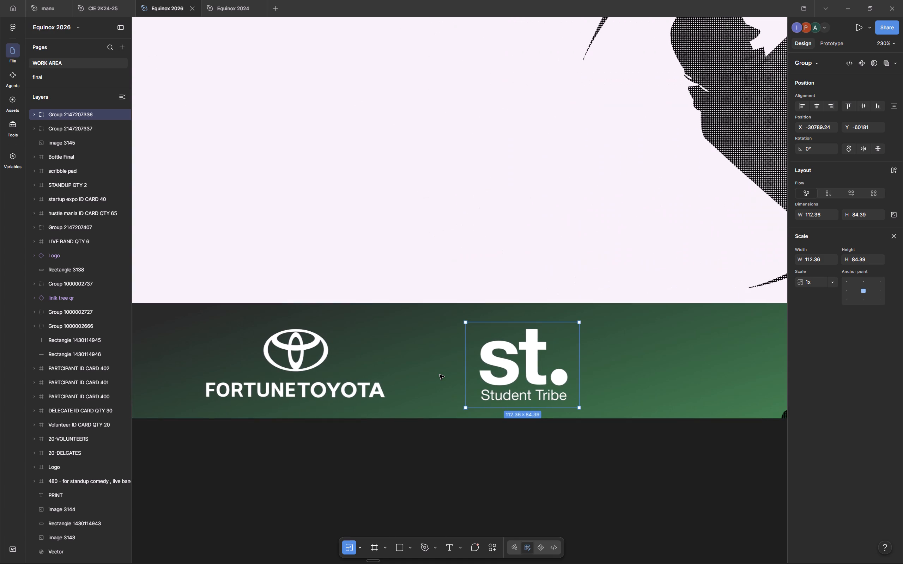
drag(530, 363, 485, 363)
click(578, 369)
click(423, 360)
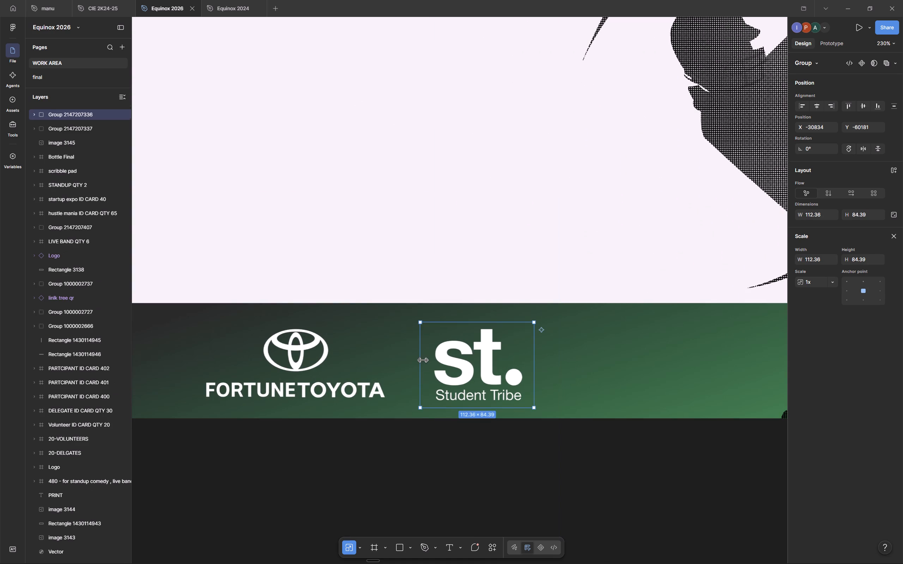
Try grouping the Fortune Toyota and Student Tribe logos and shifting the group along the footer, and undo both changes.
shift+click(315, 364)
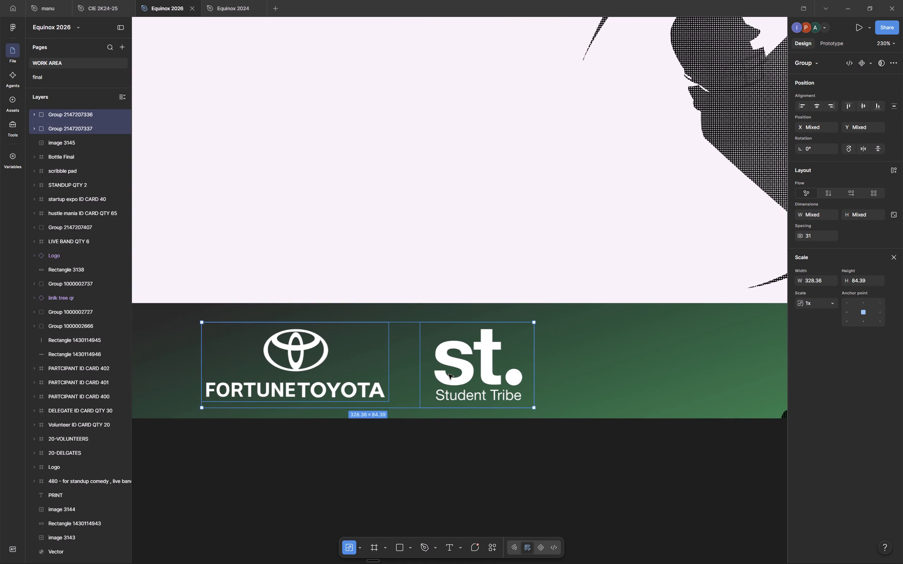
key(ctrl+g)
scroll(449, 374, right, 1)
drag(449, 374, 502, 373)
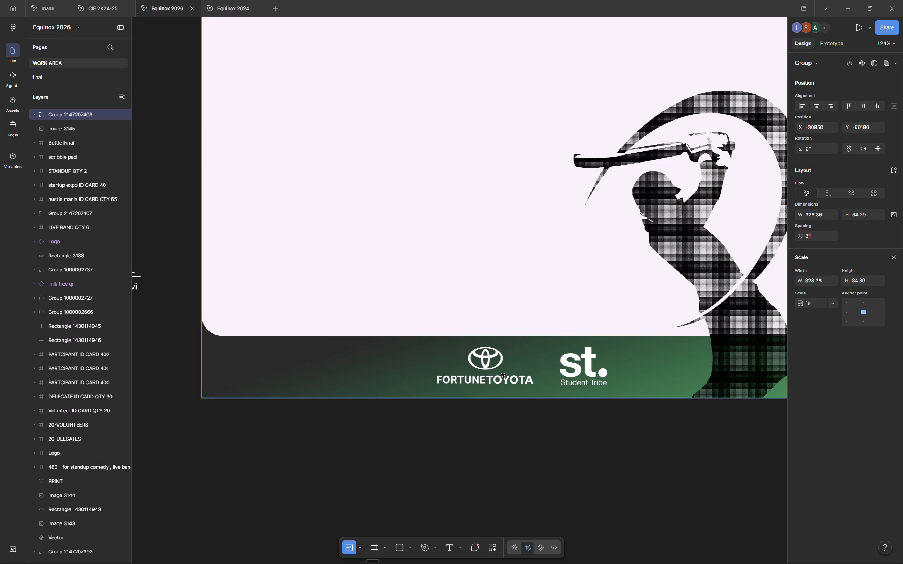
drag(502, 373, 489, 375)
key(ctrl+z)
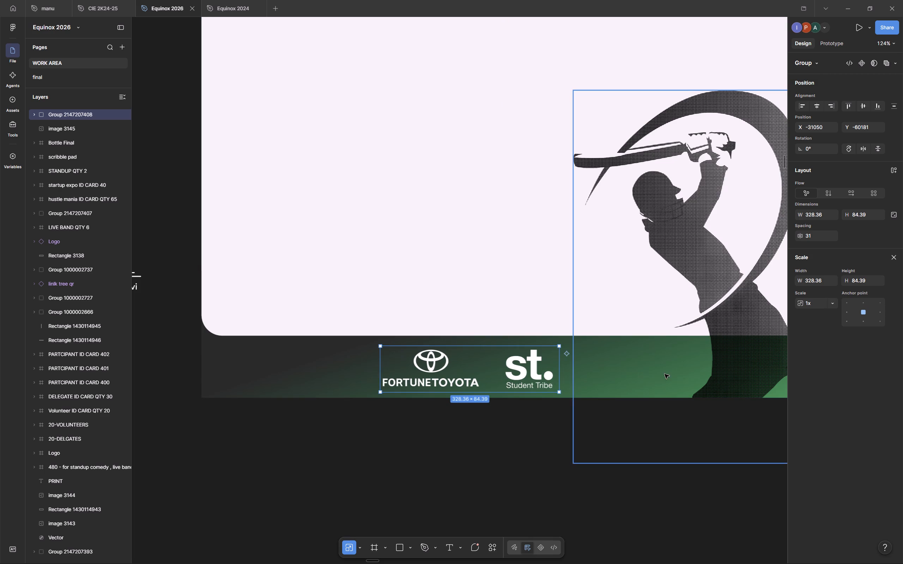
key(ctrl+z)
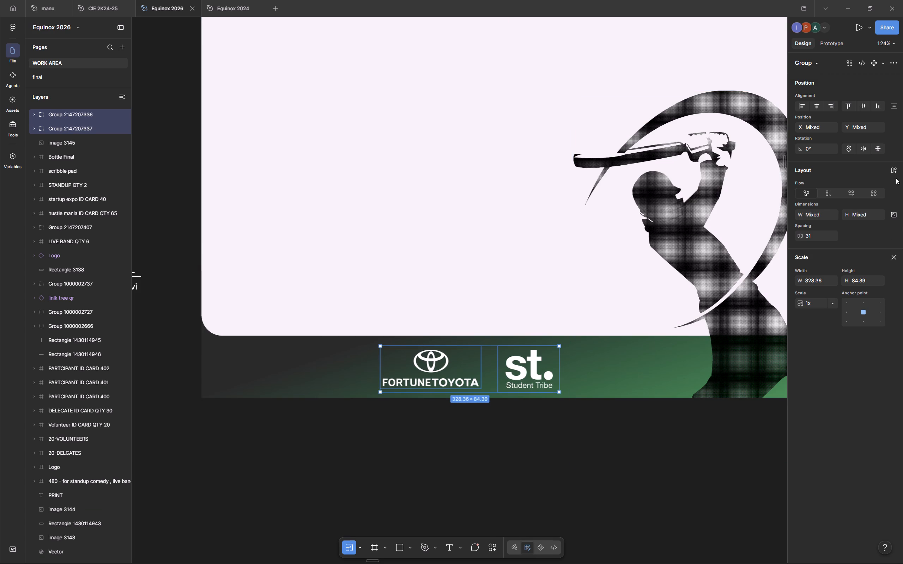
Wrap the two sponsor logos in an auto layout frame, scaled to about 259 × 67 and placed at the footer's left end.
click(895, 173)
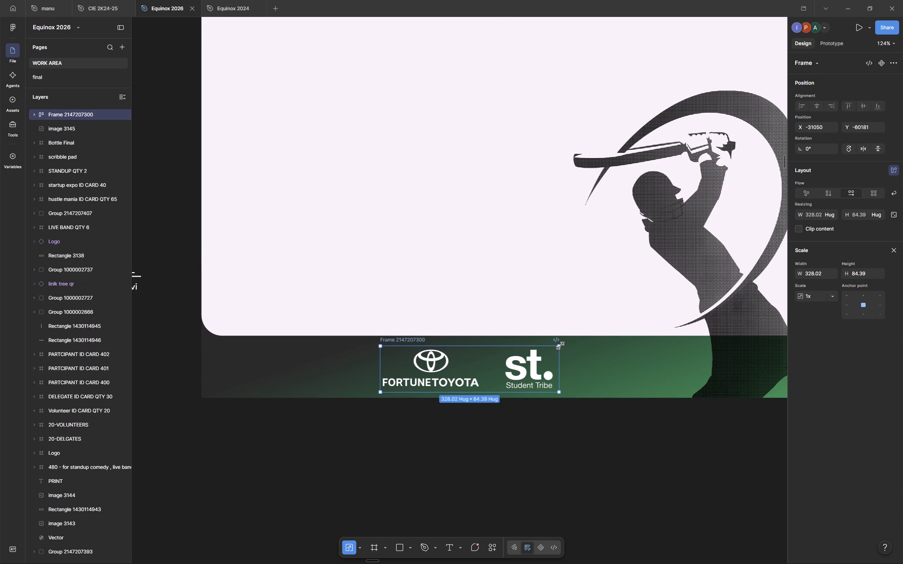
drag(560, 346, 522, 363)
drag(466, 375, 394, 368)
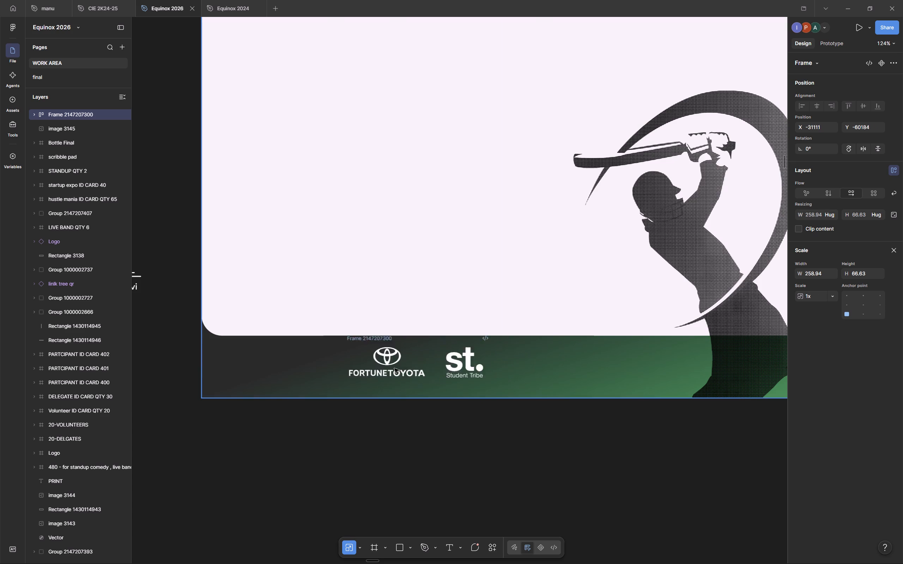
drag(394, 368, 322, 375)
click(317, 445)
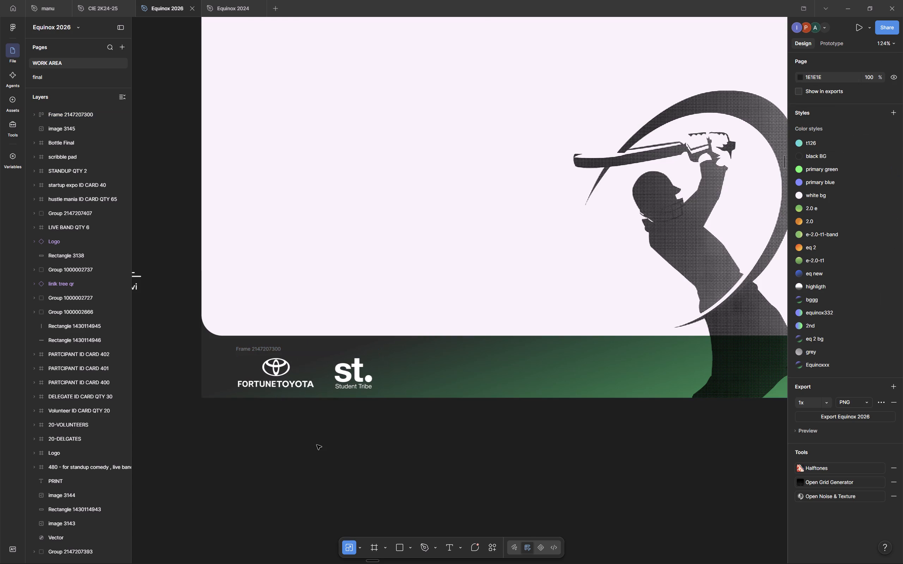
Move the sponsor logo frame out and back so it nests inside the certificate frame, at X 30, Y 709.
scroll(317, 445, up, 1)
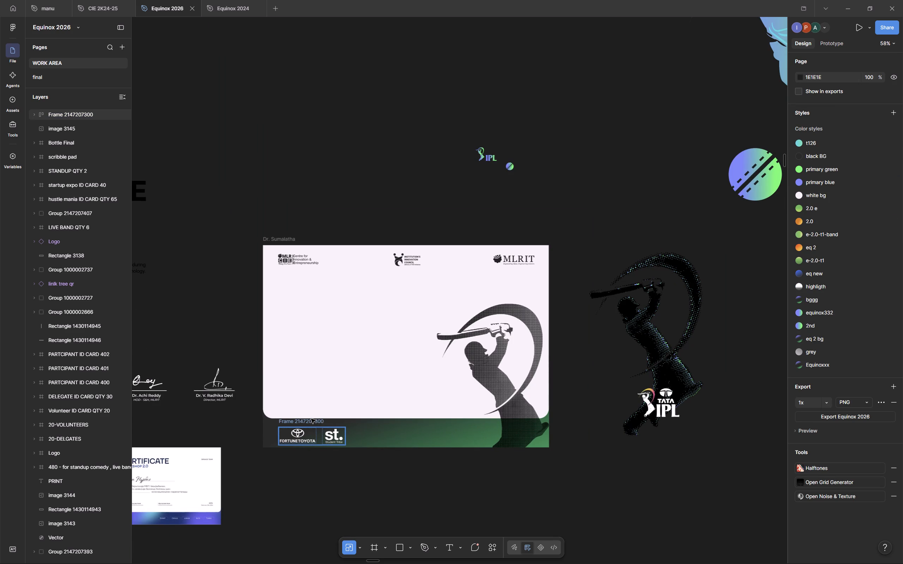
click(303, 496)
click(285, 237)
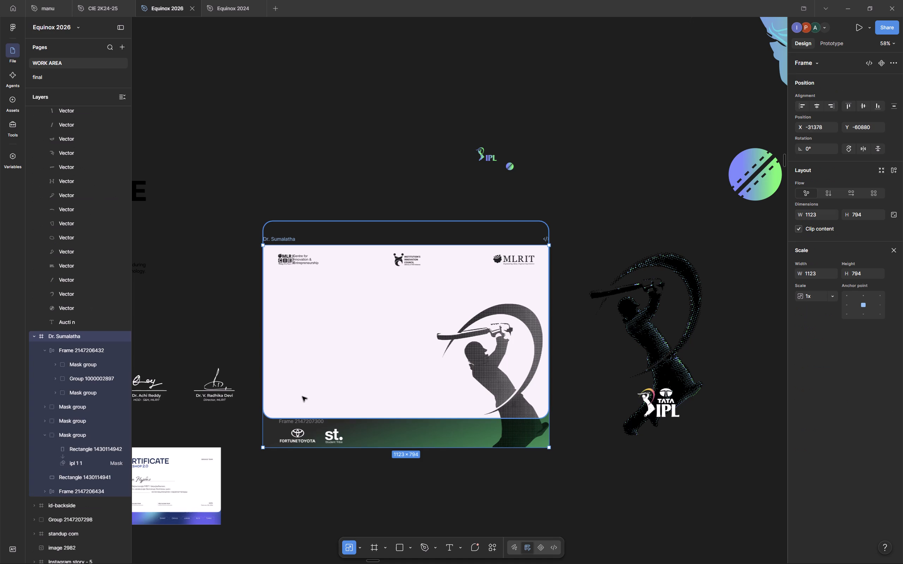
click(301, 429)
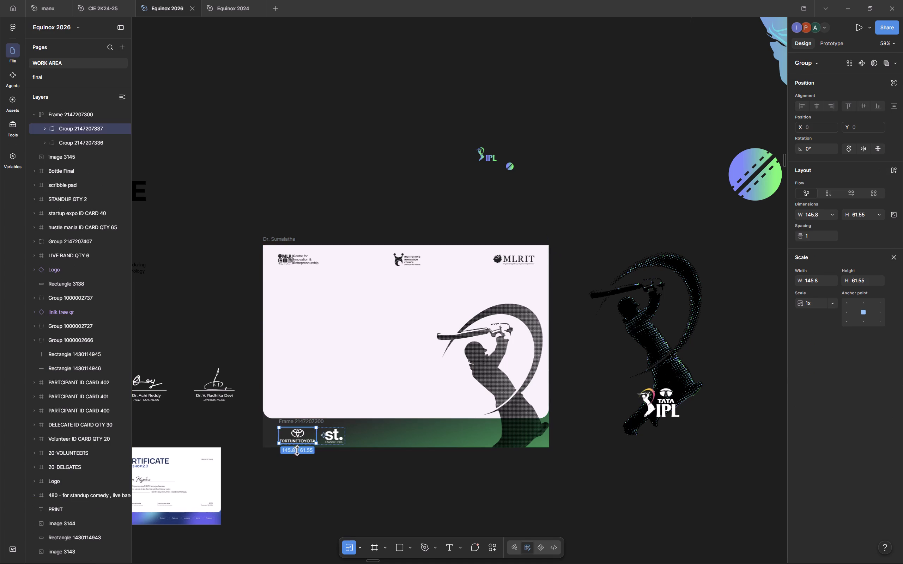
click(294, 462)
drag(299, 418, 278, 472)
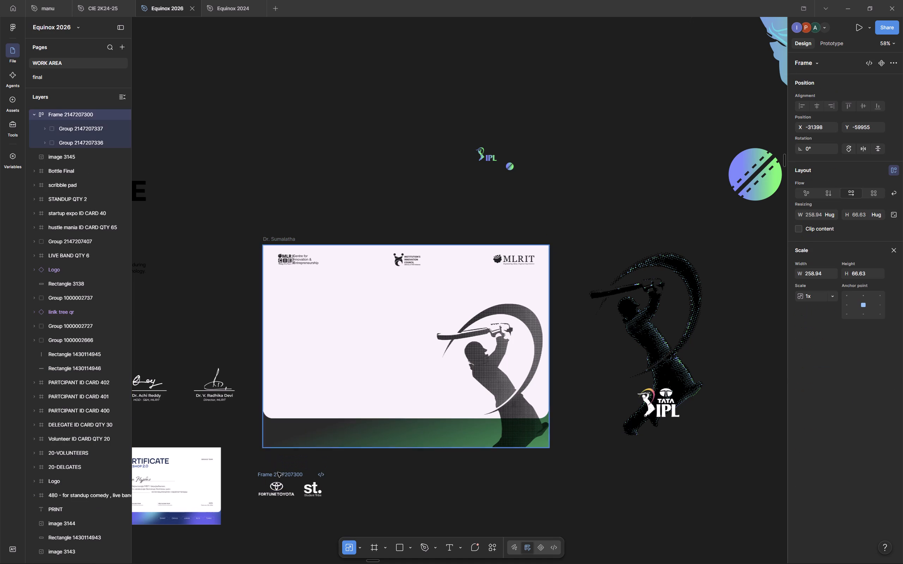
drag(278, 472, 290, 417)
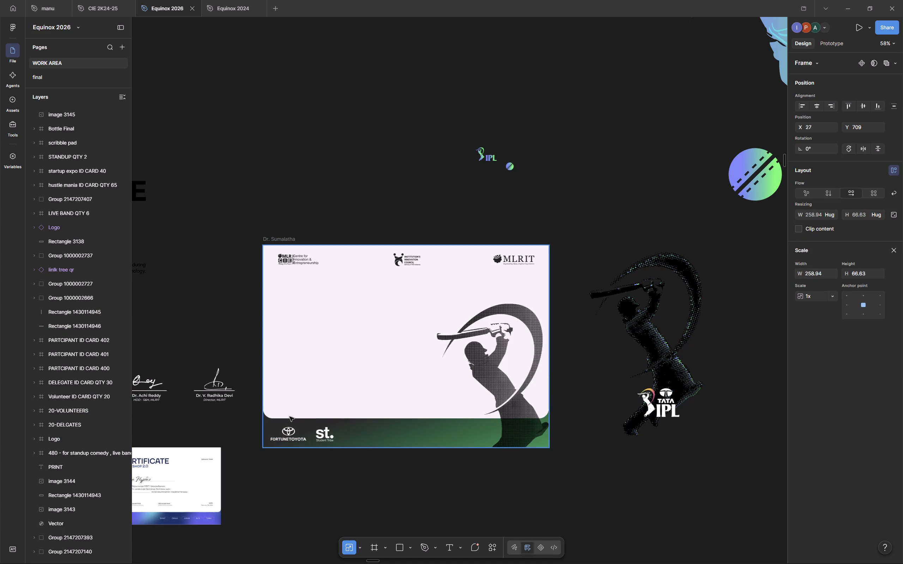
drag(290, 417, 291, 416)
drag(291, 416, 291, 417)
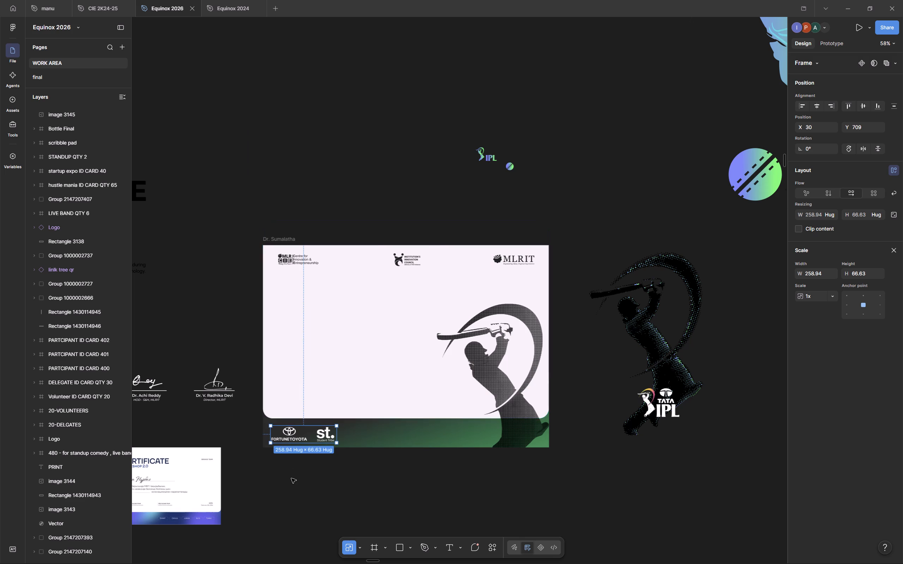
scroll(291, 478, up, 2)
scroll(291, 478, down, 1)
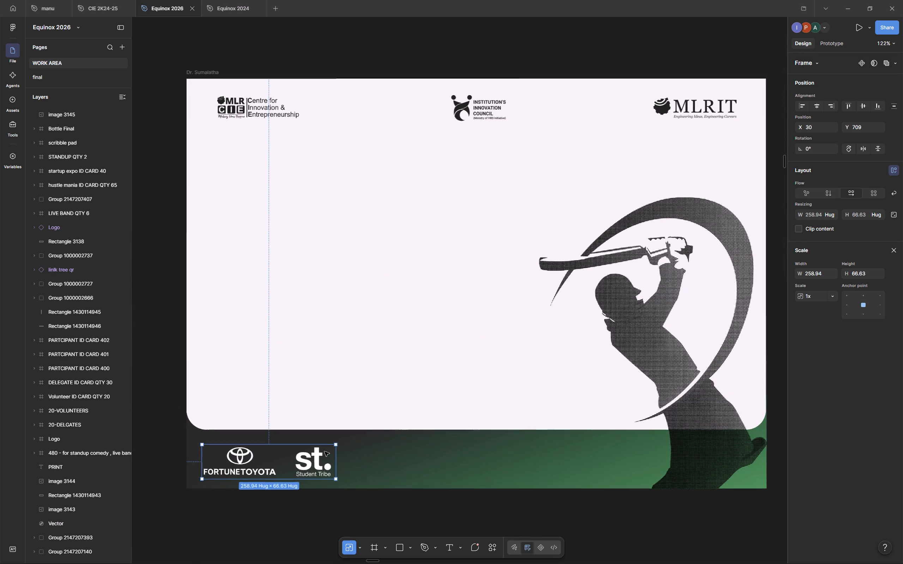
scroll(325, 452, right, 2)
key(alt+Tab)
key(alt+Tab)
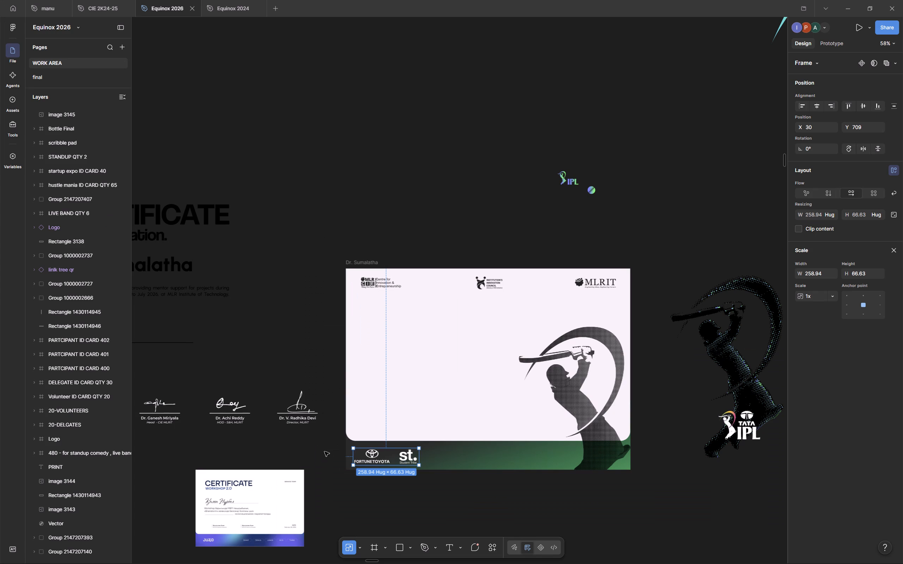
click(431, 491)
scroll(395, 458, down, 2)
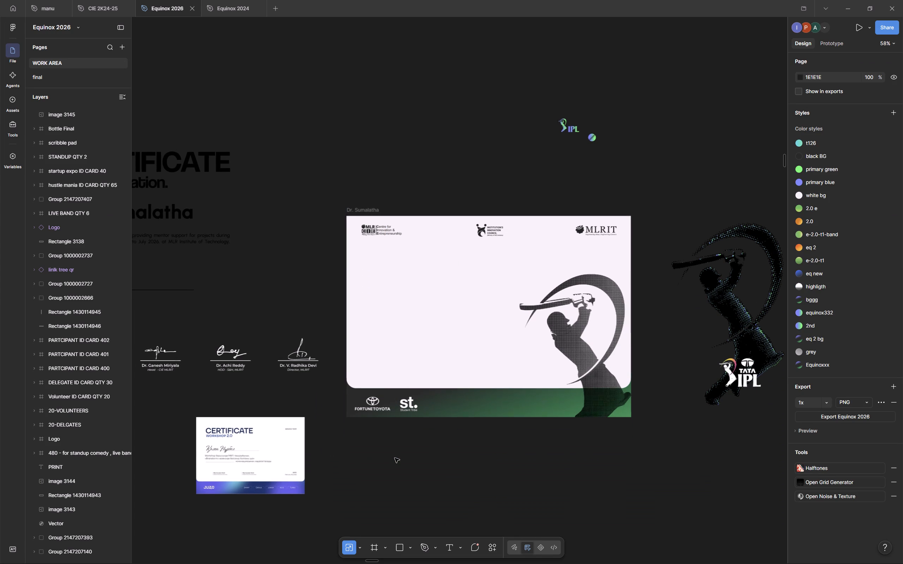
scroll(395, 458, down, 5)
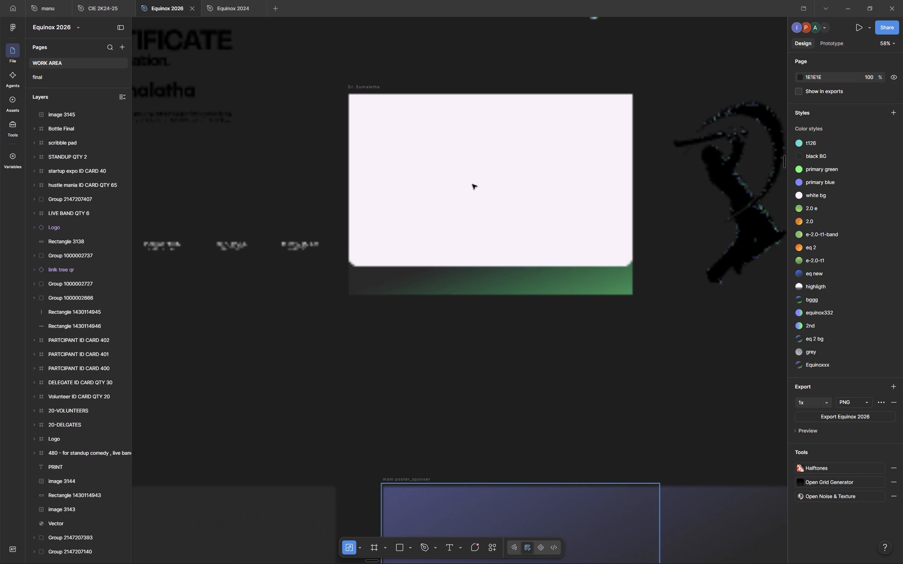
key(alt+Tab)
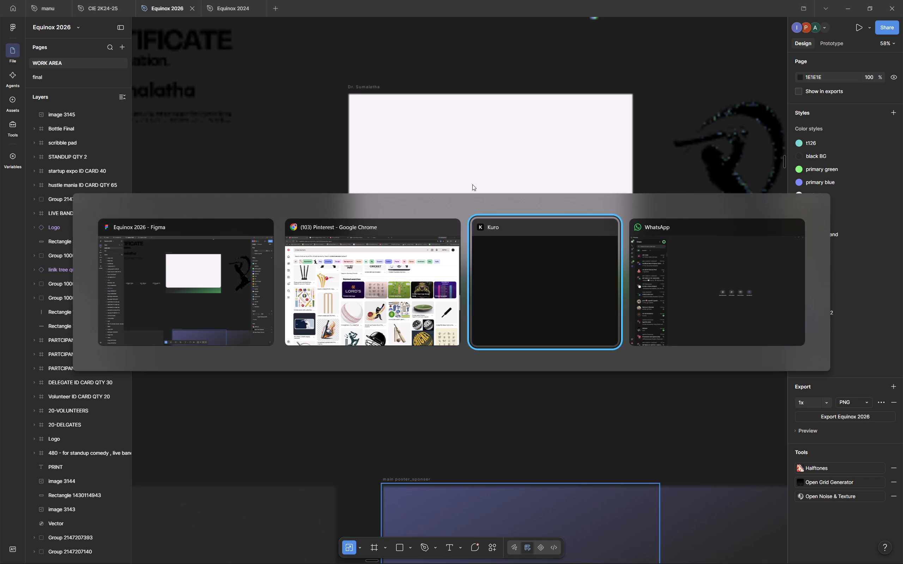